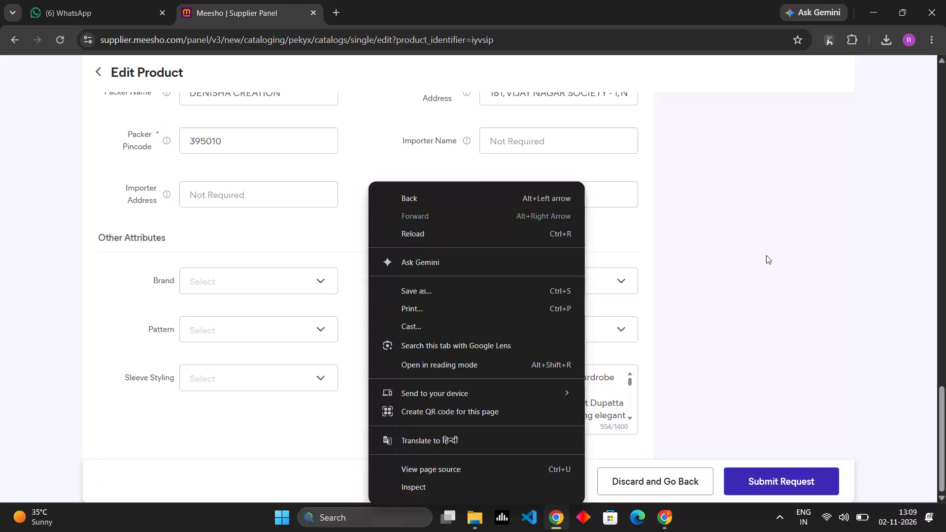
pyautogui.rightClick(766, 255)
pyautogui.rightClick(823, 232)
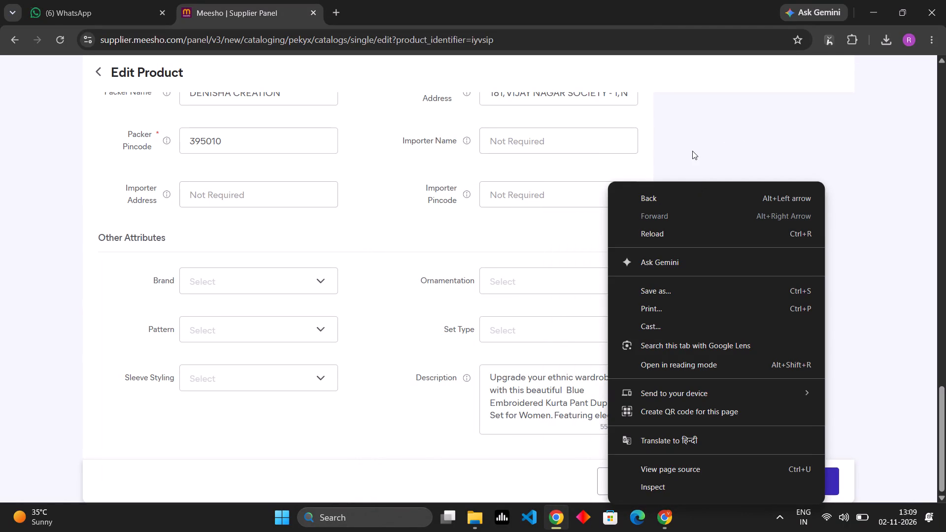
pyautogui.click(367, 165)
pyautogui.scroll(14, 367, 165)
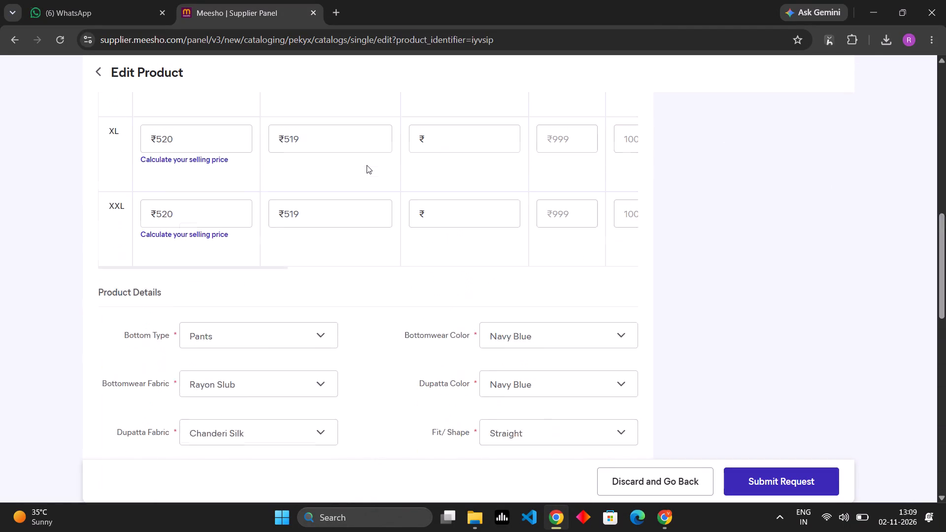
pyautogui.scroll(5, 367, 165)
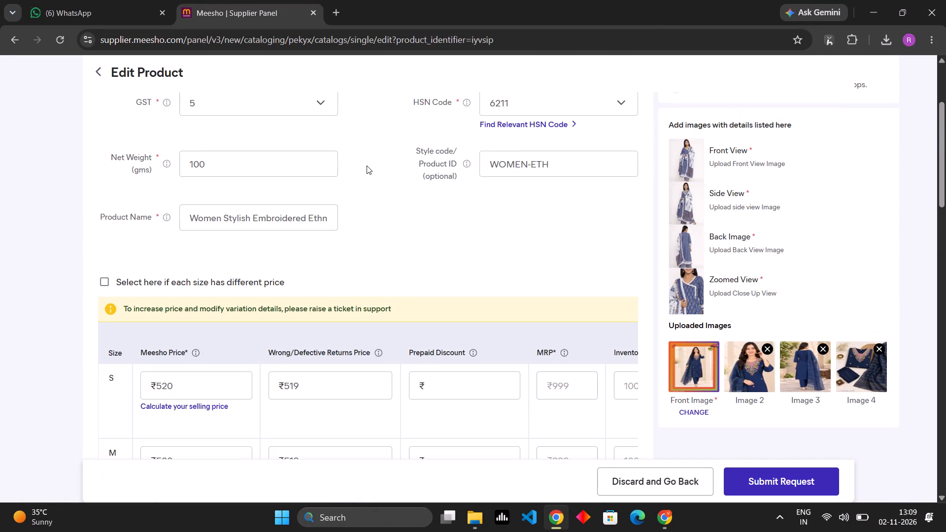
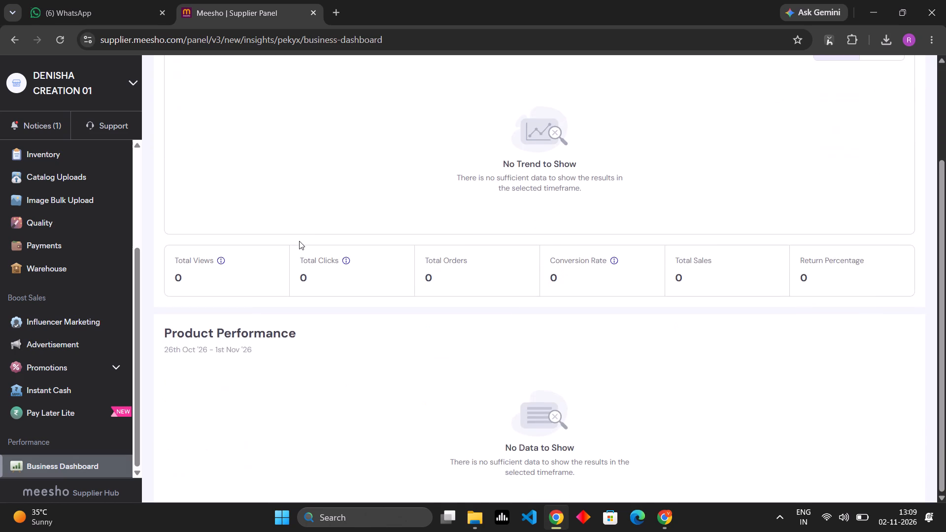
# Leave the Business Dashboard and go to the supplier panel's Home page.
pyautogui.scroll(6, 299, 241)
pyautogui.scroll(7, 39, 226)
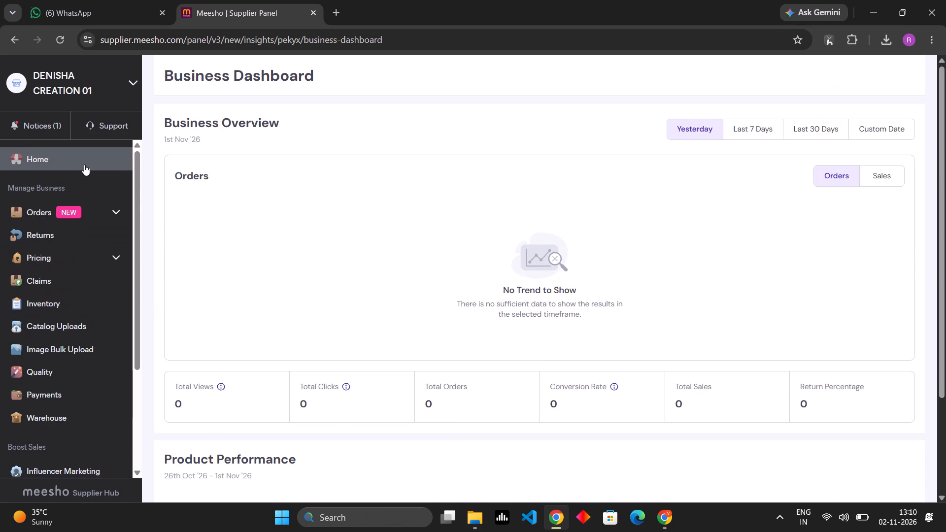
pyautogui.click(84, 165)
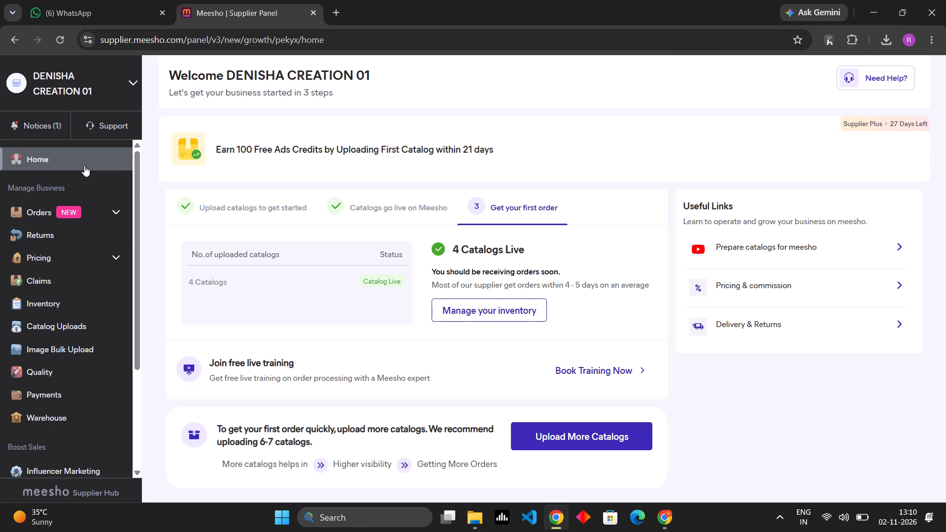
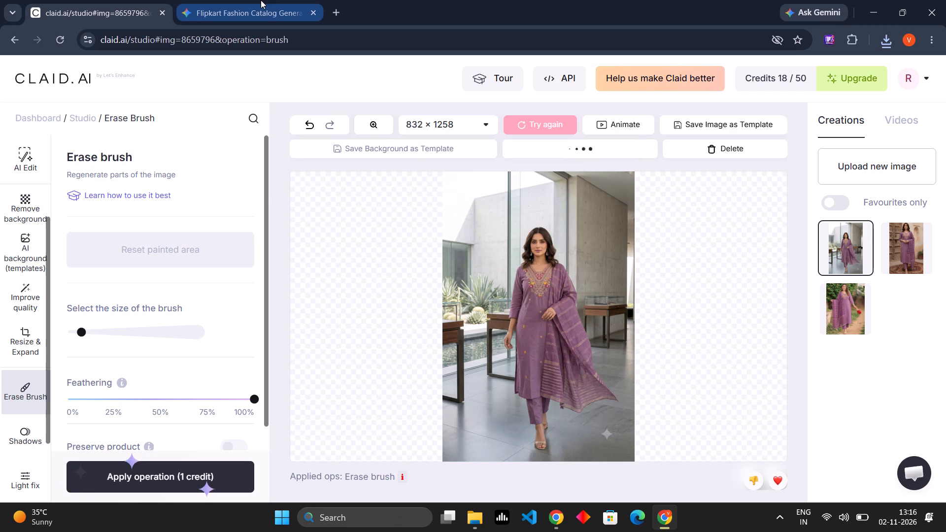
# Search for "myntra" in a new browser tab, enter the Myntra site and open its women's Ethnic Wear category.
pyautogui.click(336, 6)
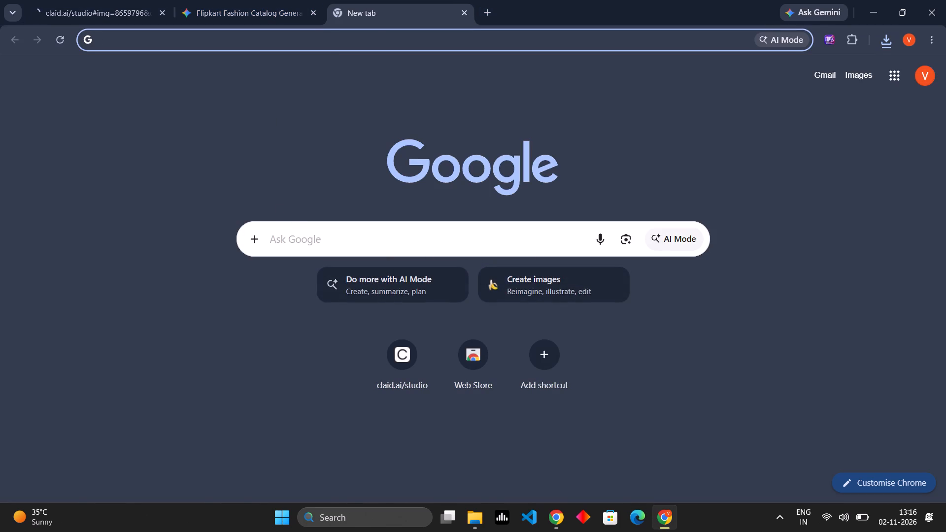
pyautogui.click(338, 254)
pyautogui.write('myntra')
pyautogui.press('space')
pyautogui.press('Return')
pyautogui.click(231, 265)
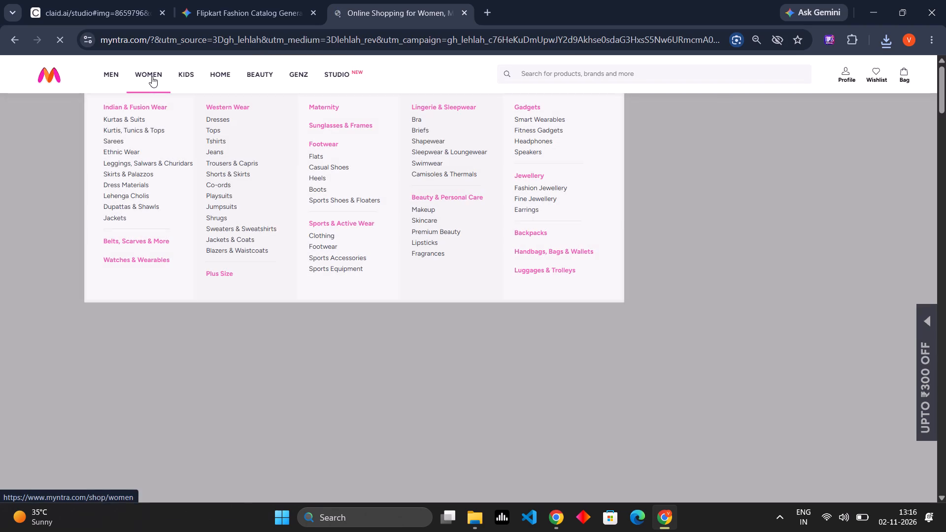
pyautogui.click(119, 149)
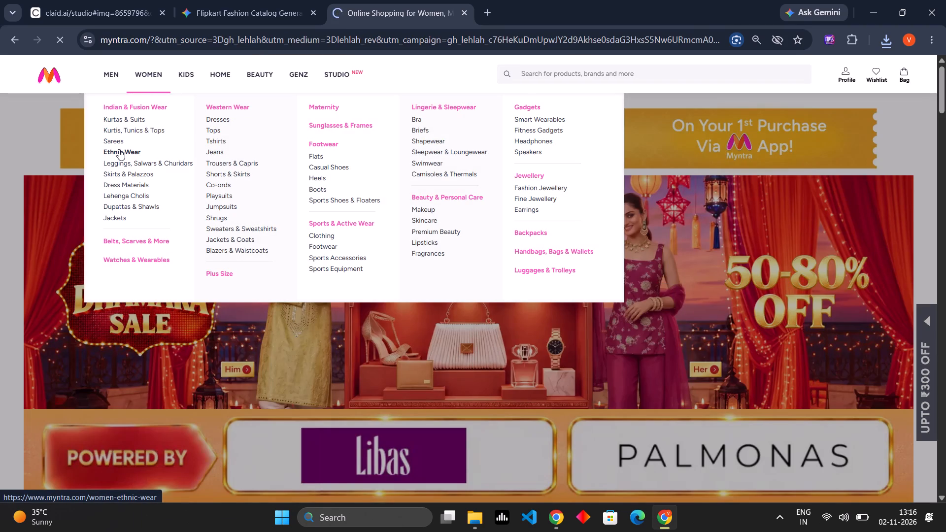
# Enlarge the Women Ethnic Wear listing and examine the product photos on its first page and on the following page.
pyautogui.press('+')
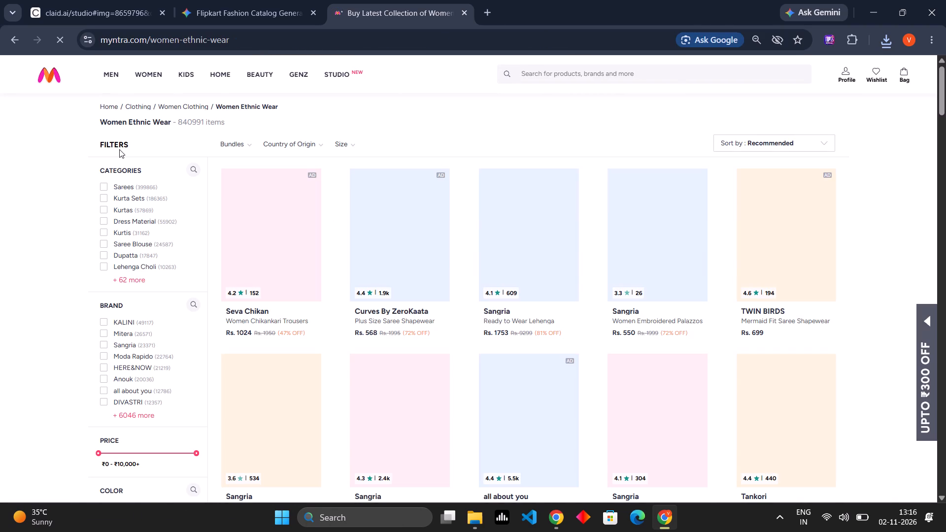
pyautogui.press('+')
pyautogui.hotkey('ctrl', '+')
pyautogui.hotkey('ctrl', '+')
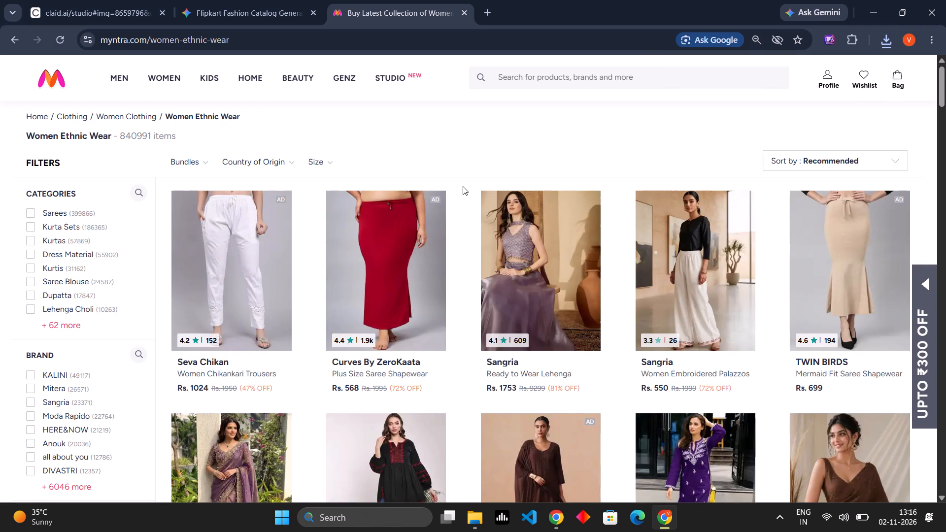
pyautogui.scroll(-3, 463, 186)
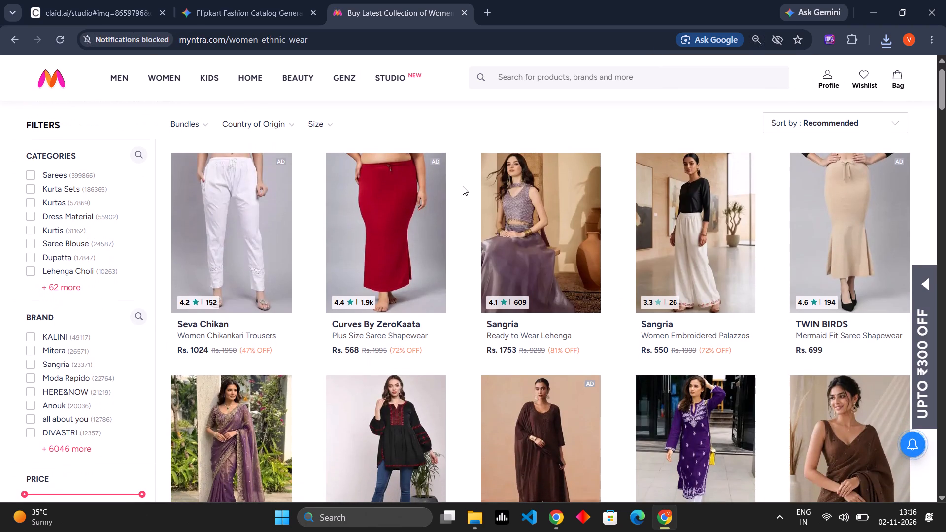
pyautogui.scroll(-3, 463, 186)
pyautogui.scroll(1, 463, 186)
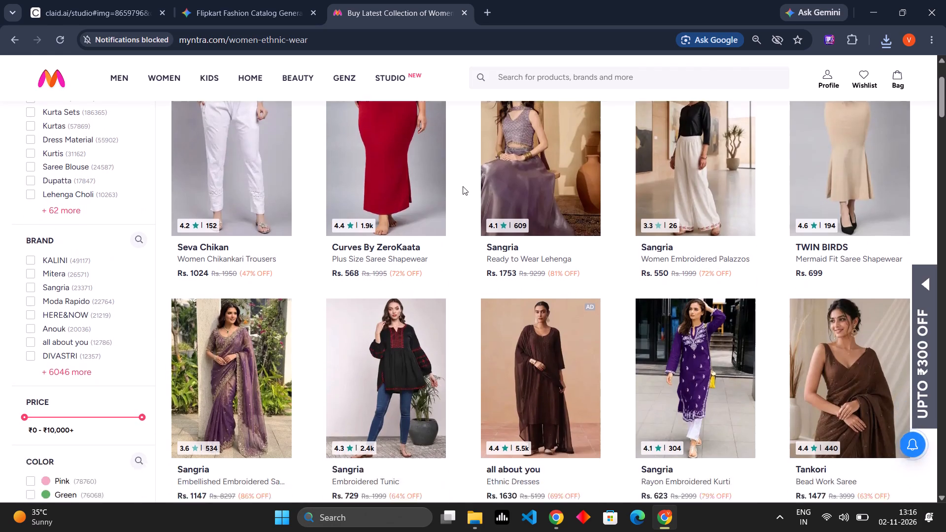
pyautogui.scroll(1, 463, 186)
pyautogui.scroll(-6, 463, 186)
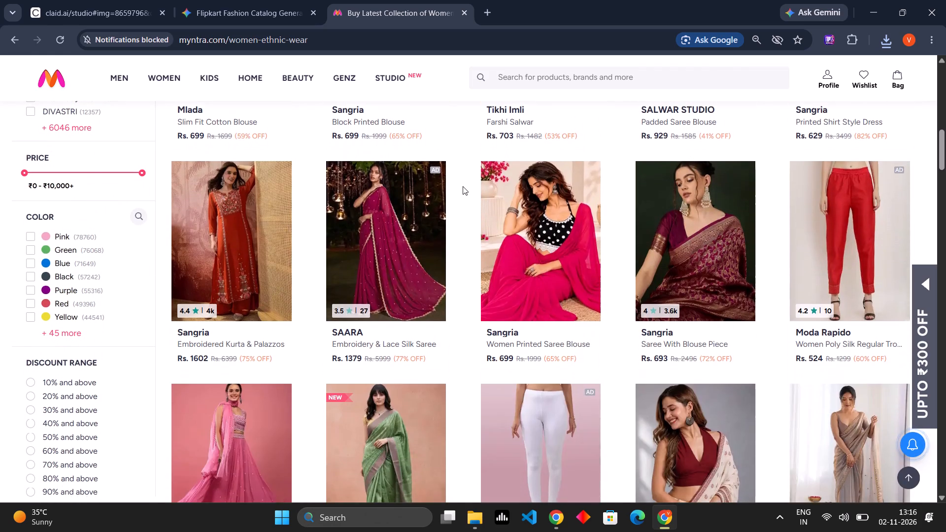
pyautogui.scroll(-6, 463, 186)
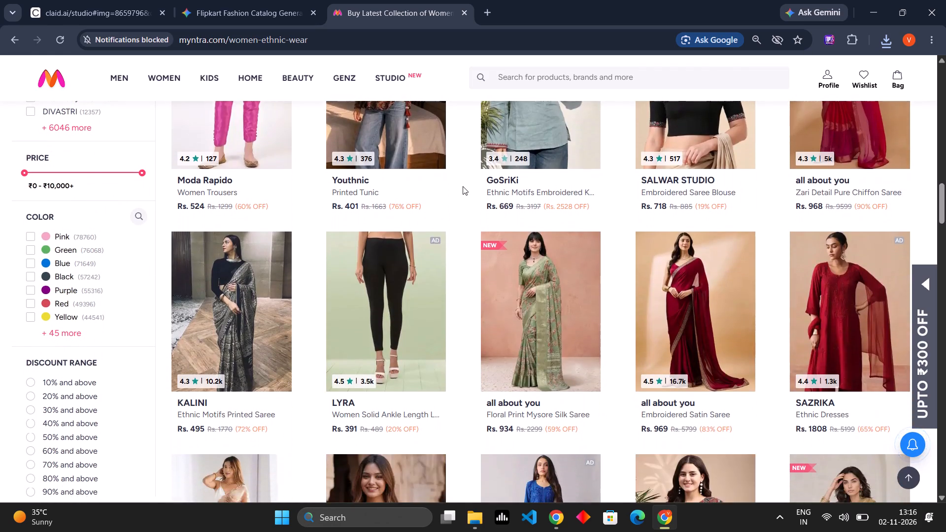
pyautogui.scroll(-5, 463, 186)
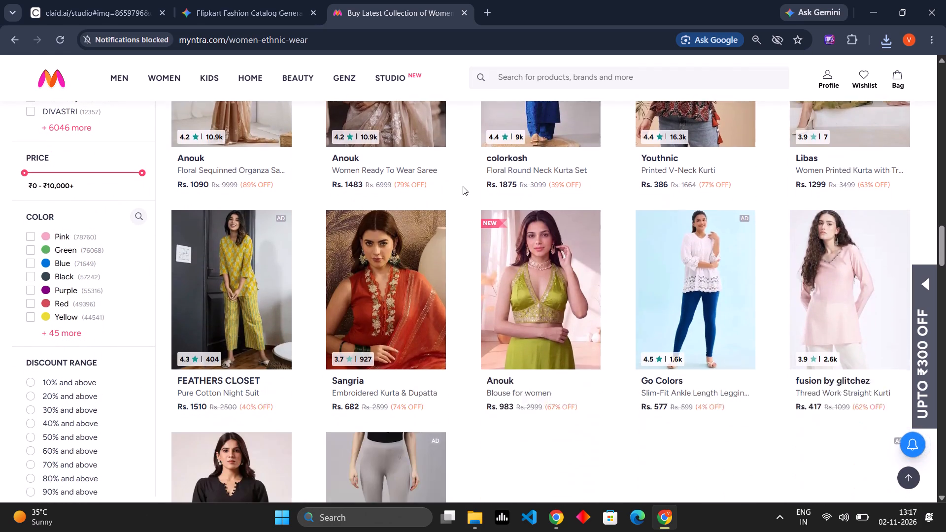
pyautogui.scroll(-2, 463, 186)
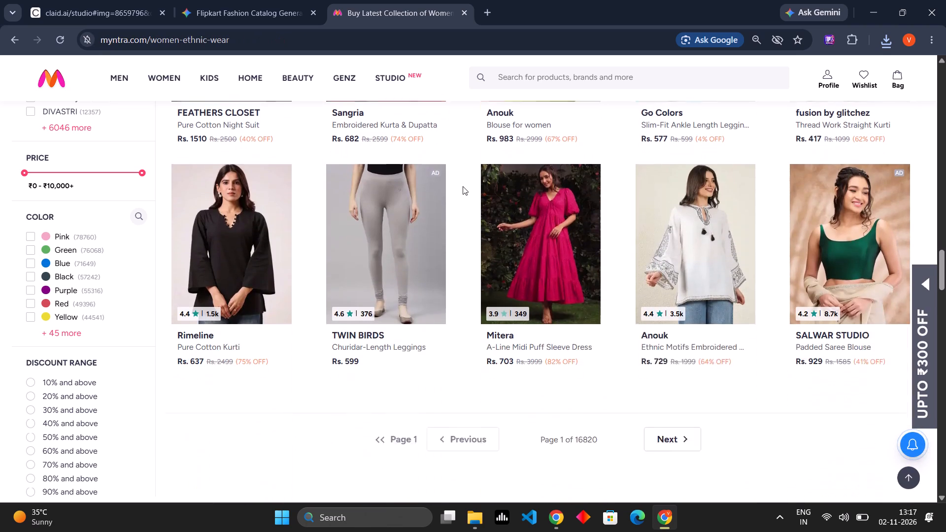
pyautogui.scroll(-1, 463, 186)
pyautogui.click(664, 363)
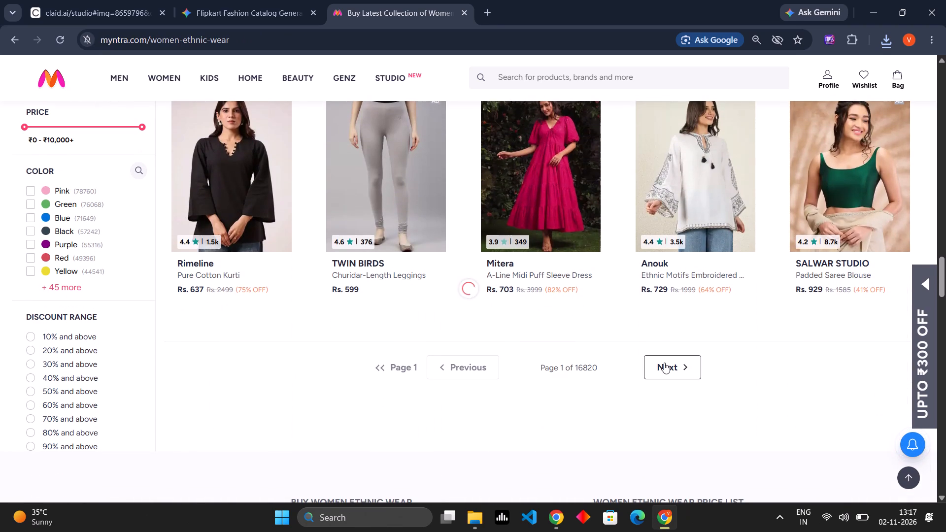
pyautogui.scroll(-2, 629, 279)
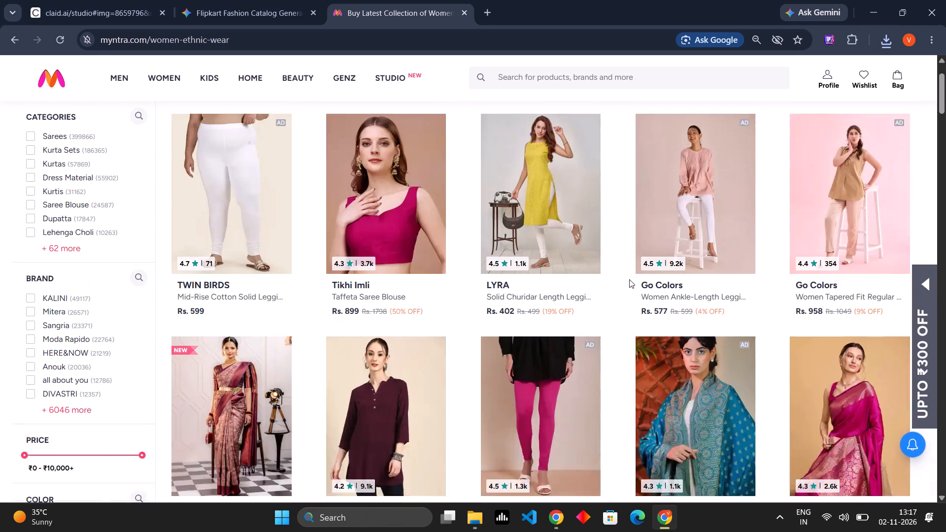
pyautogui.scroll(-2, 629, 279)
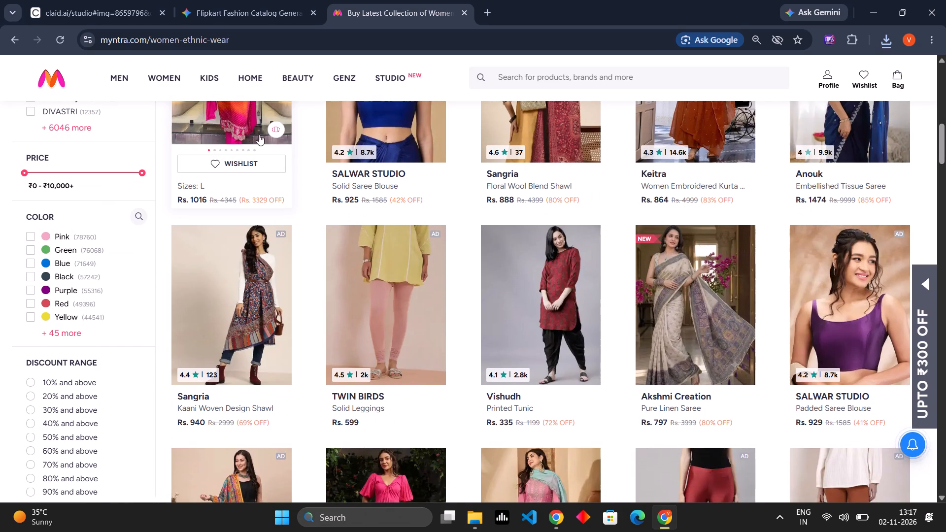
# Open the orange and pink GoSriKi Bandhani printed kurta set and examine its photos, product details and similar products.
pyautogui.click(227, 107)
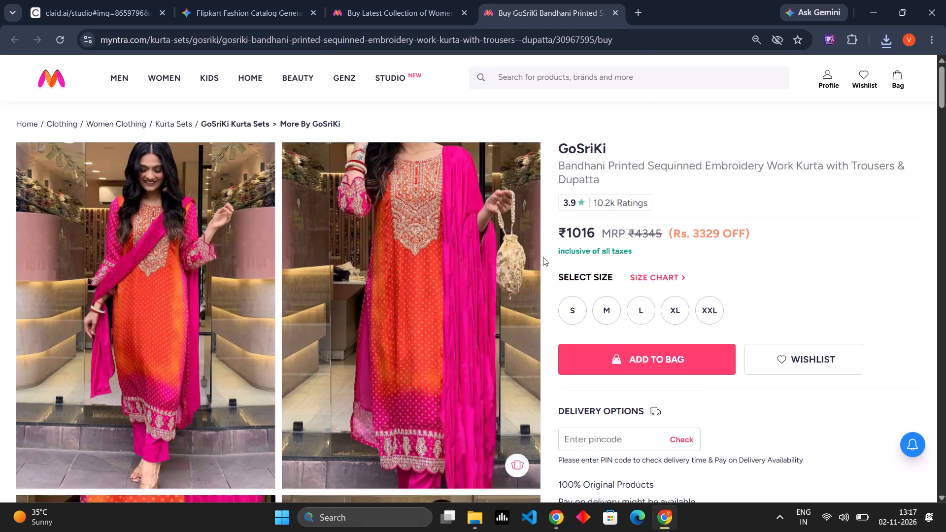
pyautogui.scroll(-12, 543, 257)
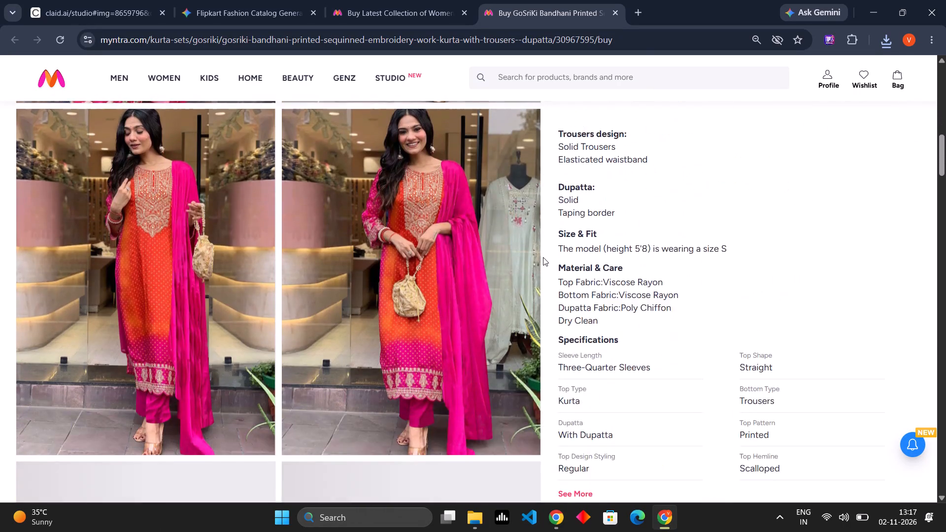
pyautogui.scroll(-7, 543, 257)
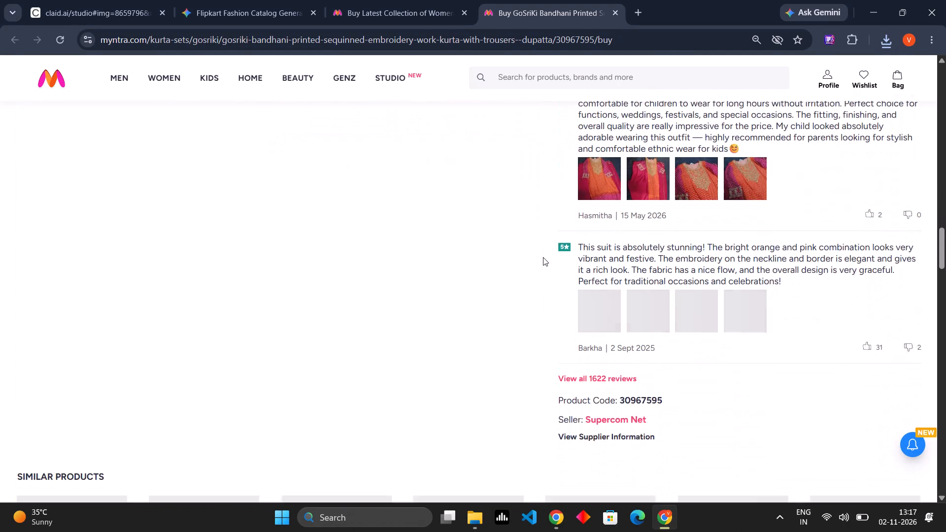
pyautogui.scroll(-2, 543, 257)
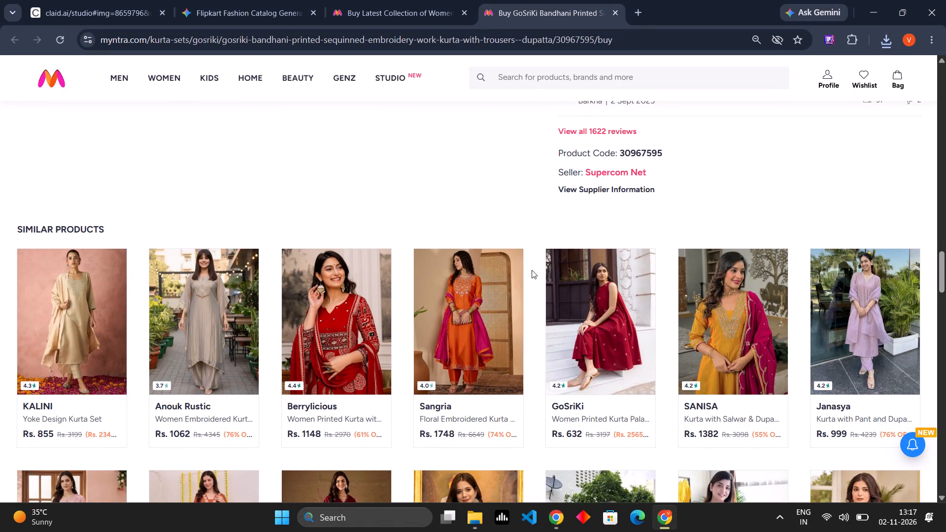
pyautogui.scroll(-1, 532, 270)
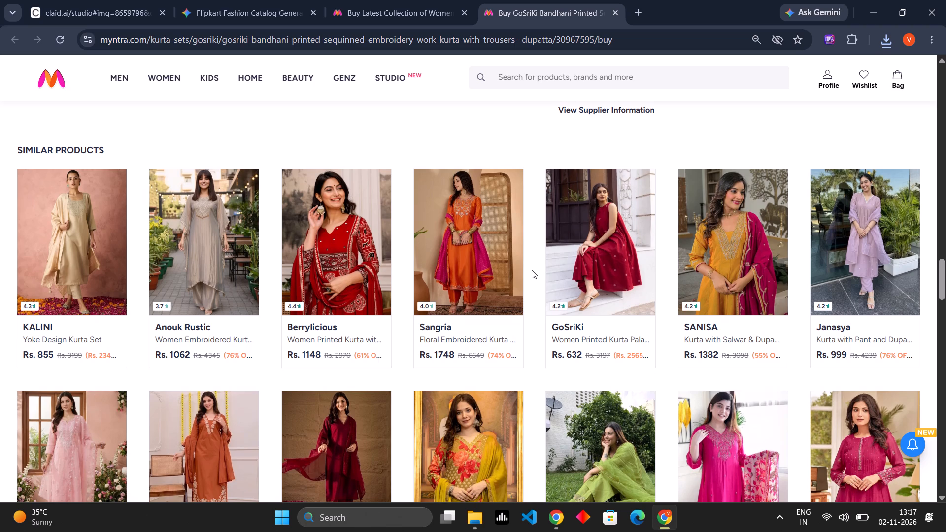
pyautogui.scroll(-2, 532, 270)
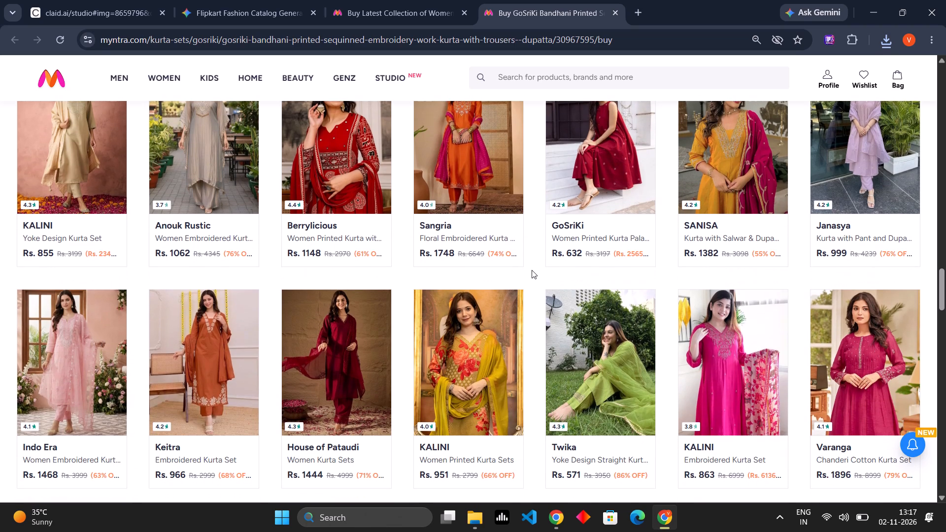
pyautogui.scroll(-1, 532, 270)
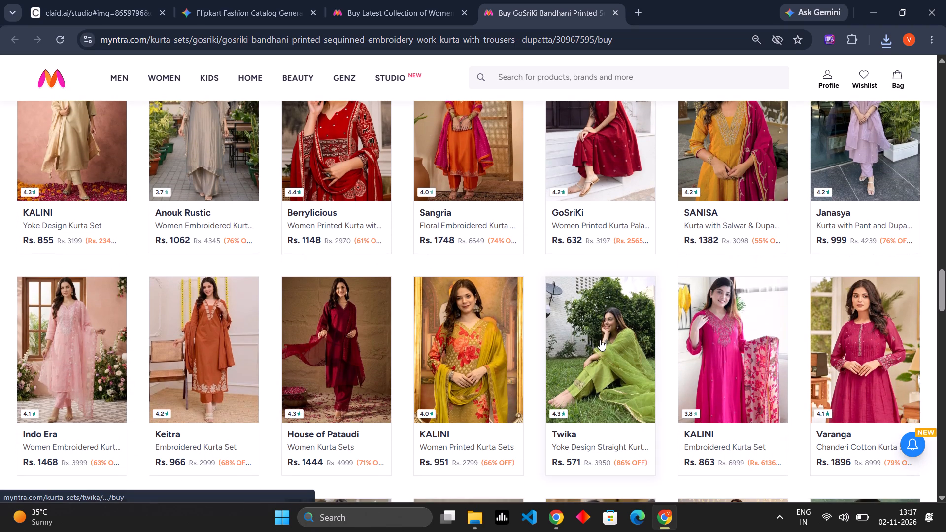
# Open the lime green Twika yoke design kurta set from the similar products and examine its photos, details and related sets.
pyautogui.click(600, 339)
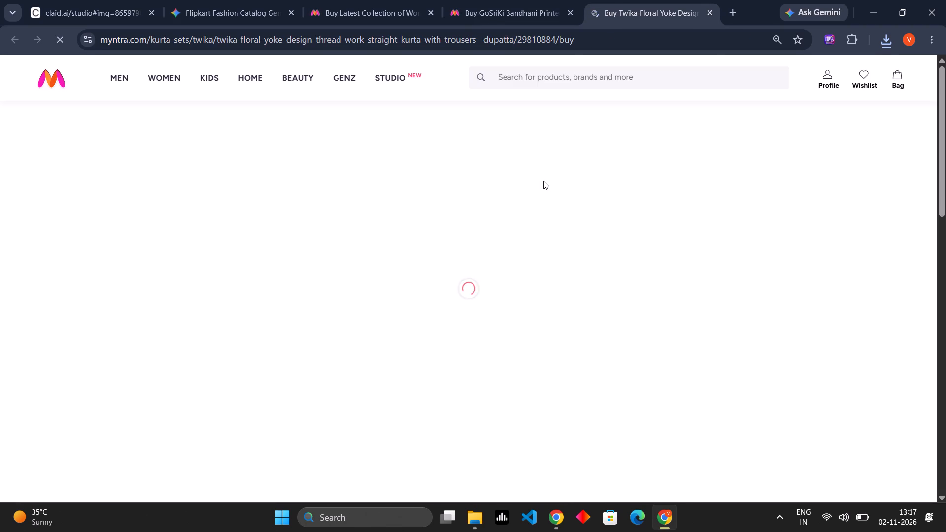
pyautogui.scroll(-6, 551, 202)
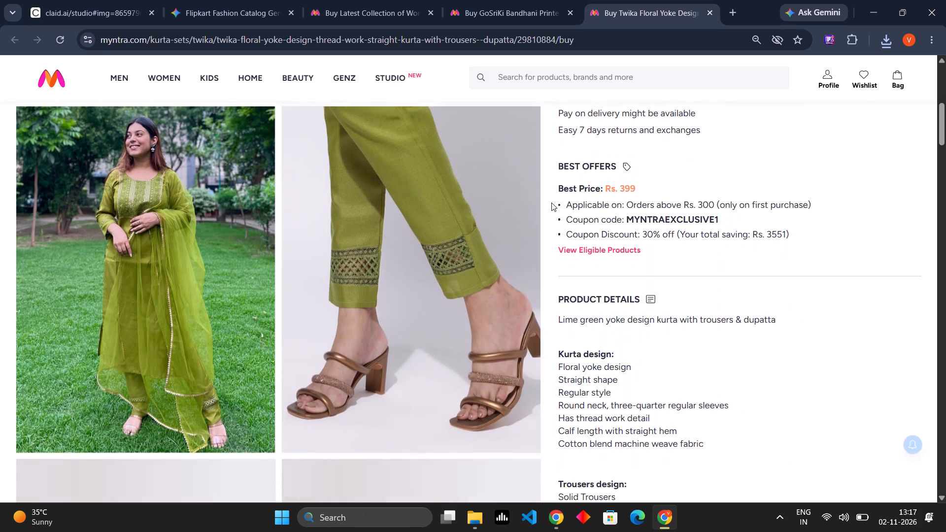
pyautogui.scroll(-4, 551, 202)
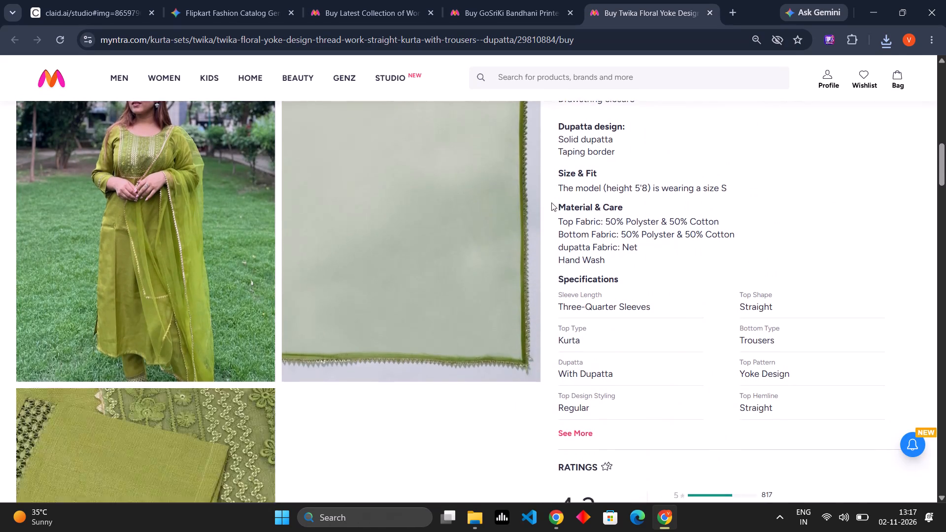
pyautogui.scroll(-6, 551, 202)
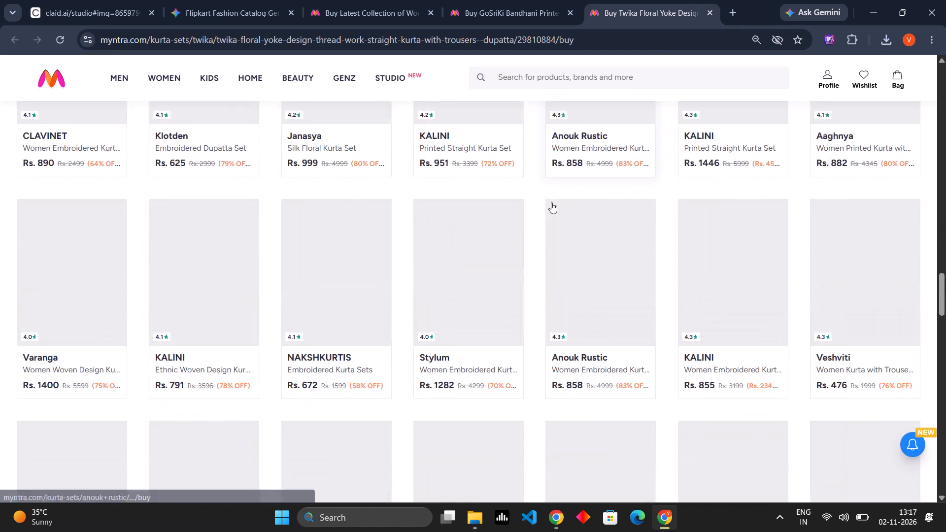
pyautogui.scroll(3, 551, 202)
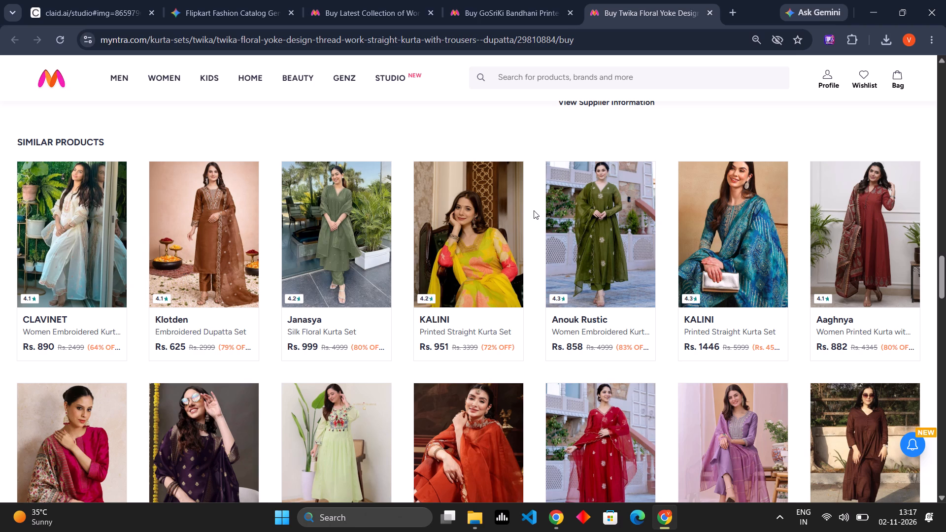
# Examine the model photos, poses and backgrounds of the similar kurta sets listed under the Twika product.
pyautogui.scroll(-1, 534, 210)
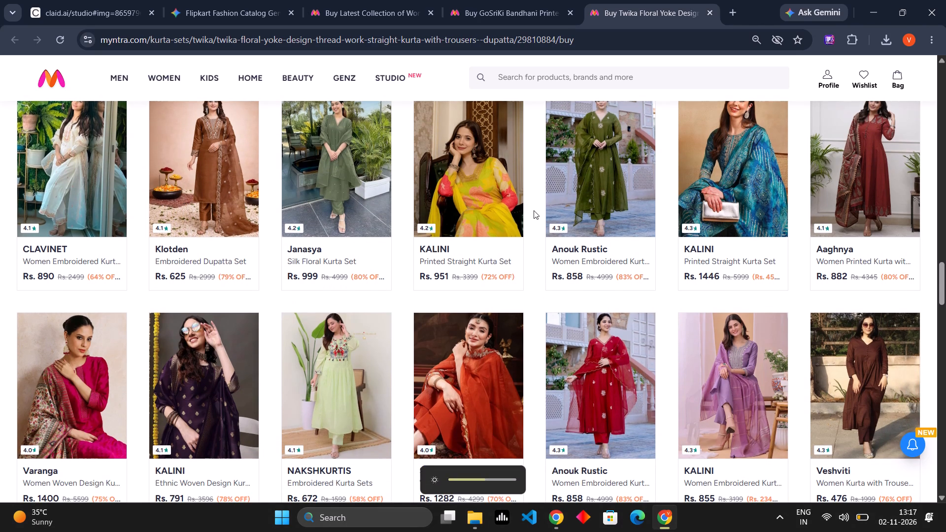
pyautogui.scroll(-4, 534, 210)
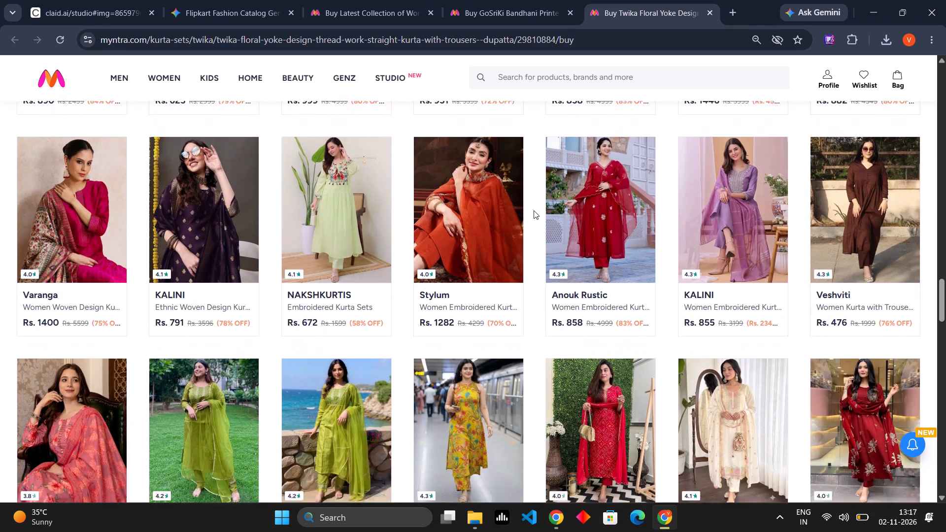
pyautogui.scroll(-1, 534, 210)
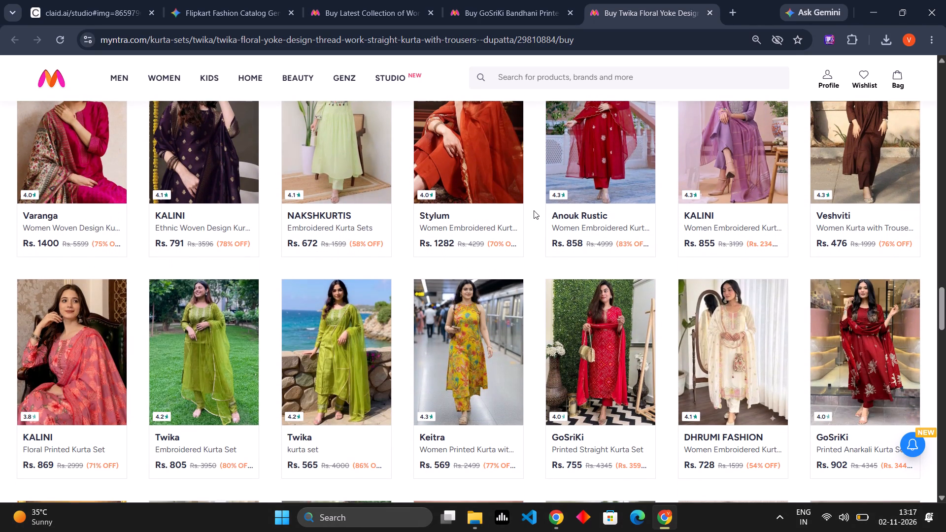
pyautogui.scroll(-3, 534, 210)
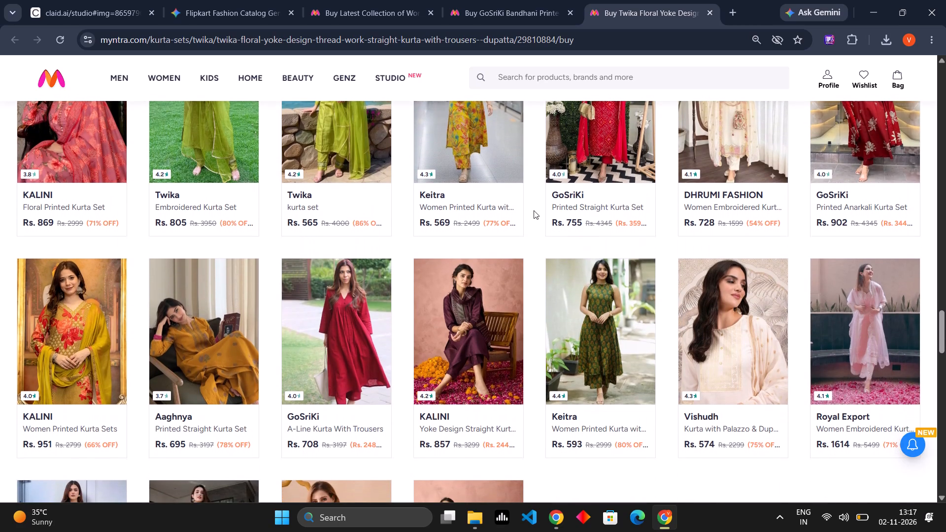
pyautogui.scroll(-3, 534, 210)
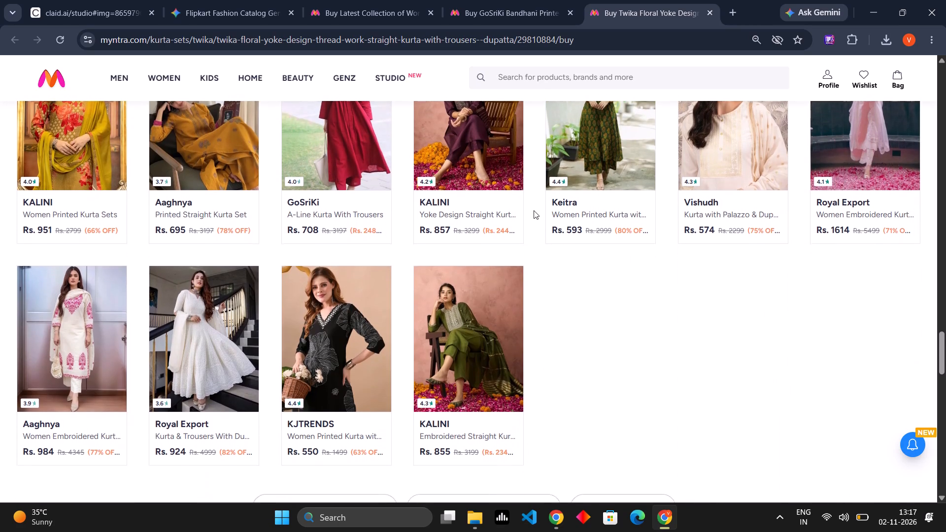
pyautogui.scroll(2, 534, 210)
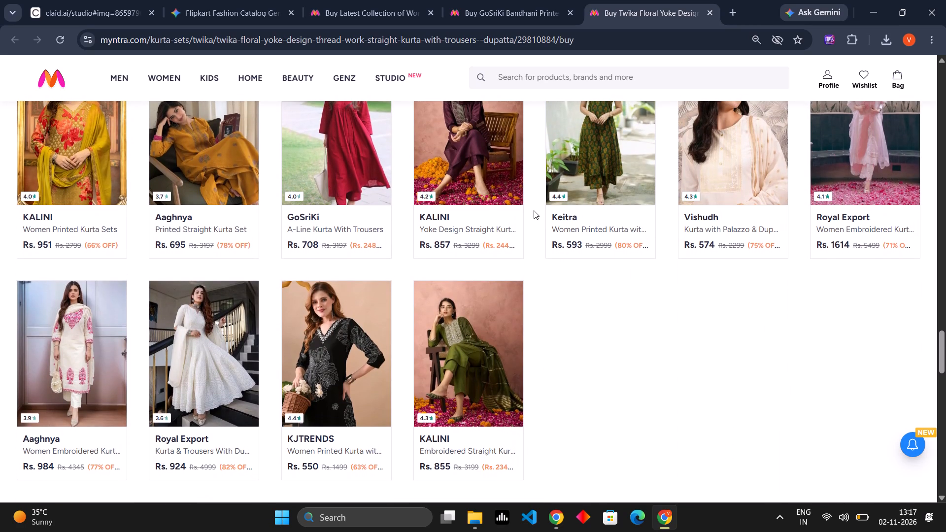
pyautogui.scroll(2, 534, 210)
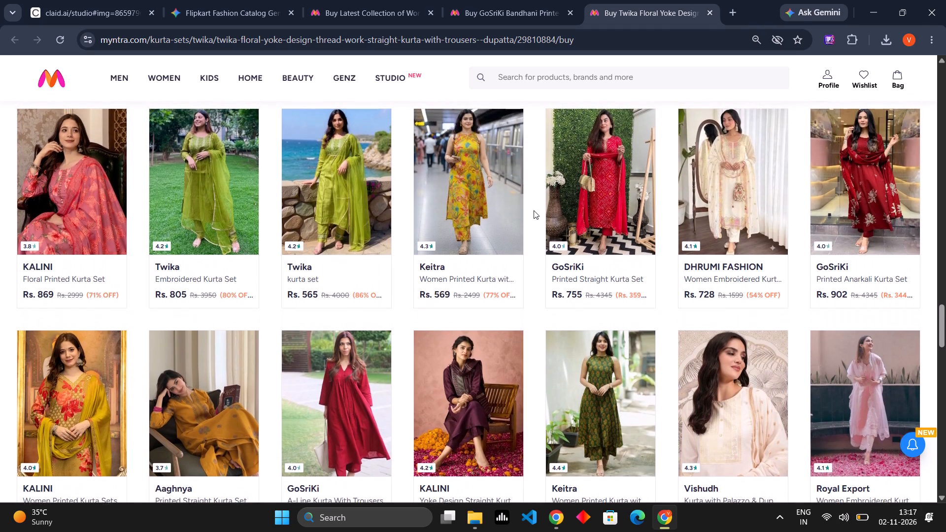
pyautogui.scroll(-4, 534, 210)
pyautogui.scroll(3, 534, 210)
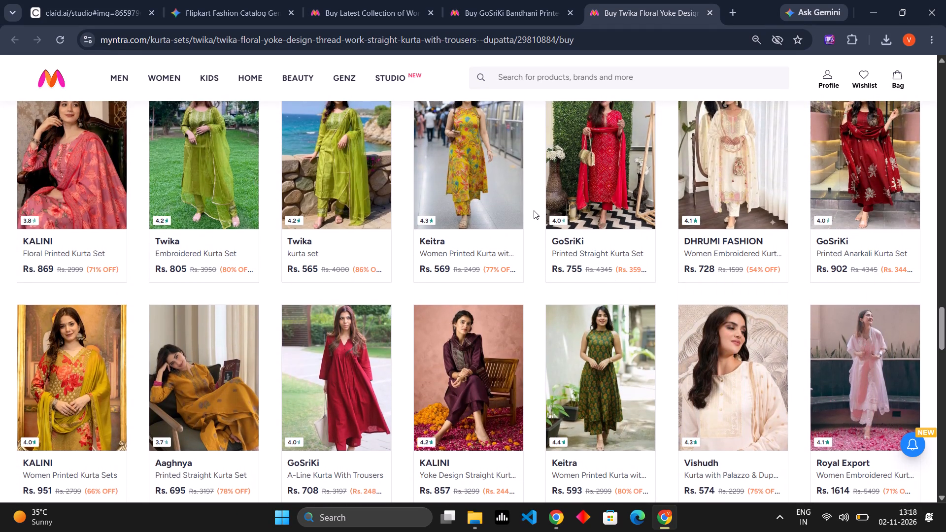
pyautogui.scroll(2, 534, 210)
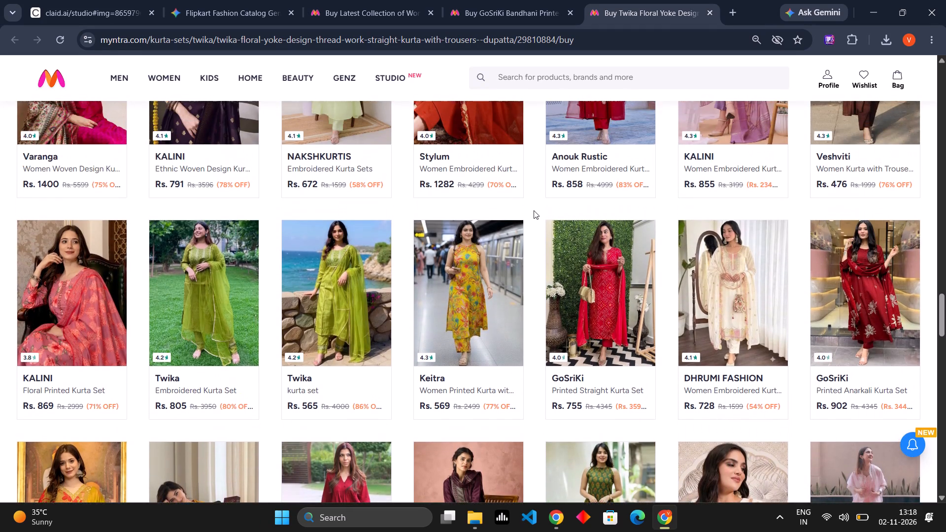
pyautogui.scroll(3, 534, 210)
pyautogui.scroll(-3, 534, 210)
pyautogui.hscroll(1, 534, 210)
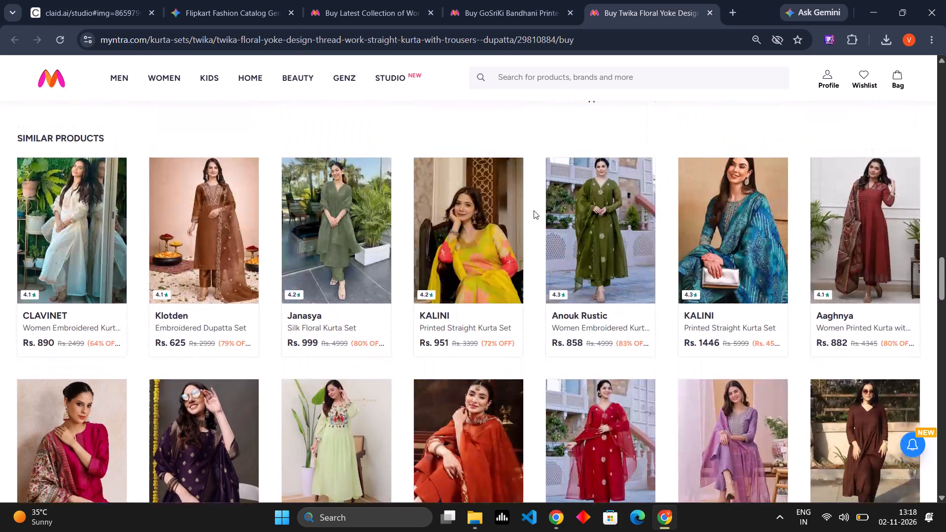
pyautogui.hscroll(2, 534, 210)
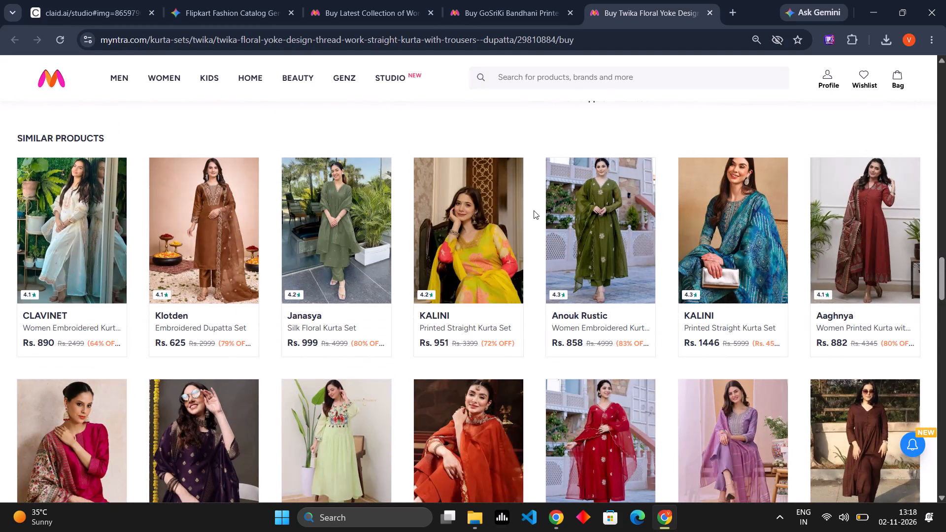
pyautogui.hscroll(3, 534, 210)
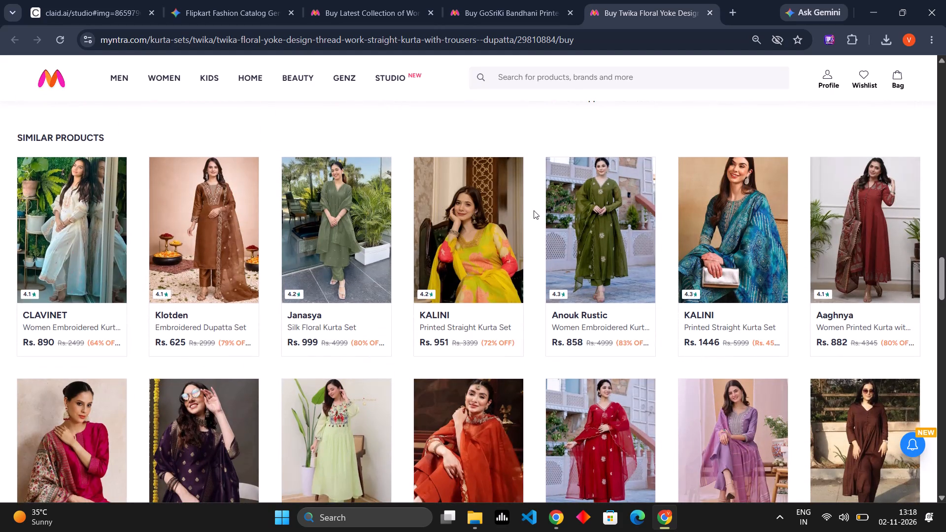
pyautogui.hscroll(1, 534, 210)
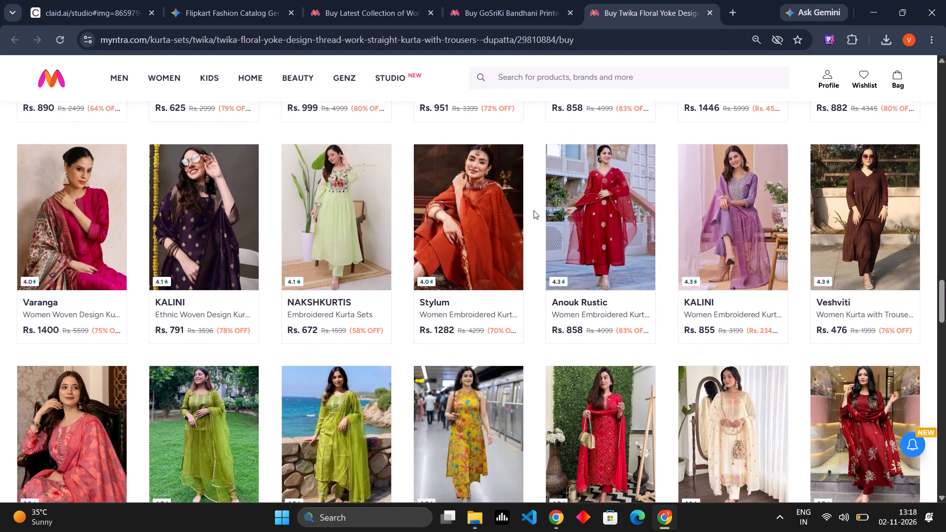
pyautogui.scroll(-2, 737, 276)
pyautogui.scroll(6, 737, 276)
pyautogui.scroll(-2, 737, 276)
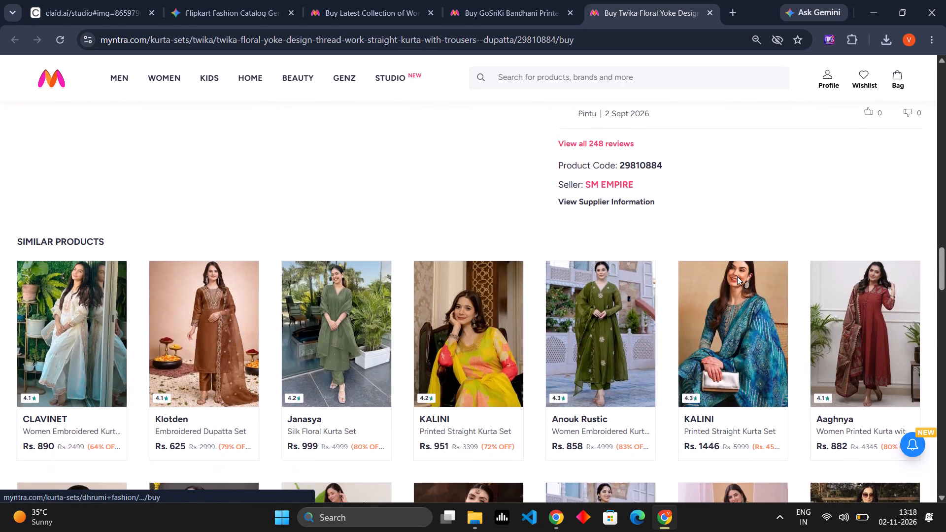
# Open the pink Royal Export embroidered kurta set from the similar products and examine its photos, reviews and related sets.
pyautogui.scroll(-6, 737, 276)
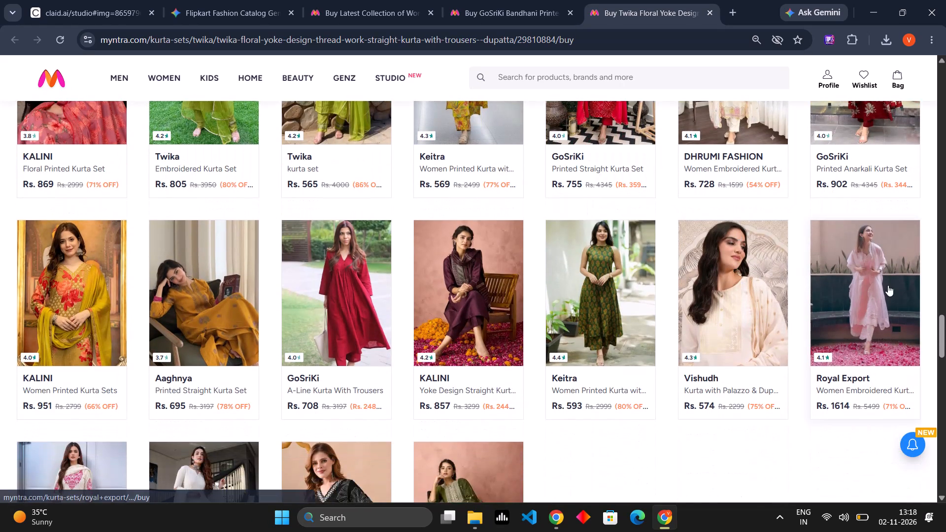
pyautogui.click(867, 288)
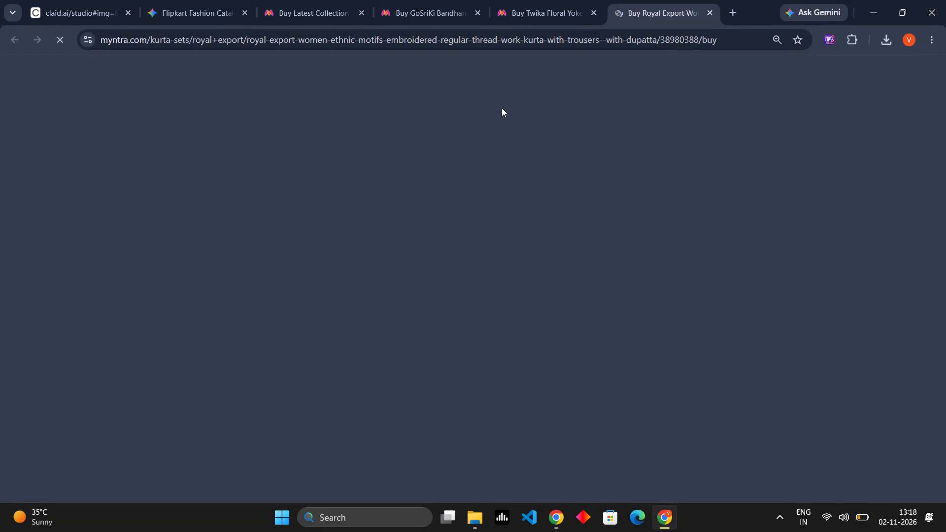
pyautogui.scroll(-4, 546, 222)
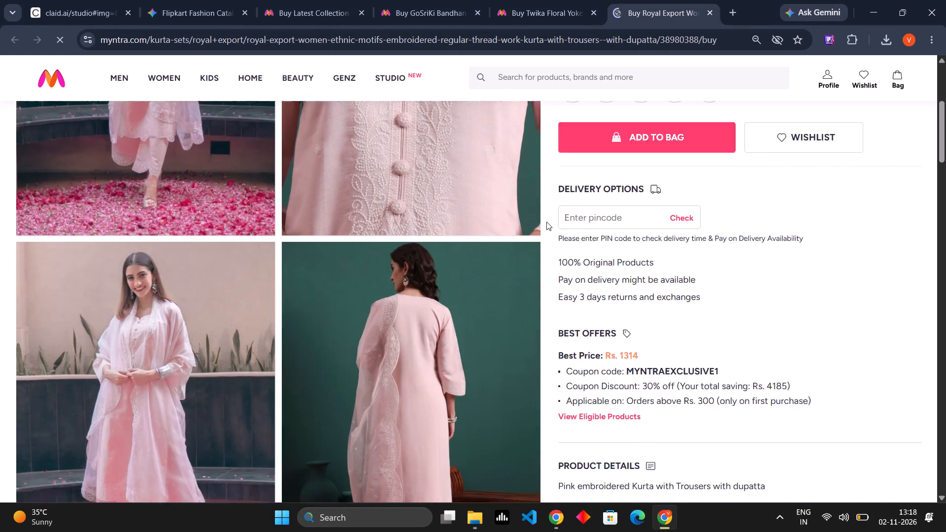
pyautogui.scroll(-7, 546, 222)
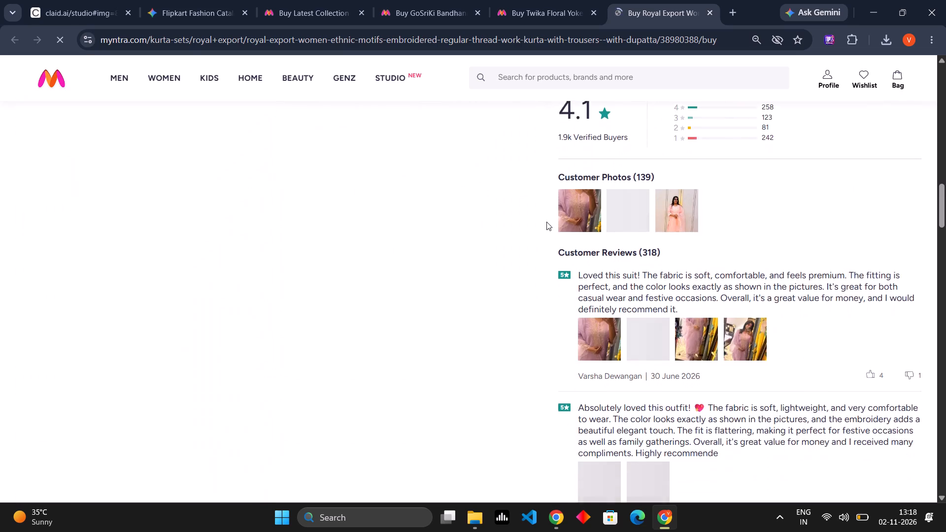
pyautogui.scroll(-5, 546, 222)
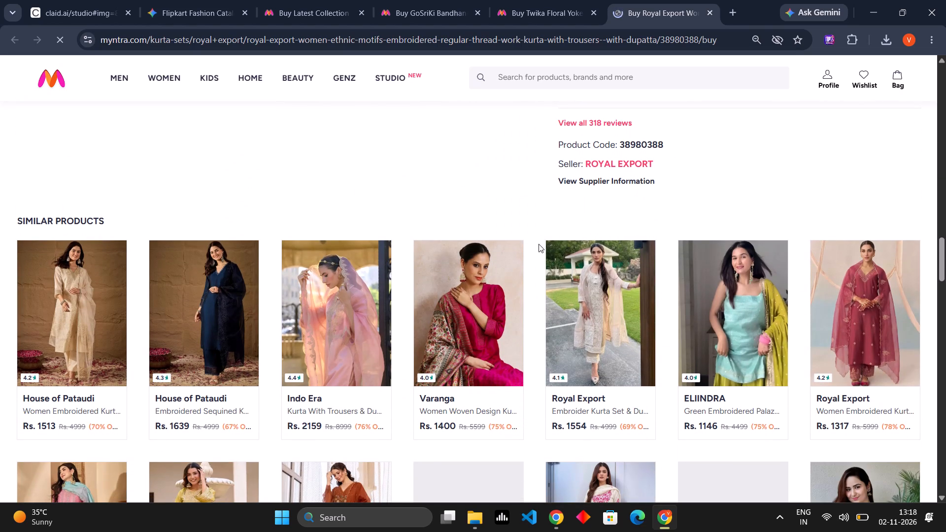
pyautogui.scroll(-1, 594, 292)
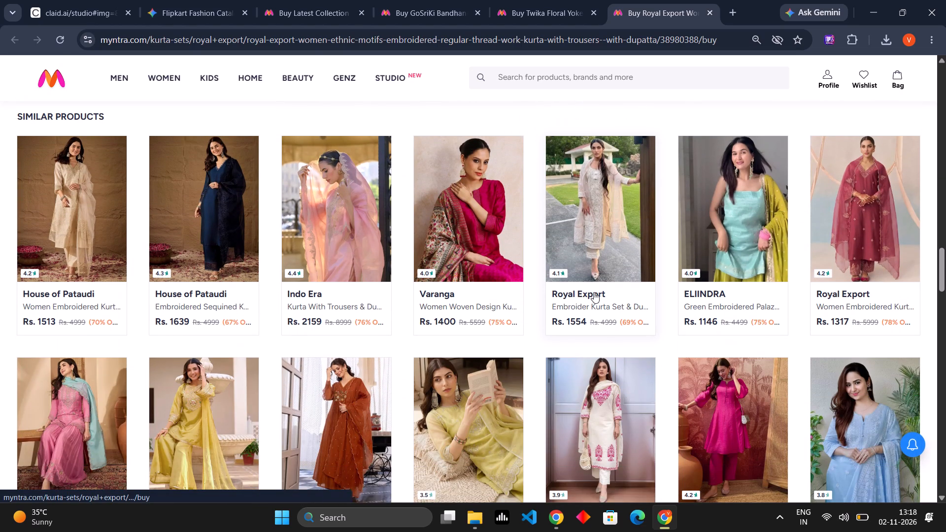
# Open the beige Royal Export floral embroidered Chanderi kurta set, close the pink set's page, and examine the beige set's photos and details.
pyautogui.click(599, 253)
pyautogui.click(611, 14)
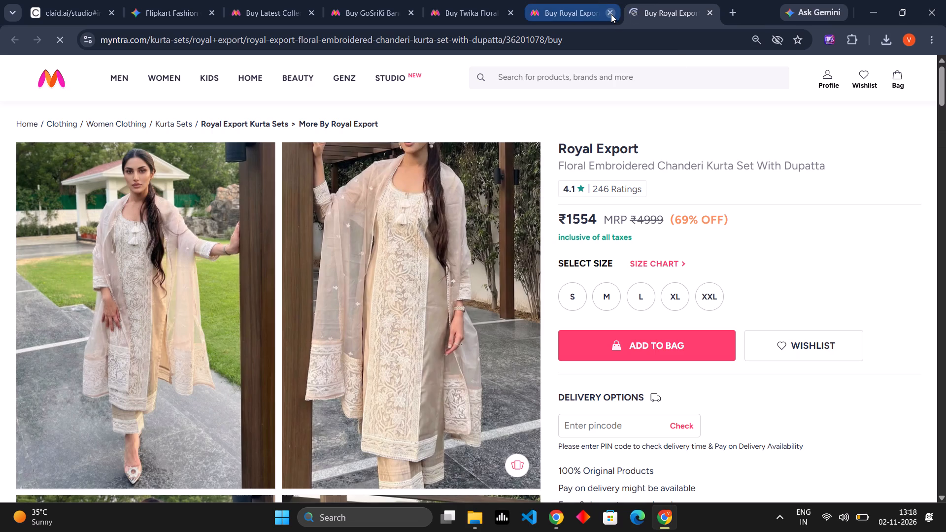
pyautogui.scroll(-8, 554, 178)
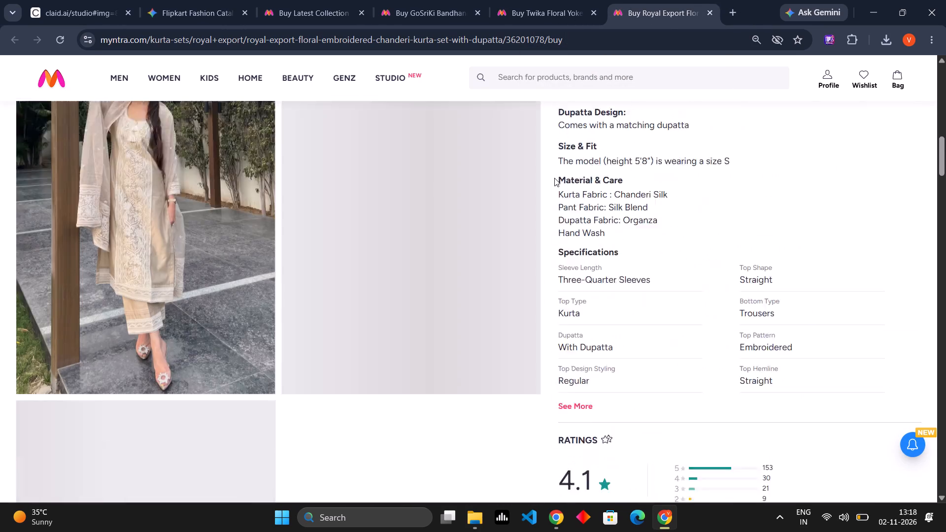
pyautogui.scroll(2, 554, 178)
pyautogui.scroll(-1, 554, 178)
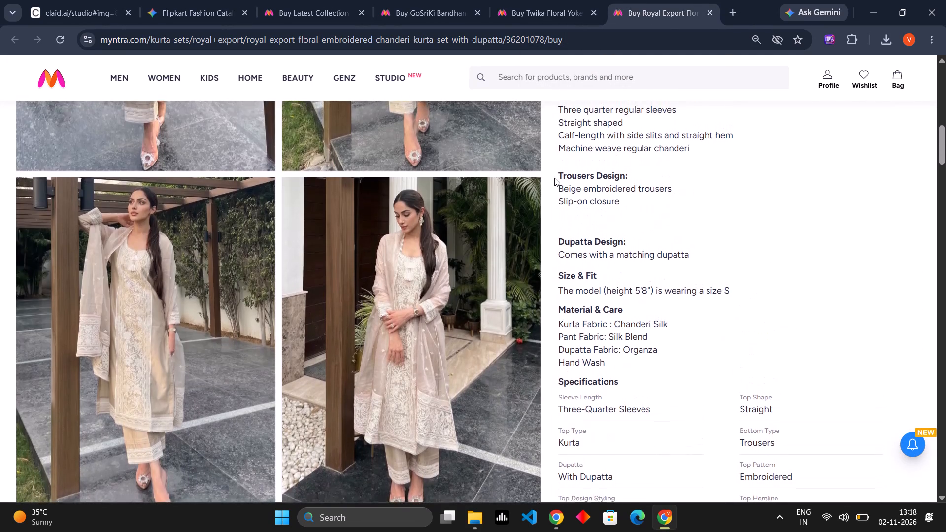
pyautogui.scroll(-1, 554, 178)
pyautogui.scroll(5, 554, 178)
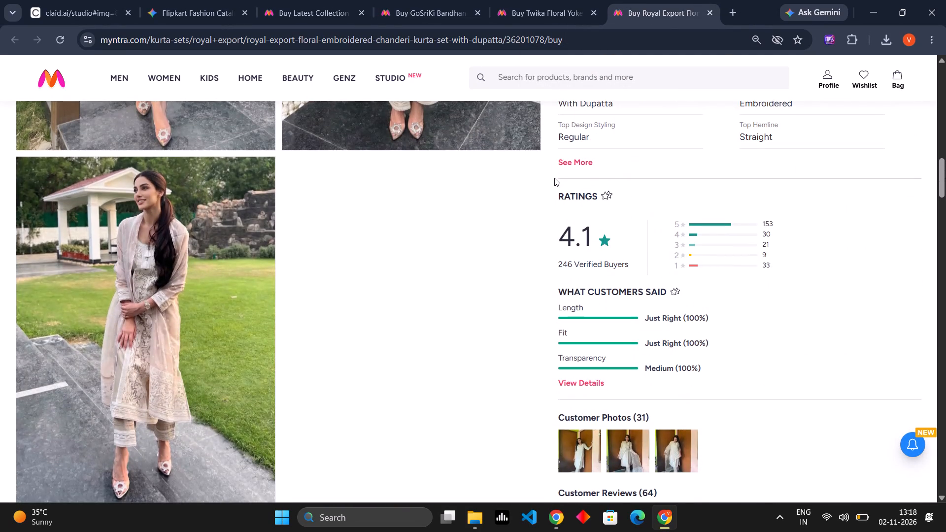
# Enlarge the beige set's photo of the model with clasped hands beside the wooden pillar and capture it as a cropped screenshot.
pyautogui.scroll(1, 554, 178)
pyautogui.click(407, 178)
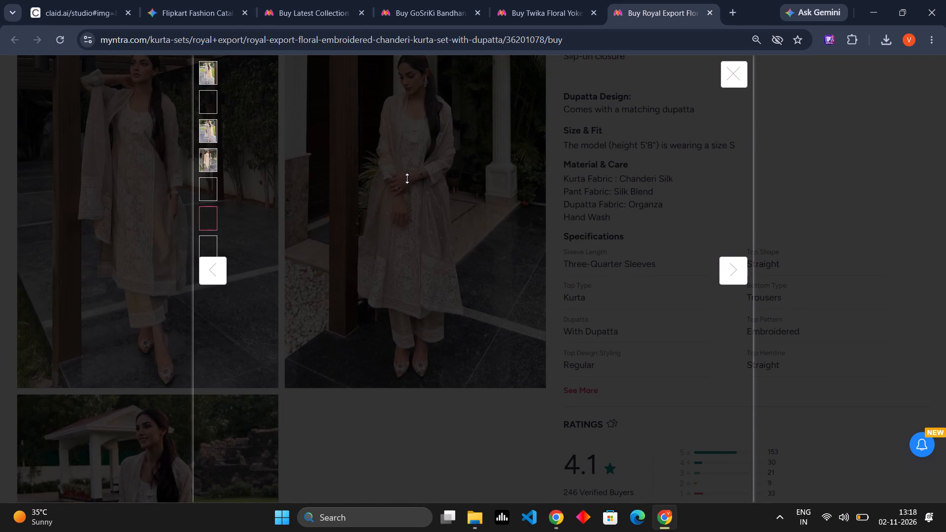
pyautogui.hotkey('ctrl', '-')
pyautogui.hotkey('ctrl', '-')
pyautogui.hotkey('ctrl', '-')
pyautogui.hotkey('ctrl', '-')
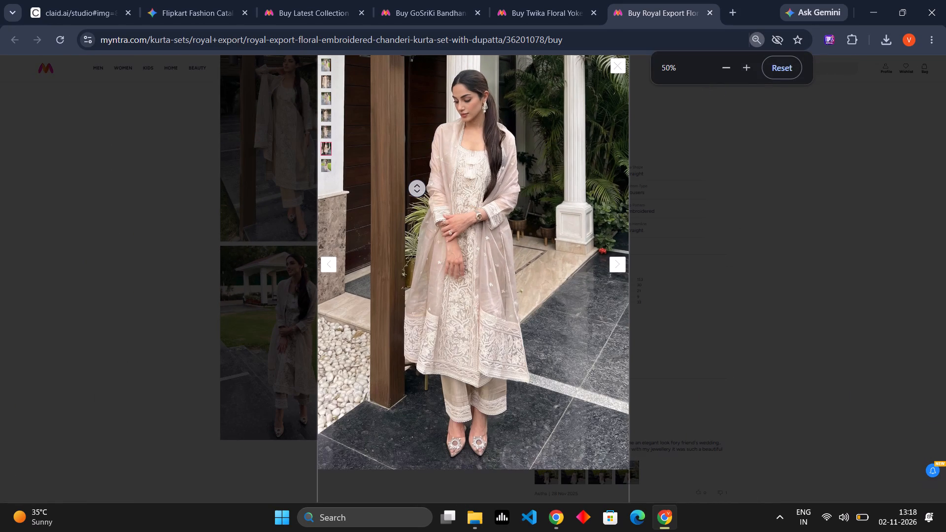
pyautogui.press('Print')
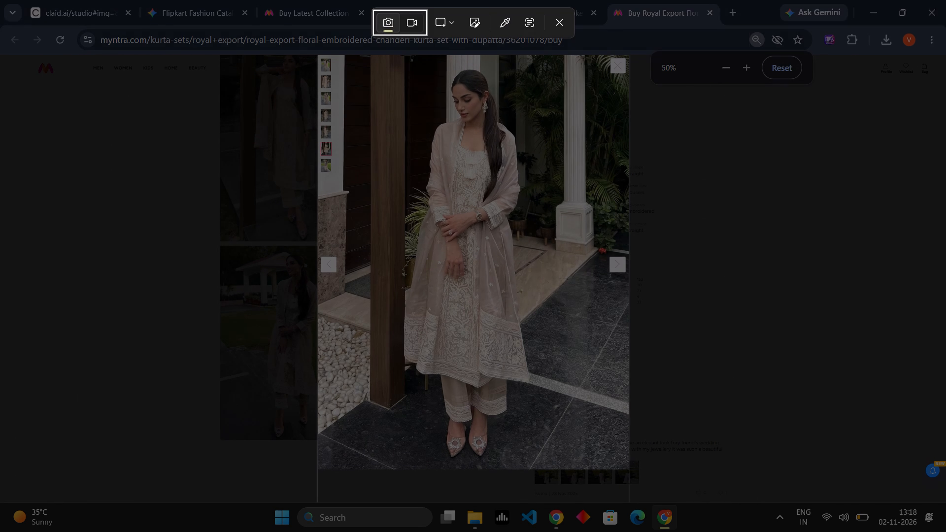
pyautogui.moveTo(335, 56); pyautogui.dragTo(600, 469)
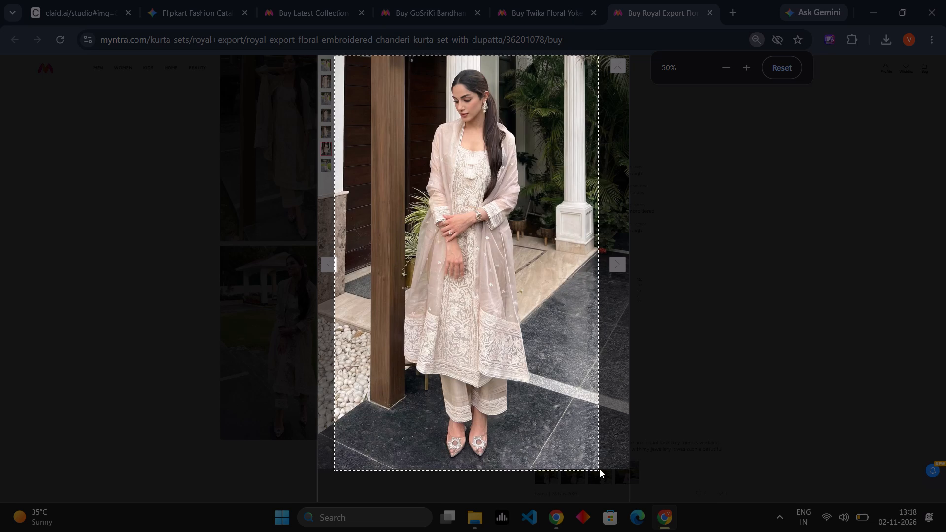
pyautogui.moveTo(600, 469); pyautogui.dragTo(602, 467)
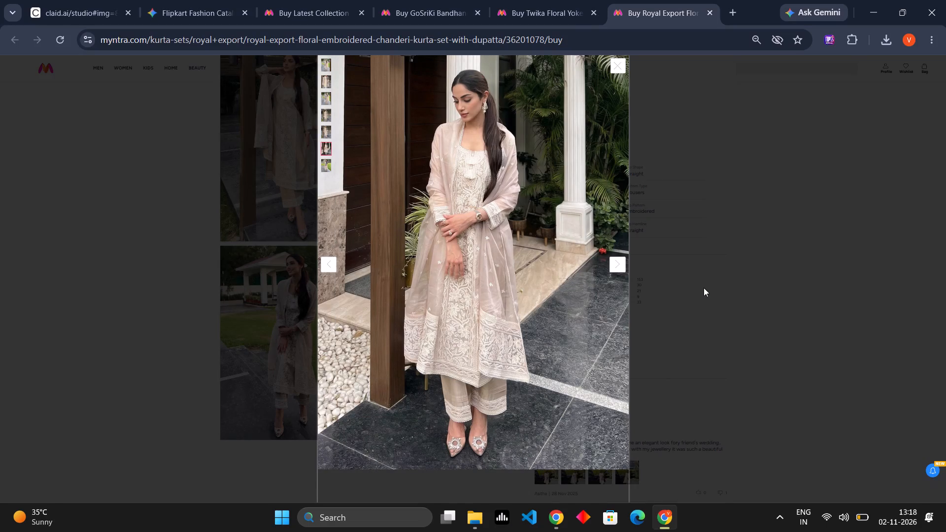
pyautogui.click(704, 288)
# Enlarge the beige set's photo of the smiling model leaning on the pillar by the lawn and capture it as a cropped screenshot.
pyautogui.scroll(4, 404, 313)
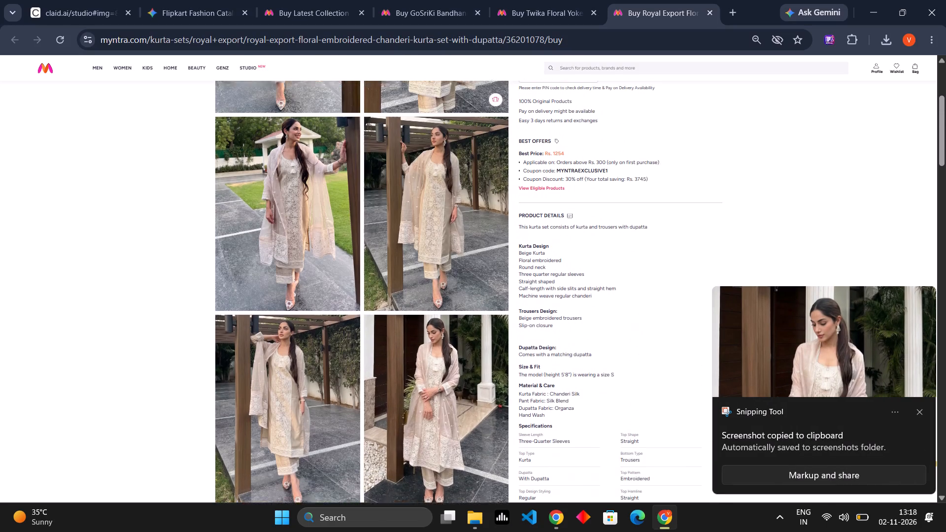
pyautogui.scroll(2, 404, 313)
pyautogui.scroll(1, 324, 313)
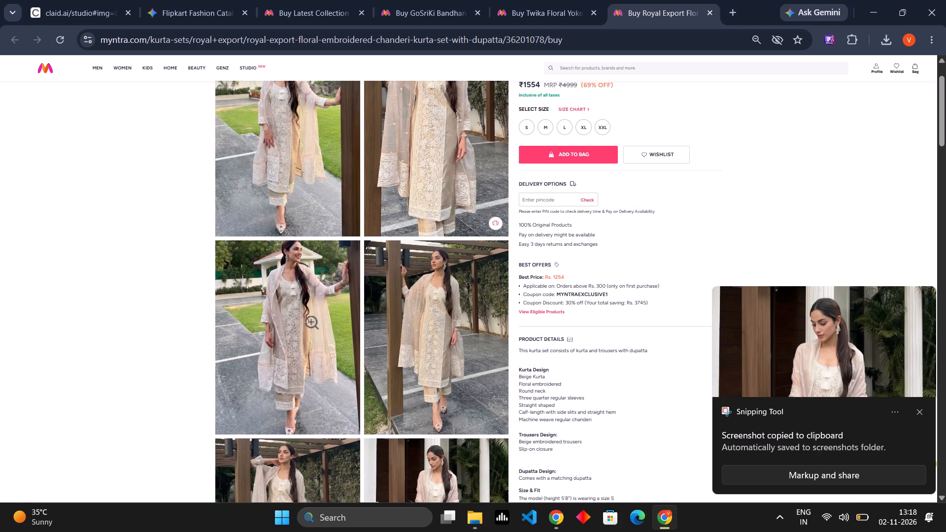
pyautogui.click(305, 316)
pyautogui.press('Print')
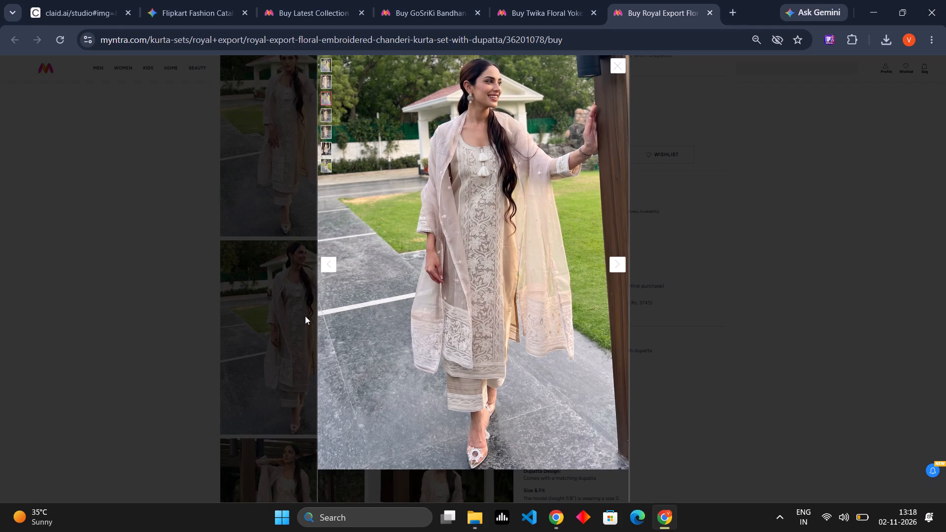
pyautogui.moveTo(345, 53); pyautogui.dragTo(523, 192)
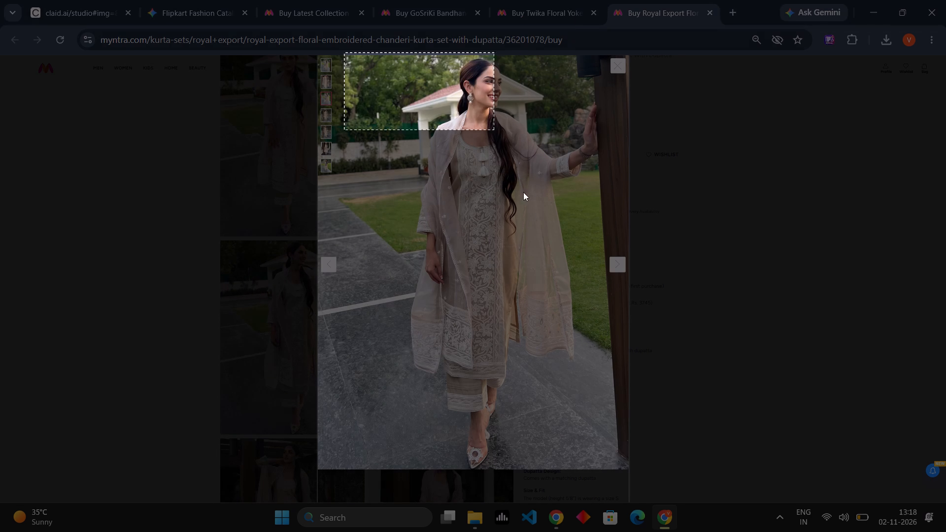
pyautogui.moveTo(523, 192); pyautogui.dragTo(606, 470)
pyautogui.scroll(1, 586, 337)
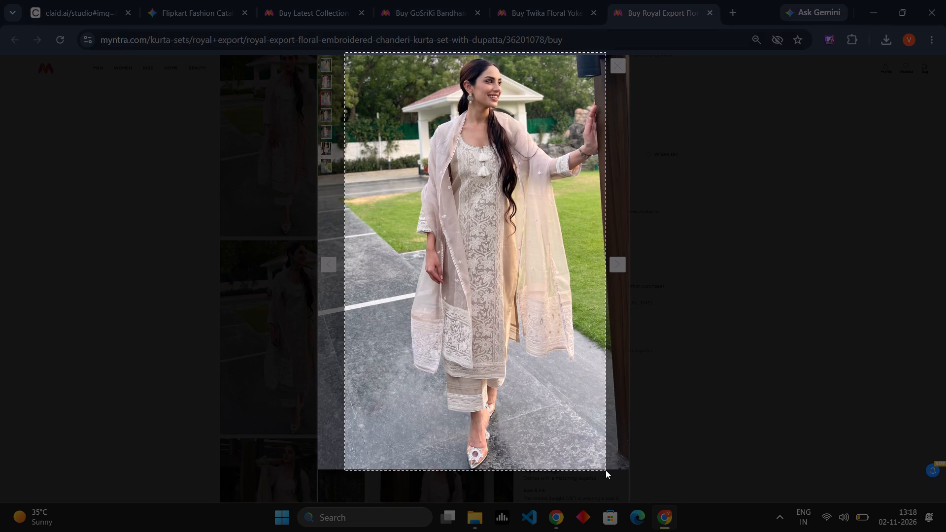
pyautogui.moveTo(606, 470); pyautogui.dragTo(607, 468)
pyautogui.click(733, 233)
pyautogui.scroll(-1, 555, 323)
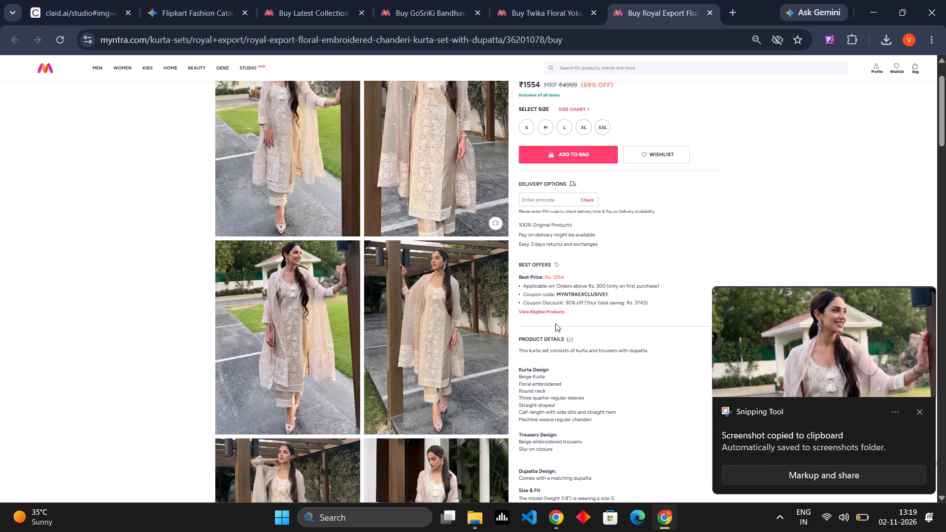
# Open the sea green Lookmark embroidered kurta set from the similar products, close the beige set's page, and examine the Lookmark photos.
pyautogui.scroll(-8, 555, 323)
pyautogui.hotkey('ctrl', '+')
pyautogui.hotkey('ctrl', '+')
pyautogui.hotkey('ctrl', '+')
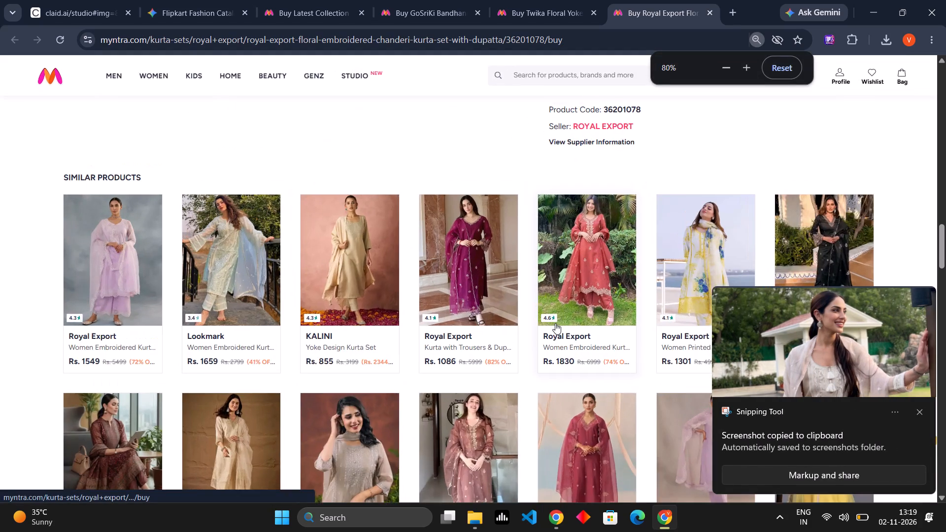
pyautogui.hotkey('ctrl', '+')
pyautogui.scroll(-3, 555, 323)
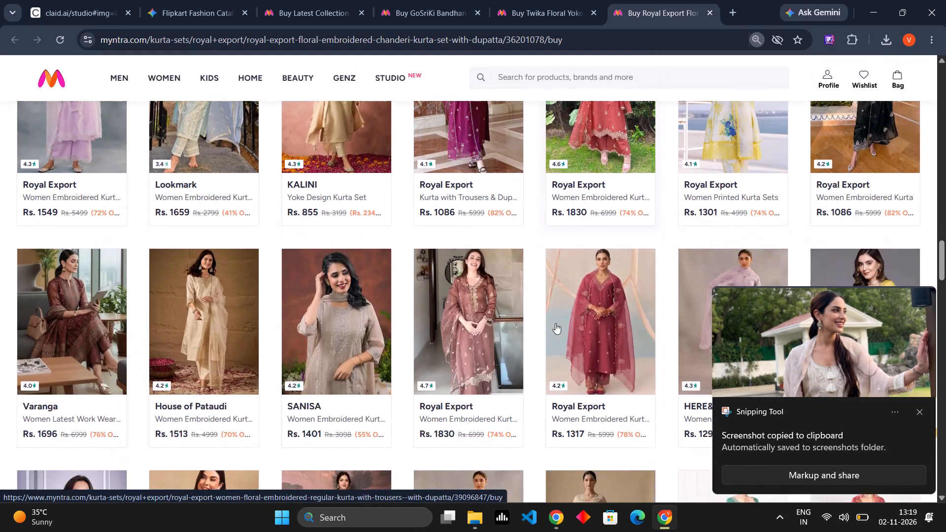
pyautogui.scroll(1, 555, 323)
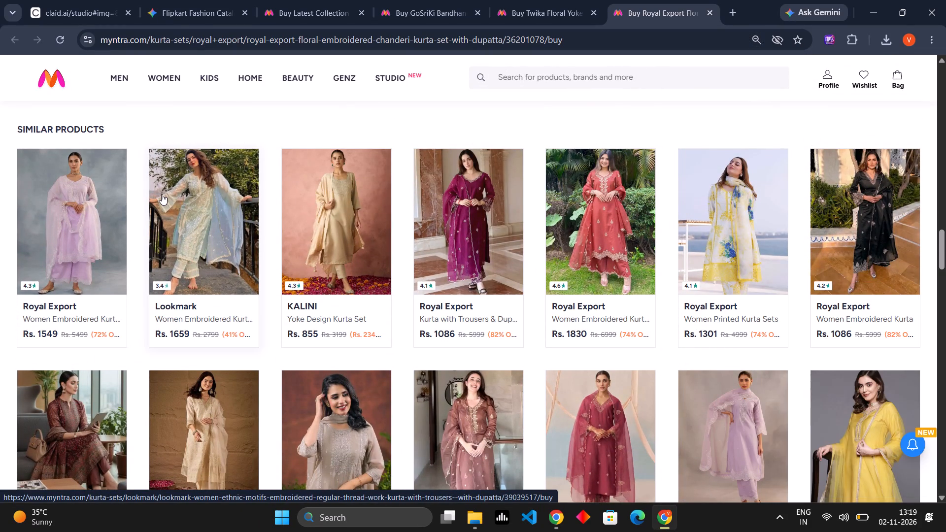
pyautogui.click(190, 189)
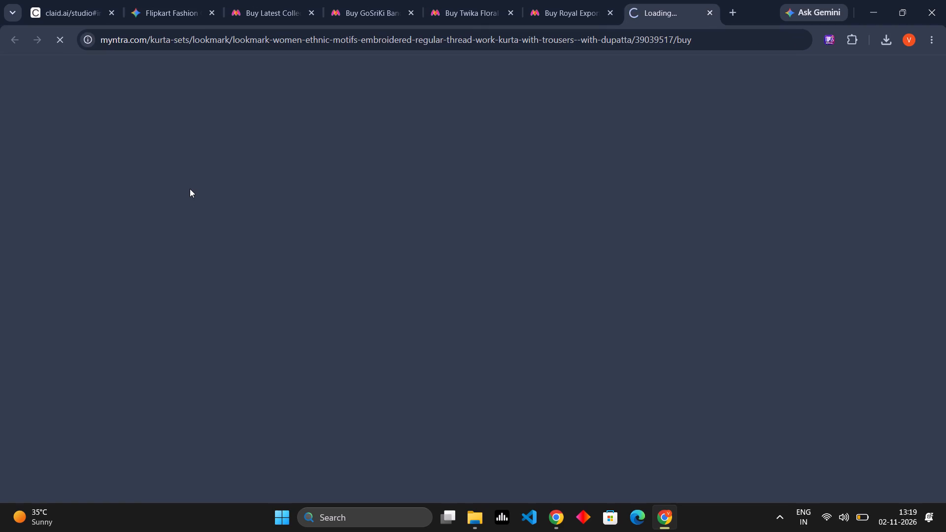
pyautogui.click(612, 10)
pyautogui.scroll(-8, 554, 252)
pyautogui.scroll(3, 554, 252)
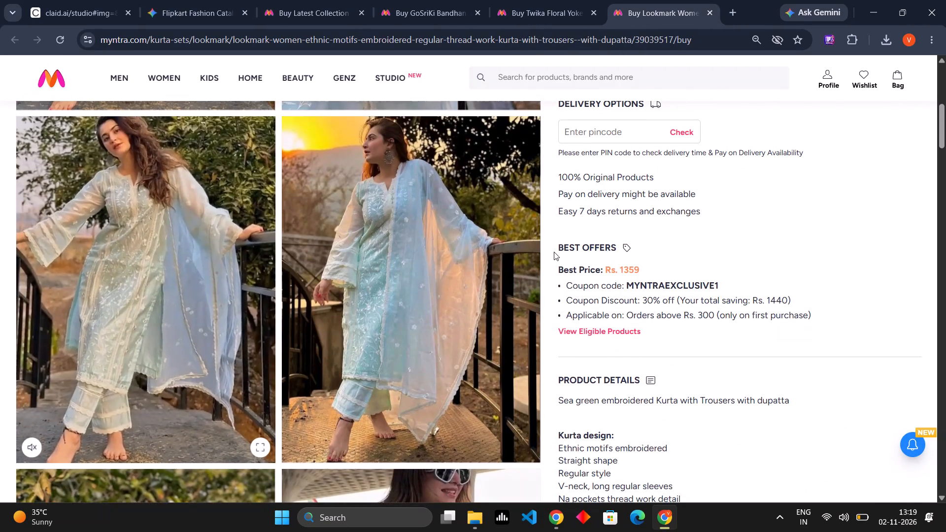
# Enlarge the Lookmark photo of the model holding the railing at sunset, capture it as a cropped screenshot, and close the enlarged view.
pyautogui.click(417, 251)
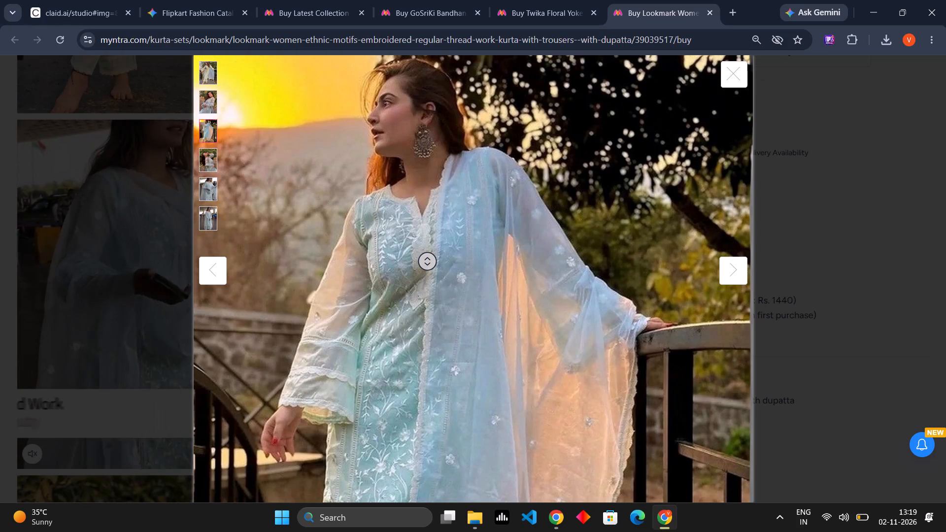
pyautogui.hotkey('ctrl', '-')
pyautogui.hotkey('ctrl', '-')
pyautogui.hotkey('ctrl', '-')
pyautogui.hotkey('ctrl', '-')
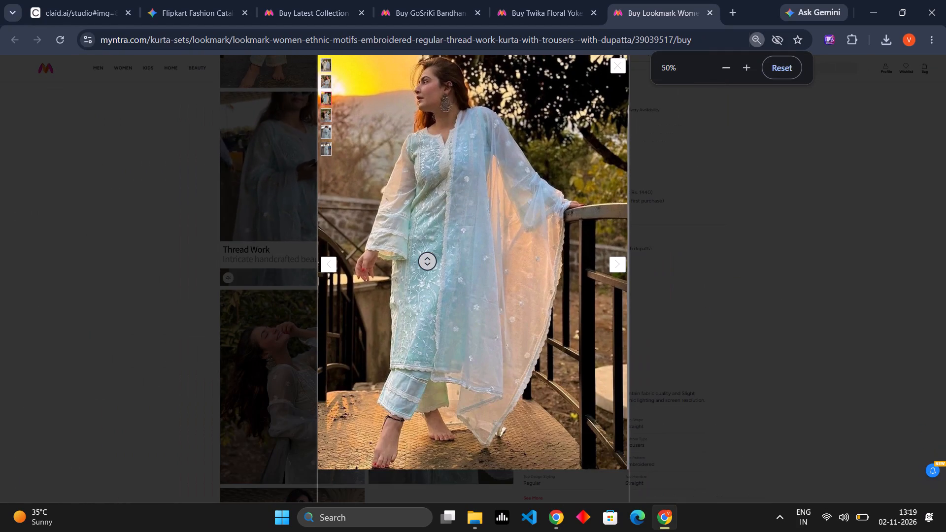
pyautogui.press('Print')
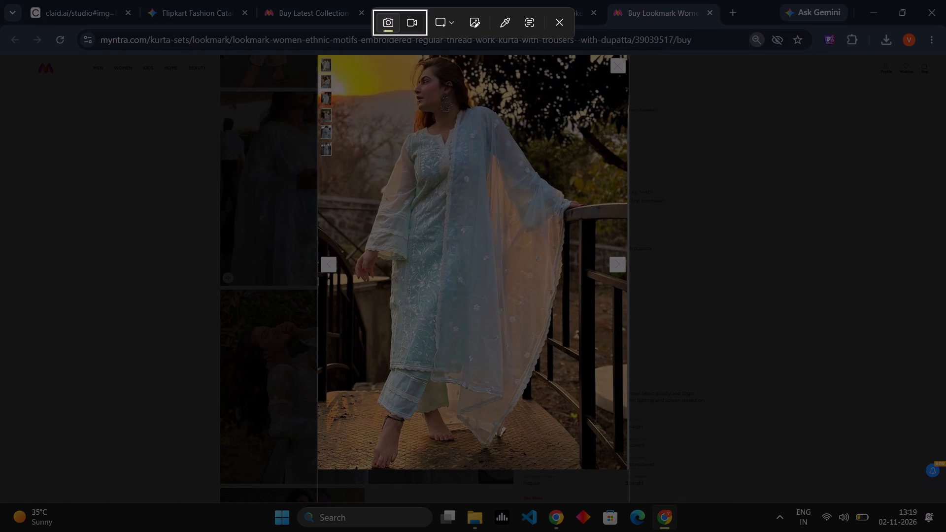
pyautogui.moveTo(335, 55); pyautogui.dragTo(517, 339)
pyautogui.scroll(1, 511, 324)
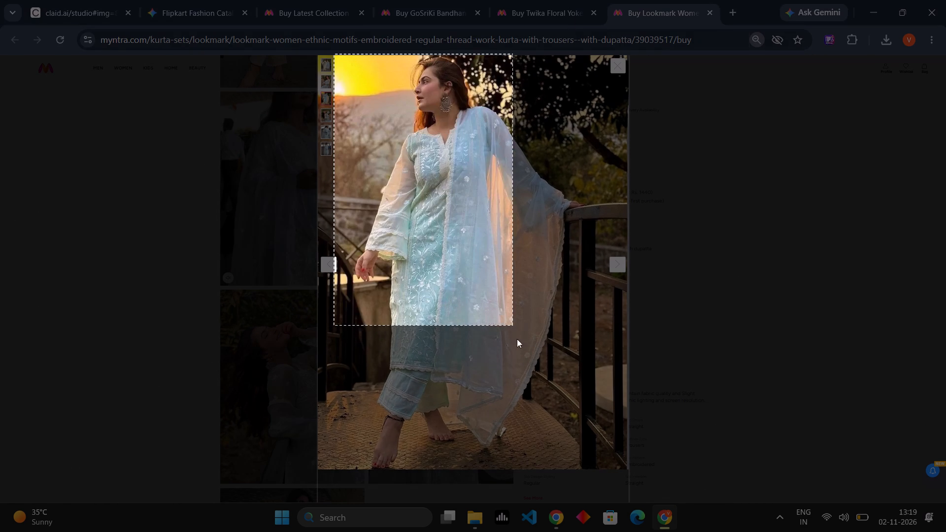
pyautogui.scroll(1, 517, 339)
pyautogui.moveTo(517, 339); pyautogui.dragTo(614, 469)
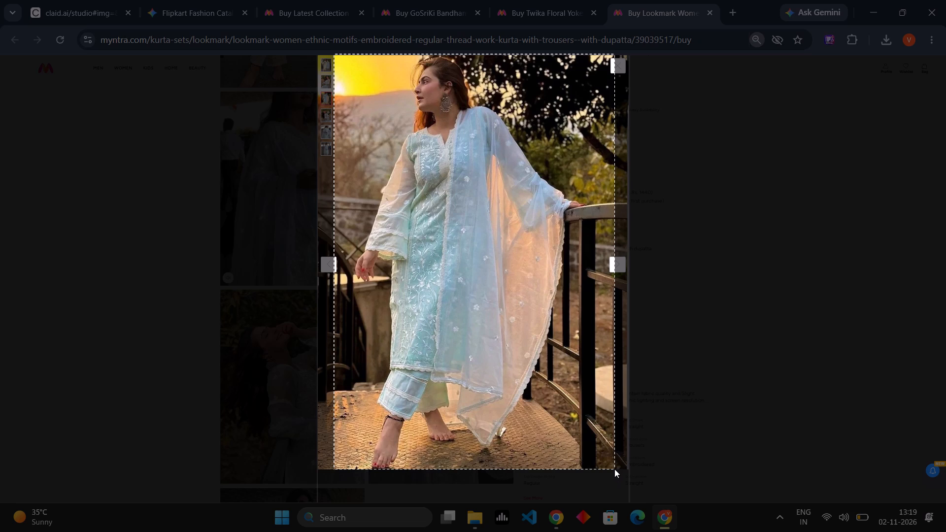
pyautogui.moveTo(614, 469); pyautogui.dragTo(609, 472)
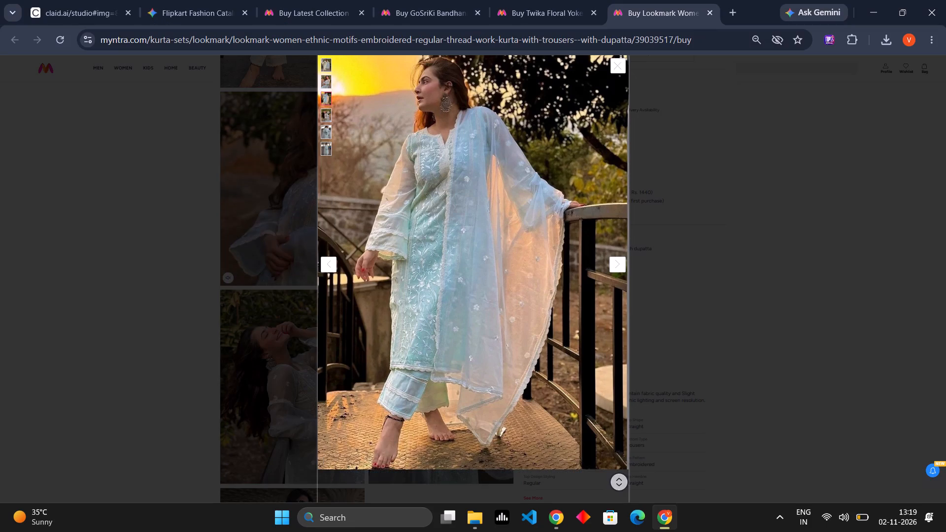
pyautogui.click(612, 67)
# Examine the remaining Lookmark photos and the similar kurta sets for further model poses and backgrounds.
pyautogui.scroll(-5, 539, 263)
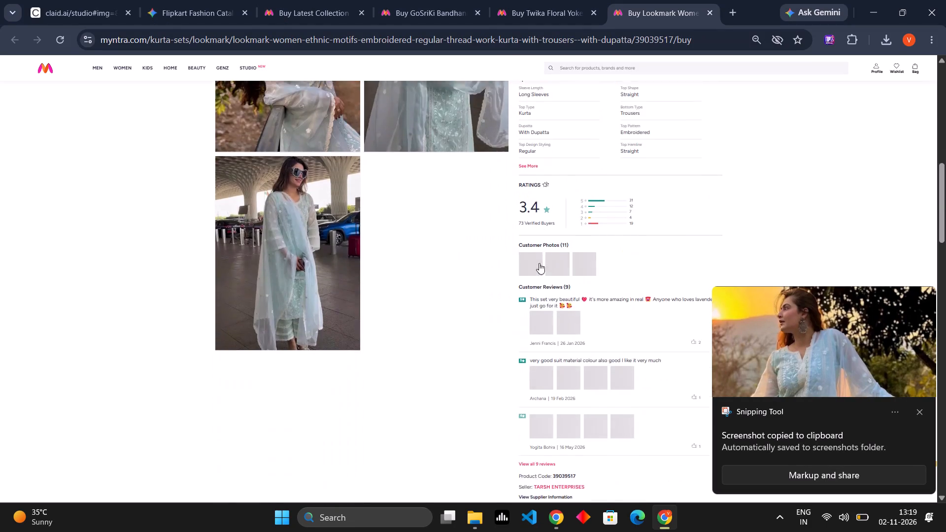
pyautogui.scroll(-2, 539, 263)
pyautogui.hotkey('ctrl', '+')
pyautogui.hotkey('ctrl', '+')
pyautogui.hotkey('ctrl', '+')
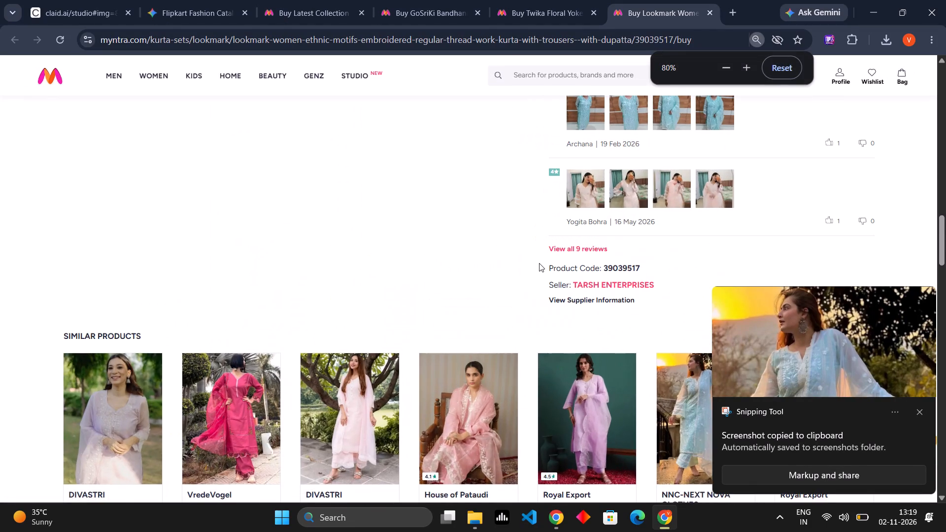
pyautogui.hotkey('ctrl', '+')
pyautogui.hotkey('ctrl', '+')
pyautogui.scroll(-5, 539, 263)
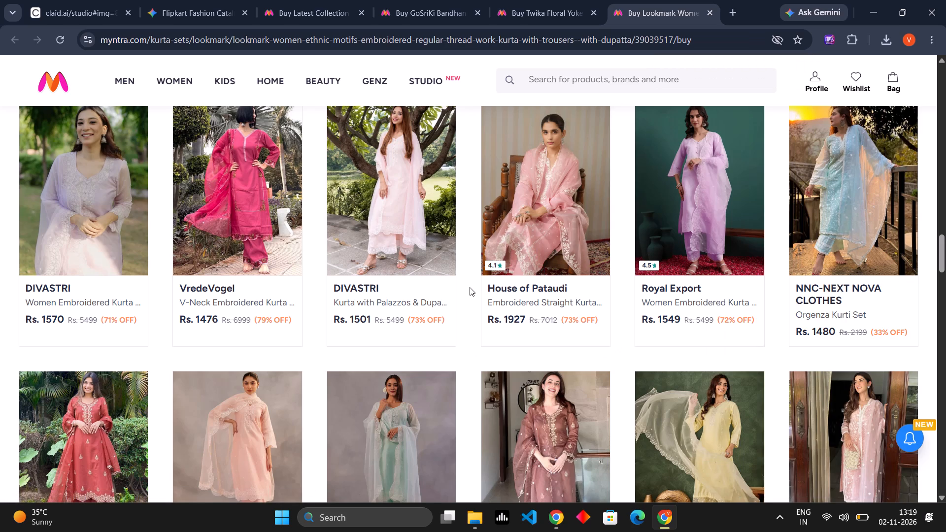
pyautogui.scroll(-5, 470, 287)
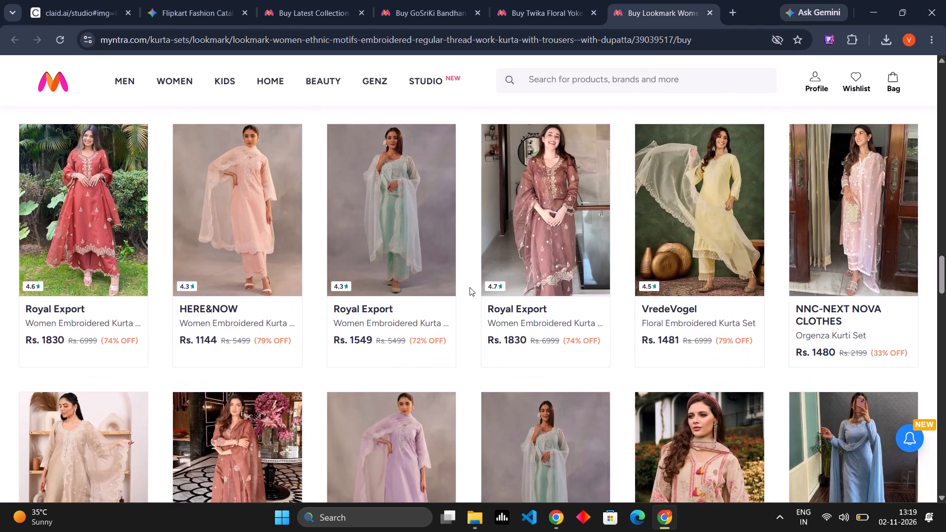
pyautogui.scroll(-3, 470, 287)
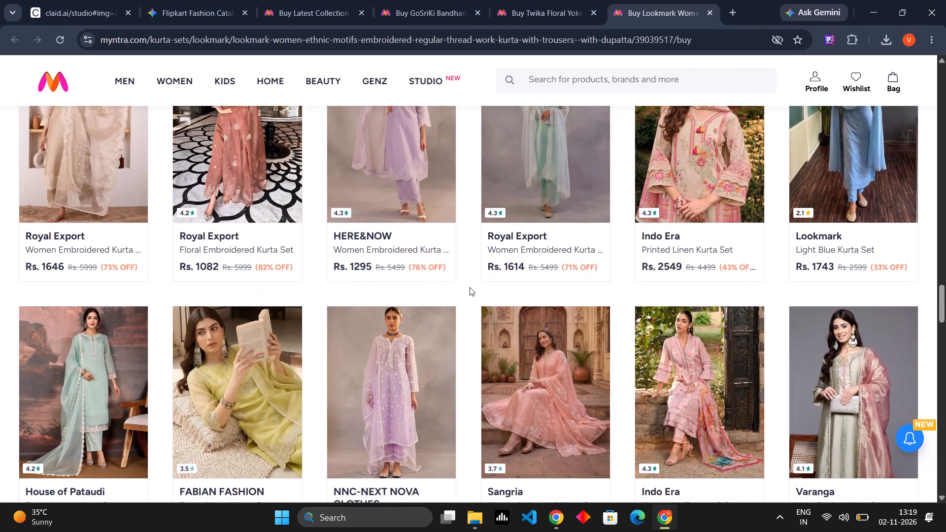
pyautogui.scroll(-4, 470, 287)
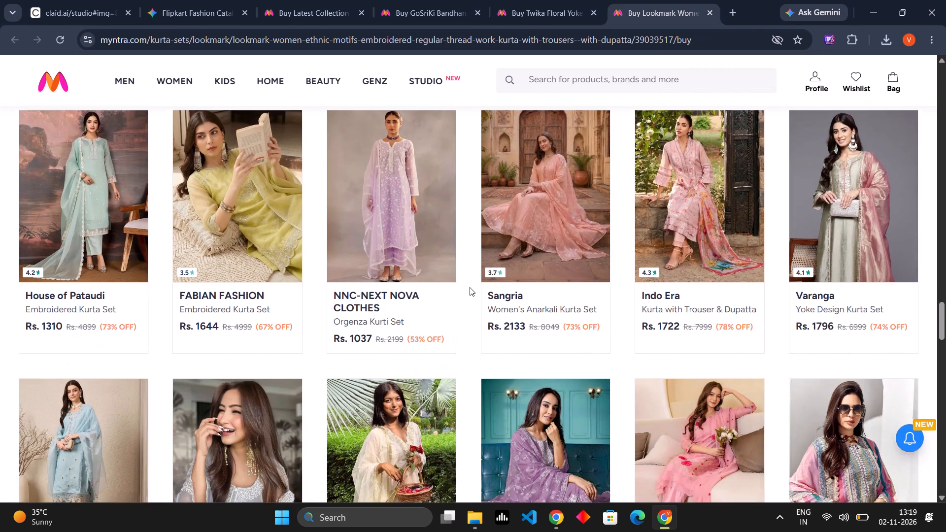
pyautogui.scroll(-3, 470, 287)
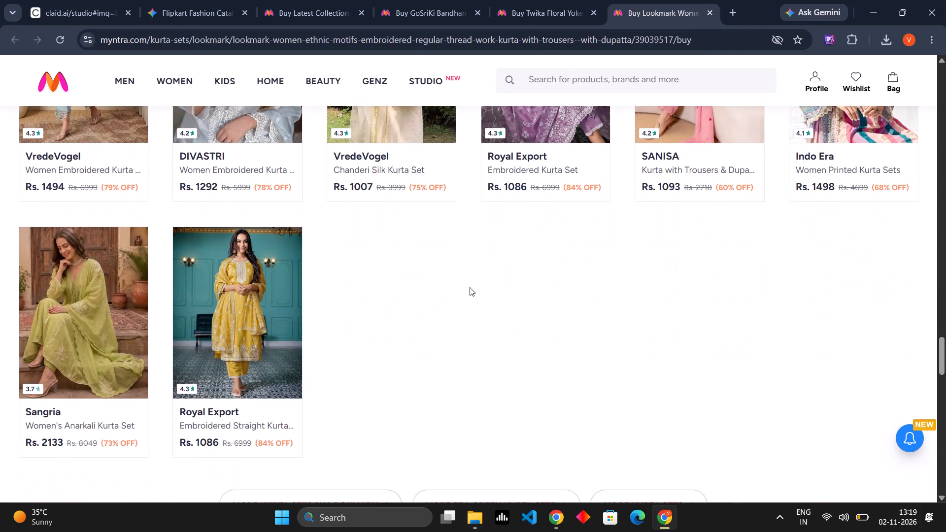
pyautogui.scroll(4, 470, 296)
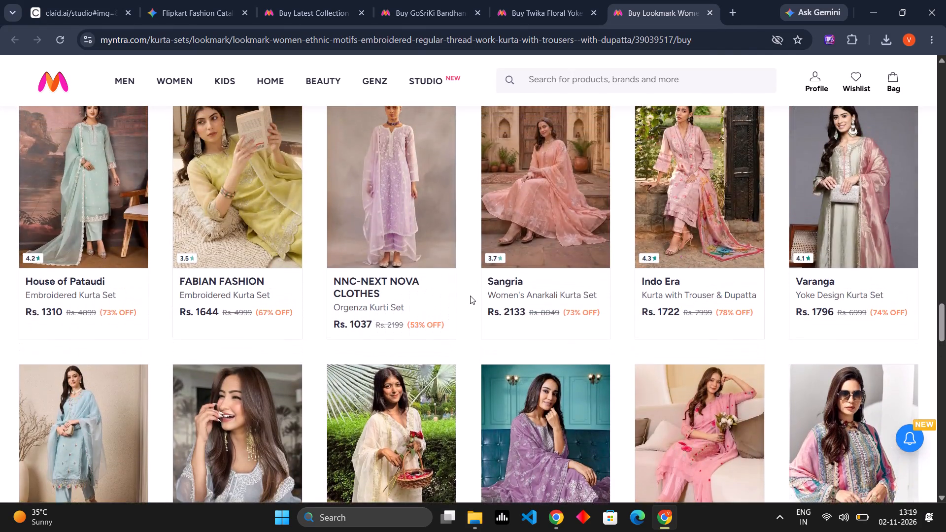
pyautogui.scroll(4, 470, 296)
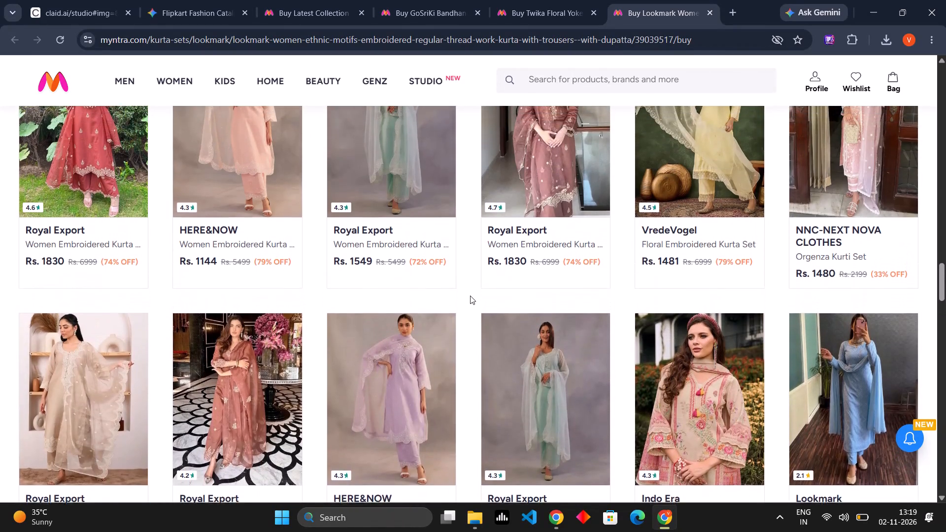
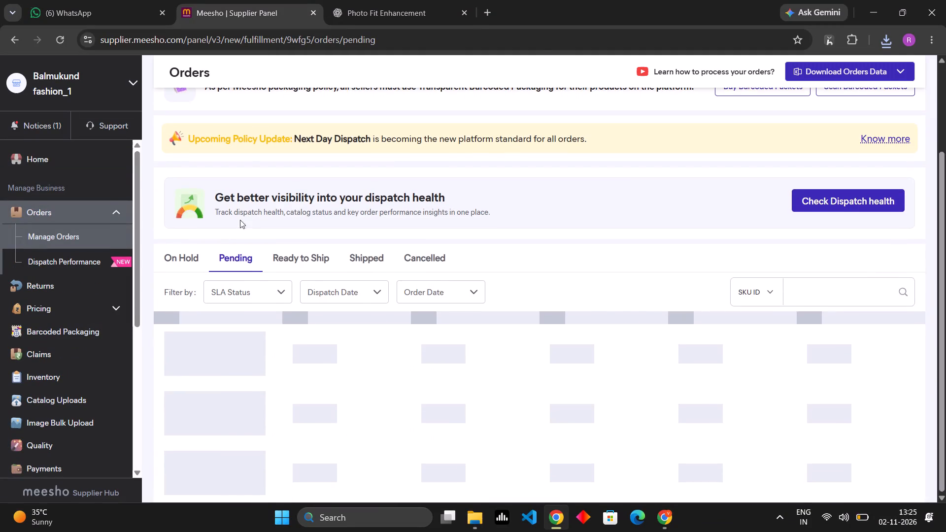
# Check the pending orders and open the on-hold orders list.
pyautogui.scroll(-3, 189, 260)
pyautogui.click(194, 125)
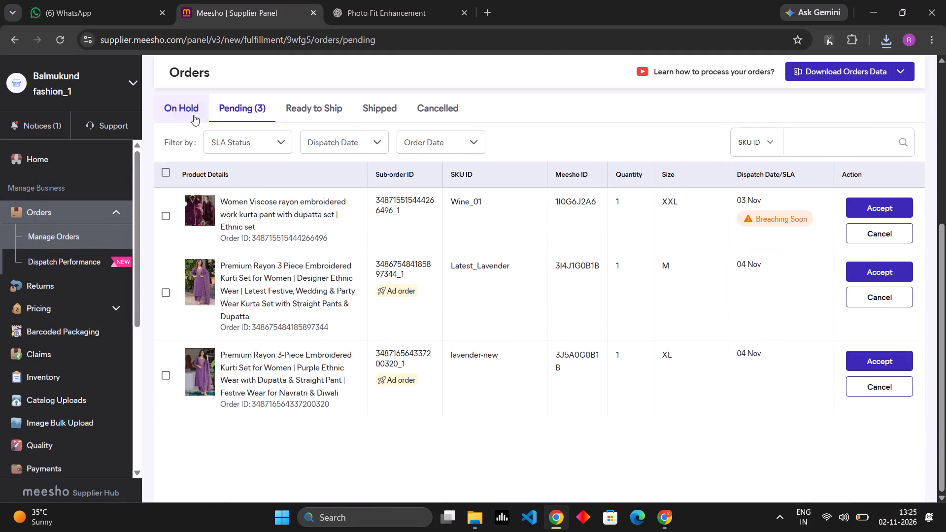
pyautogui.click(194, 115)
pyautogui.scroll(-1, 194, 128)
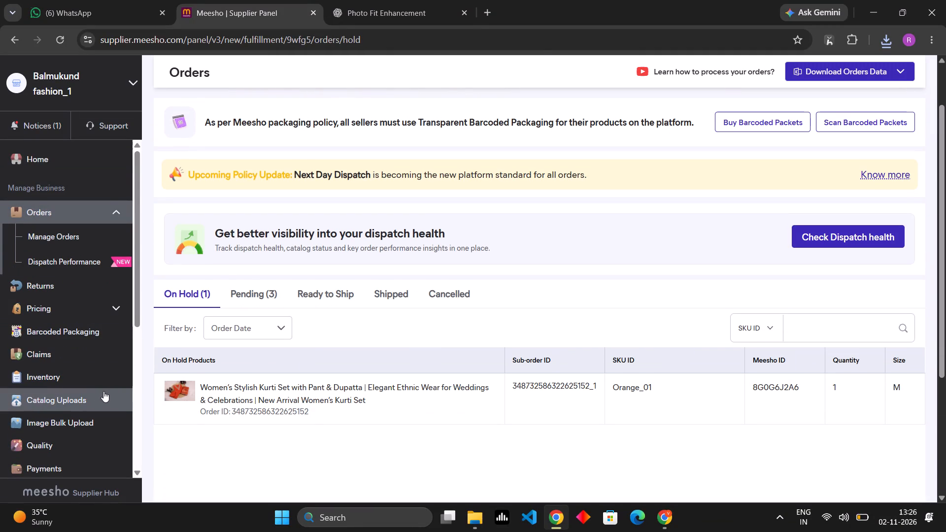
# Open the catalog uploads and look through the list of single uploads.
pyautogui.click(106, 390)
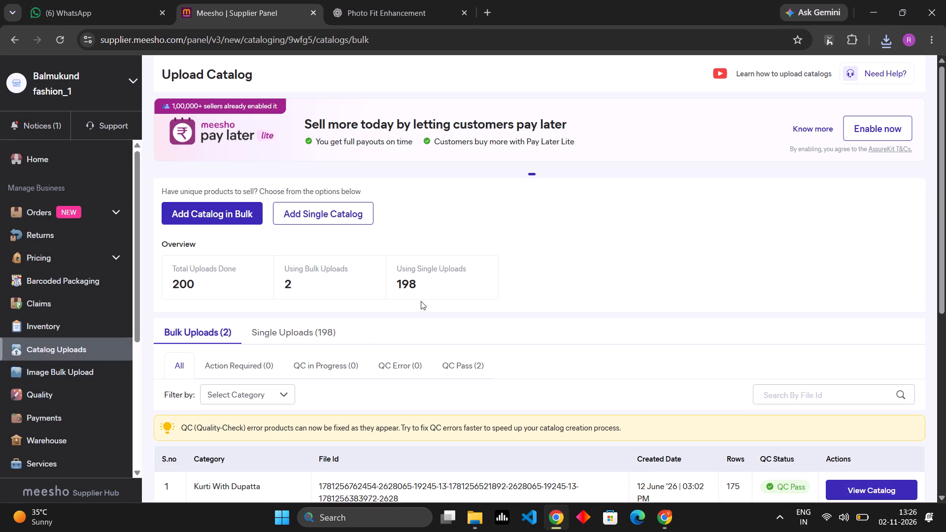
pyautogui.click(267, 338)
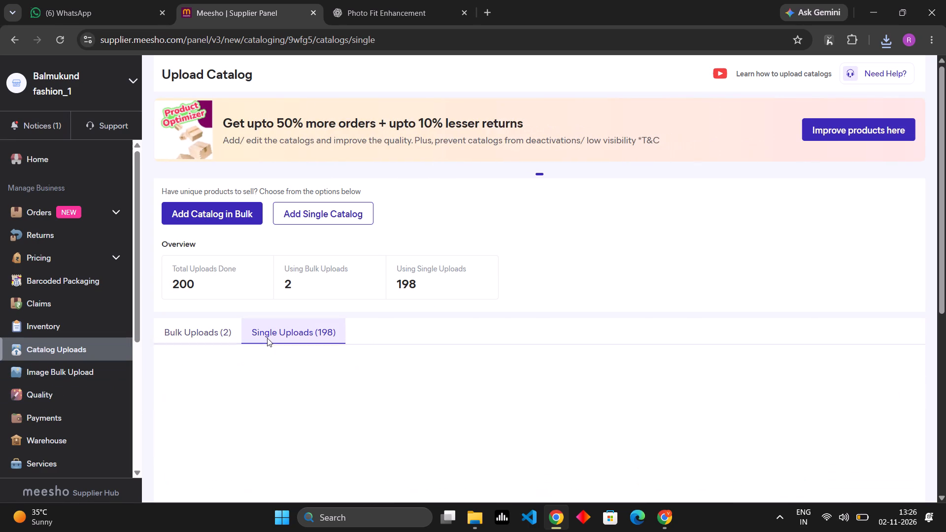
pyautogui.scroll(-3, 541, 197)
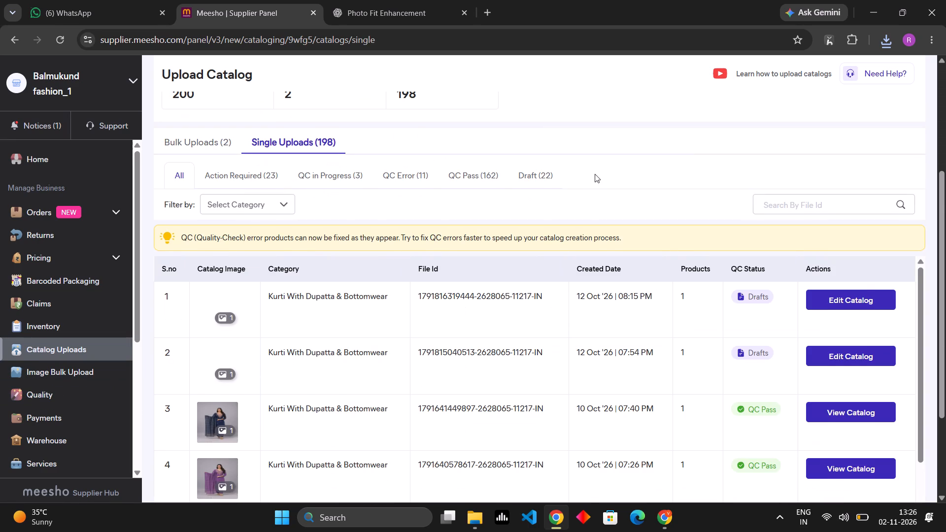
pyautogui.scroll(-1, 595, 174)
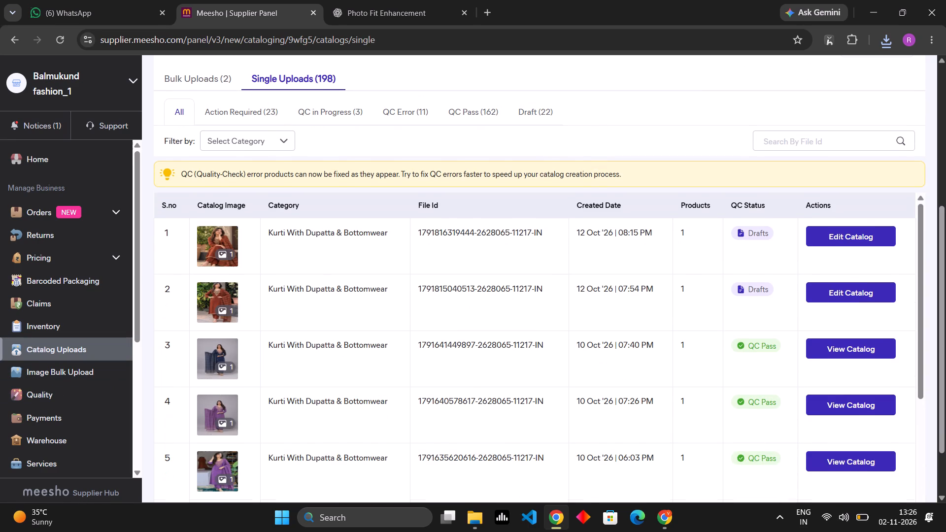
pyautogui.scroll(4, 593, 174)
# Start a new single catalog in the Kurti With Dupatta & Bottomwear category.
pyautogui.click(321, 209)
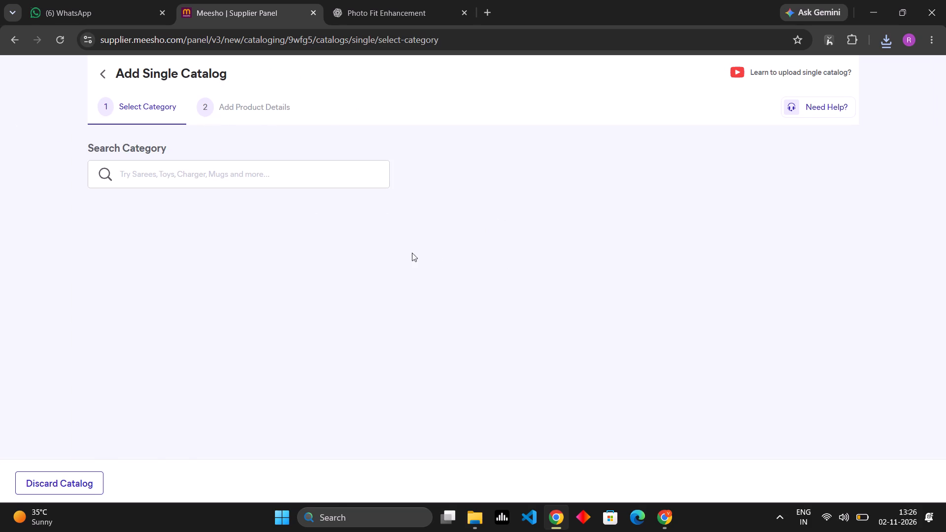
pyautogui.click(312, 234)
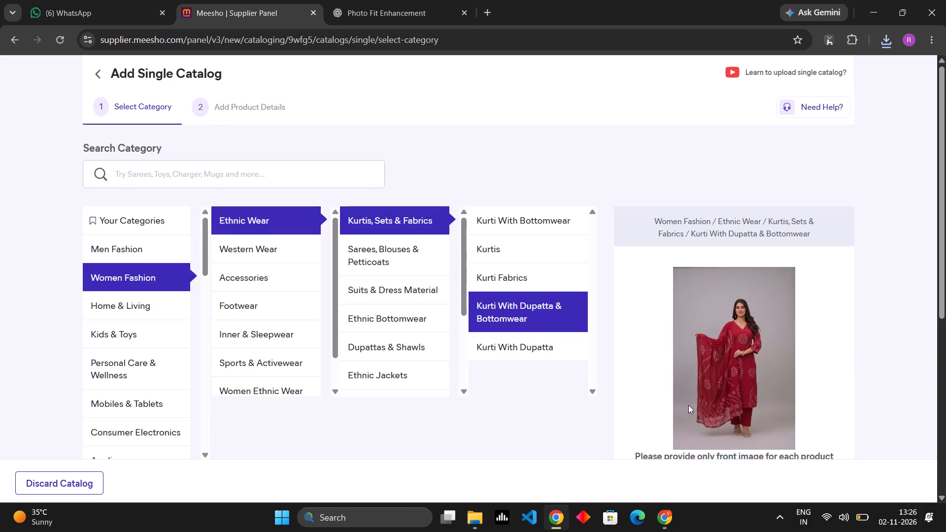
# Add the Lavender Embroidered Kurta Set Showcase image from Downloads as the product's front image and continue to the product details.
pyautogui.scroll(-2, 717, 365)
pyautogui.click(715, 368)
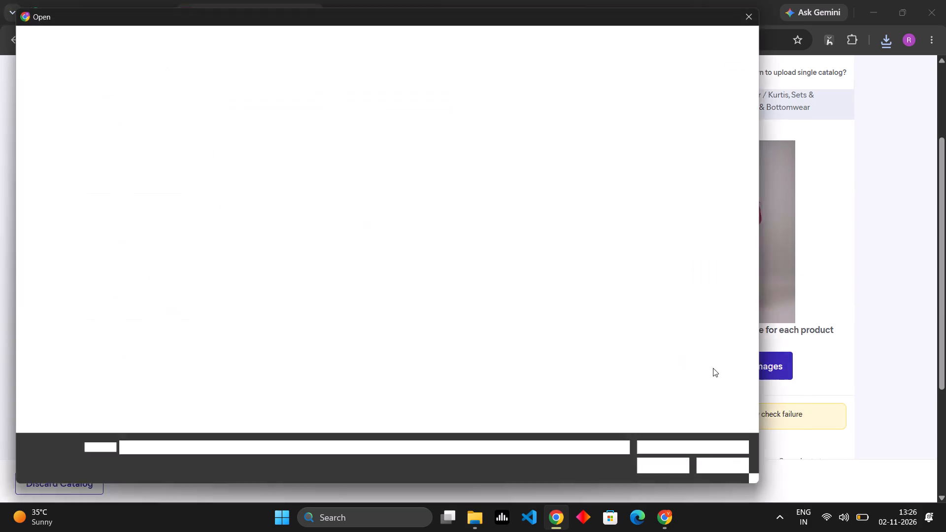
pyautogui.click(46, 178)
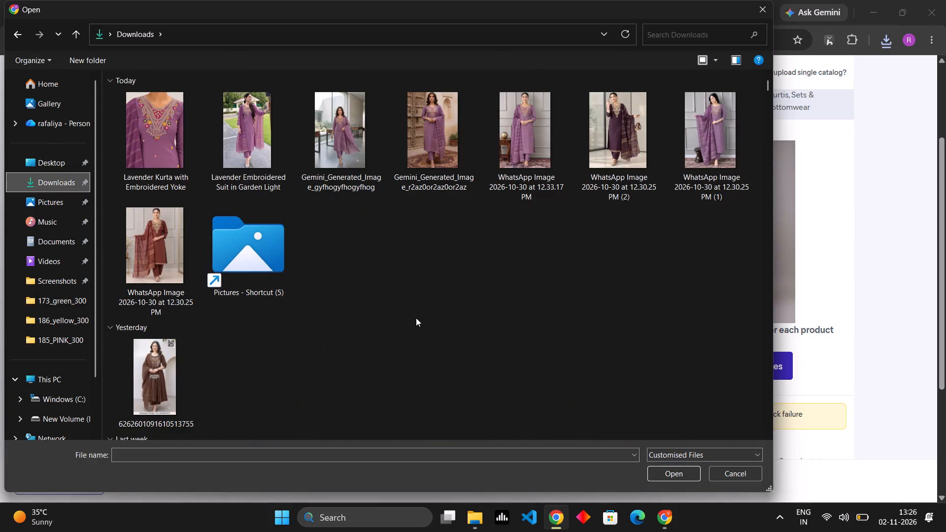
pyautogui.scroll(-2, 416, 318)
pyautogui.scroll(1, 416, 318)
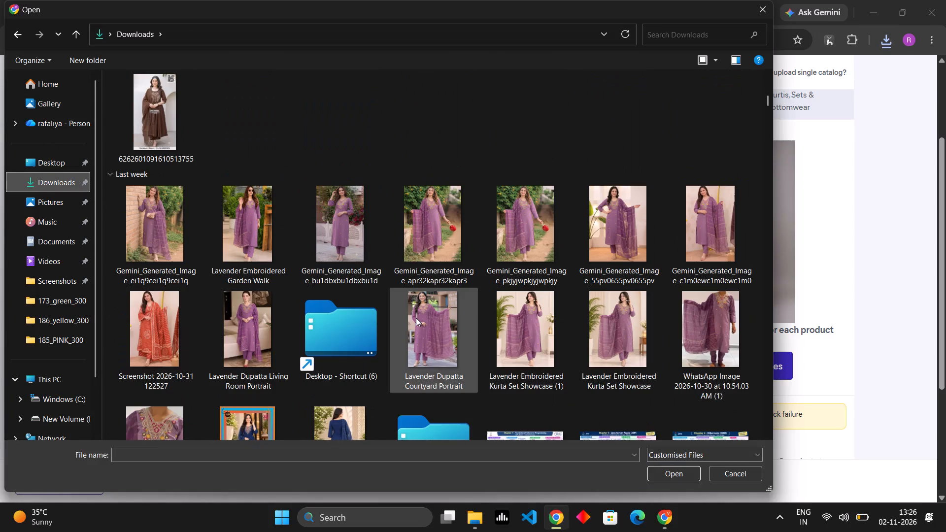
pyautogui.click(610, 321)
pyautogui.click(673, 477)
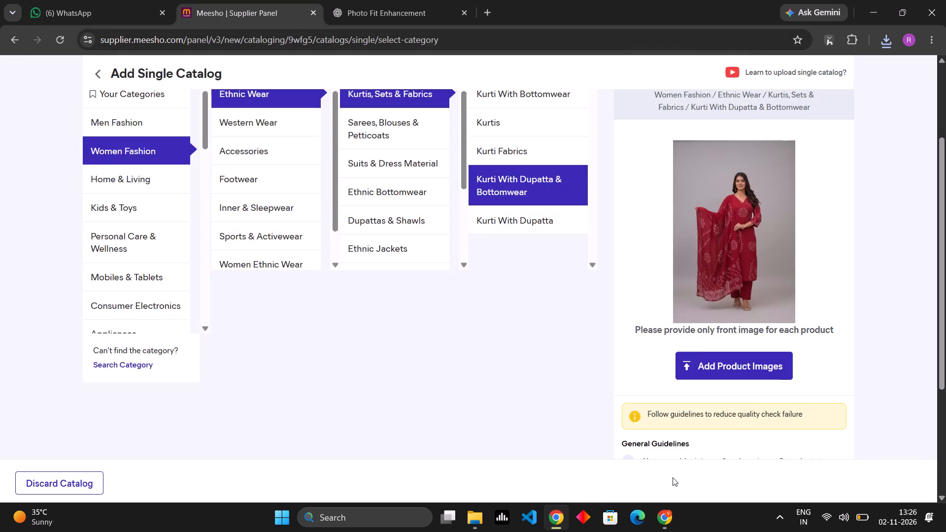
pyautogui.click(663, 433)
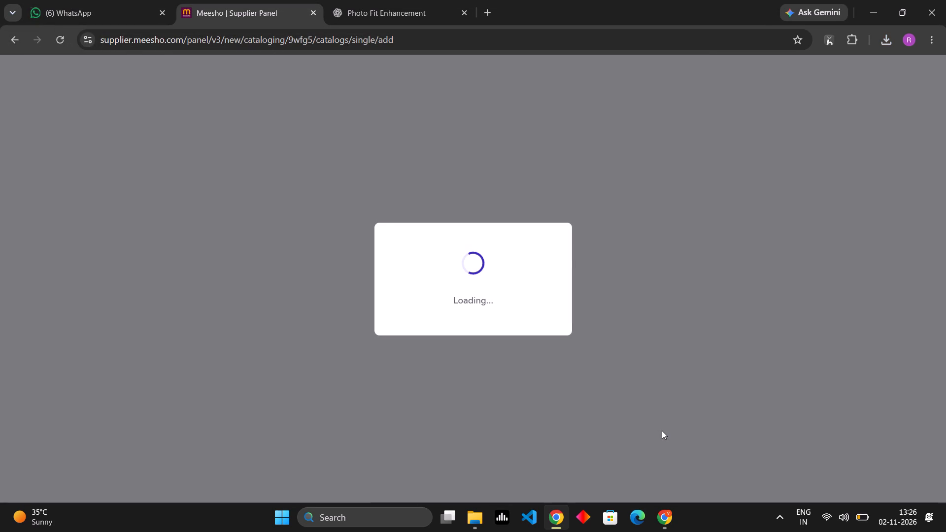
# Select and apply sizes S, M, L, XL and XXL for the product.
pyautogui.scroll(-2, 458, 293)
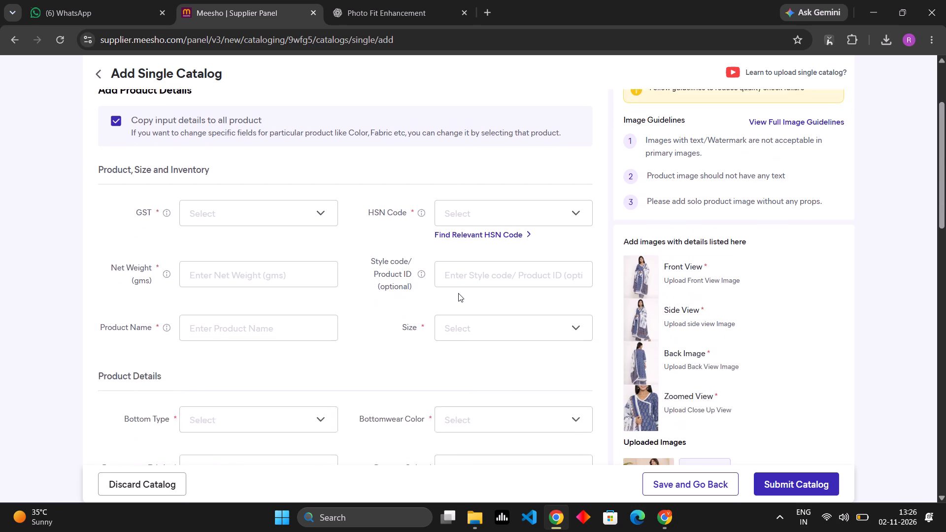
pyautogui.scroll(-5, 458, 293)
pyautogui.scroll(4, 458, 294)
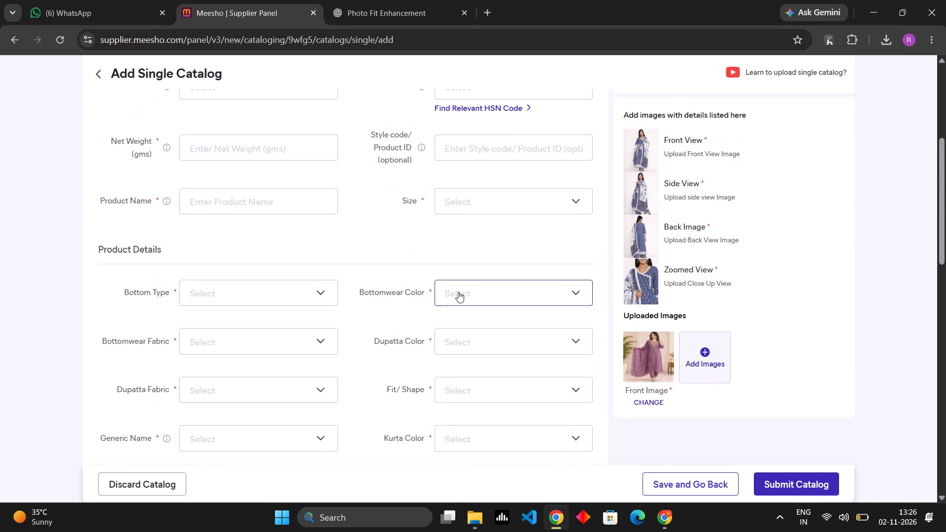
pyautogui.click(567, 261)
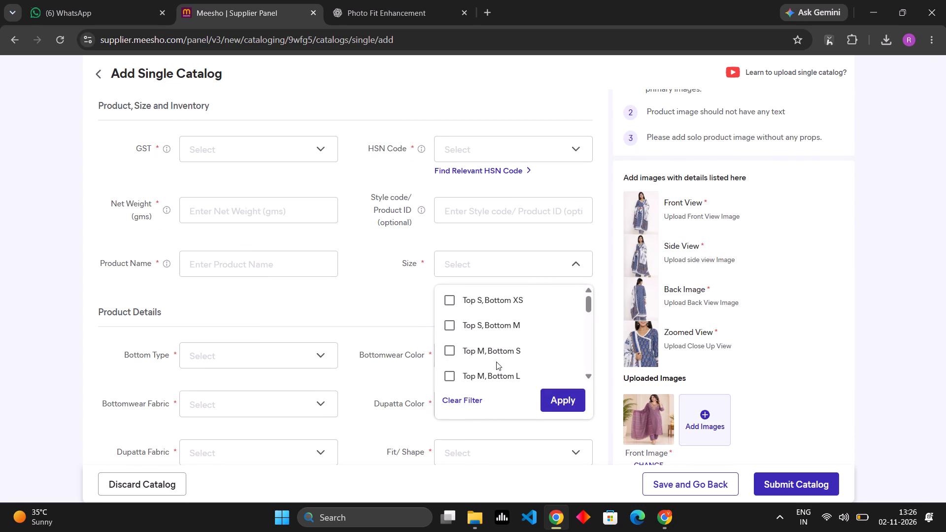
pyautogui.scroll(-3, 495, 358)
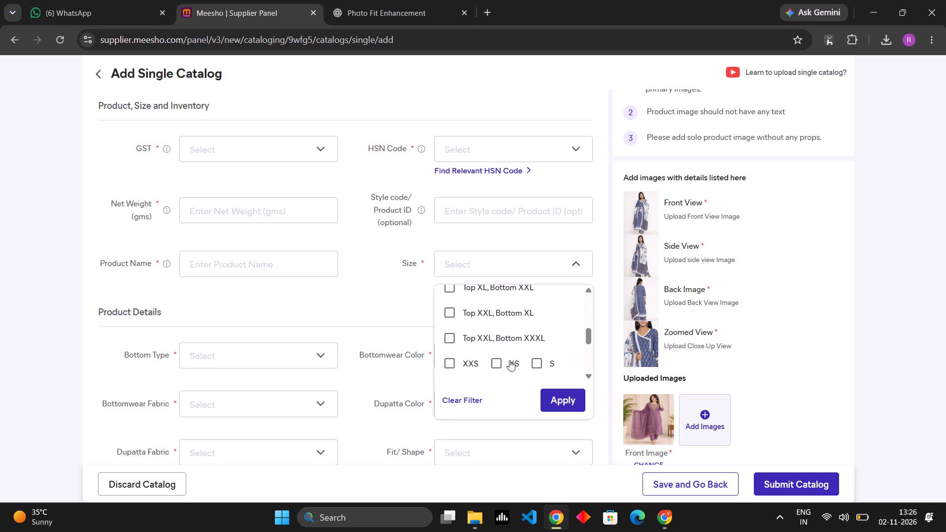
pyautogui.click(540, 364)
pyautogui.scroll(-1, 521, 349)
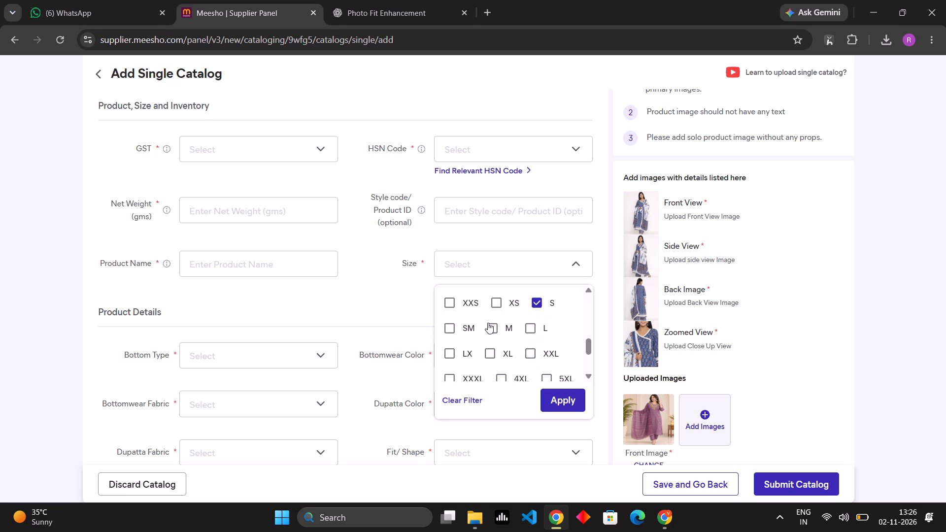
pyautogui.click(494, 321)
pyautogui.click(525, 323)
pyautogui.click(491, 352)
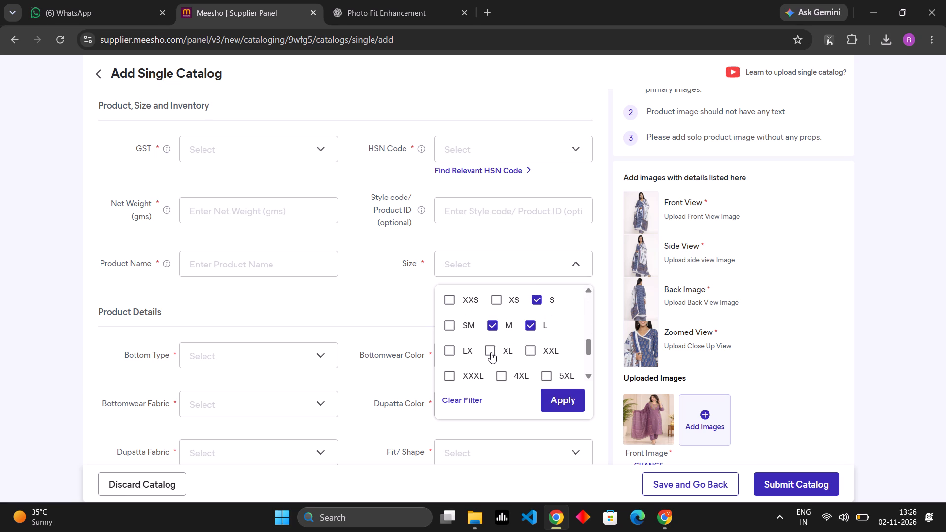
pyautogui.click(531, 348)
pyautogui.click(567, 396)
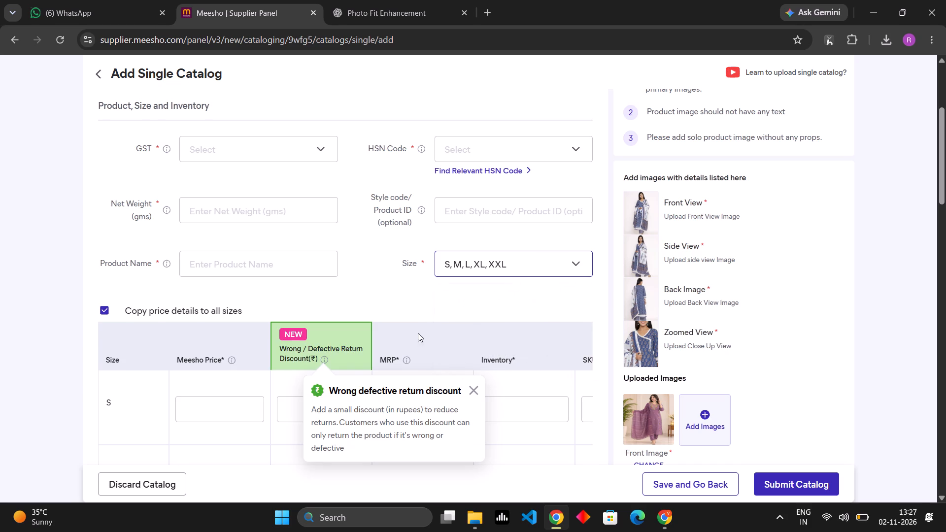
# Set the Meesho price to ₹515 for all sizes and check the settlement and customer price breakdown.
pyautogui.scroll(-3, 341, 286)
pyautogui.click(203, 221)
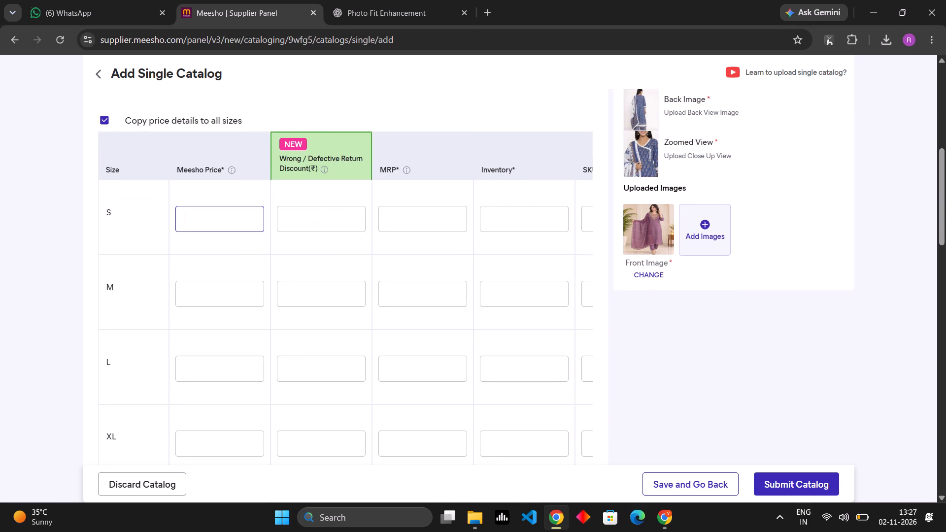
pyautogui.write('51')
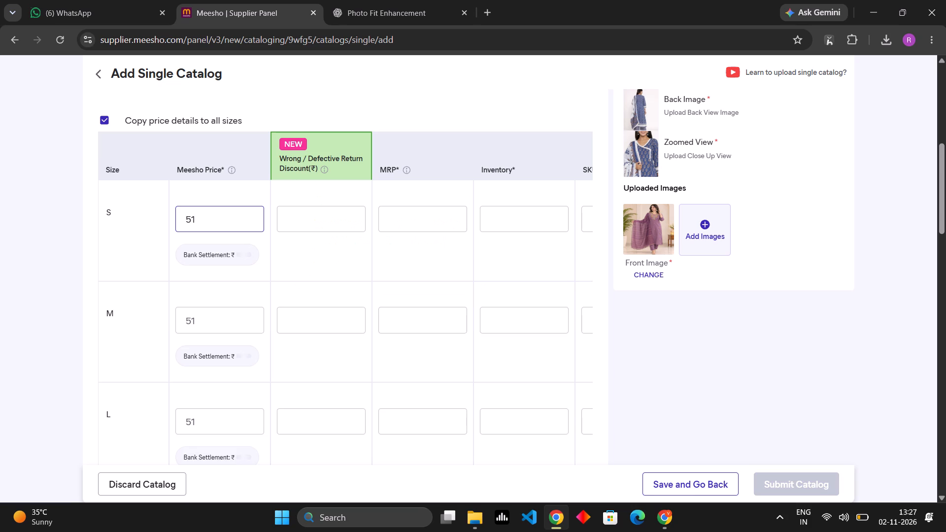
pyautogui.press('5')
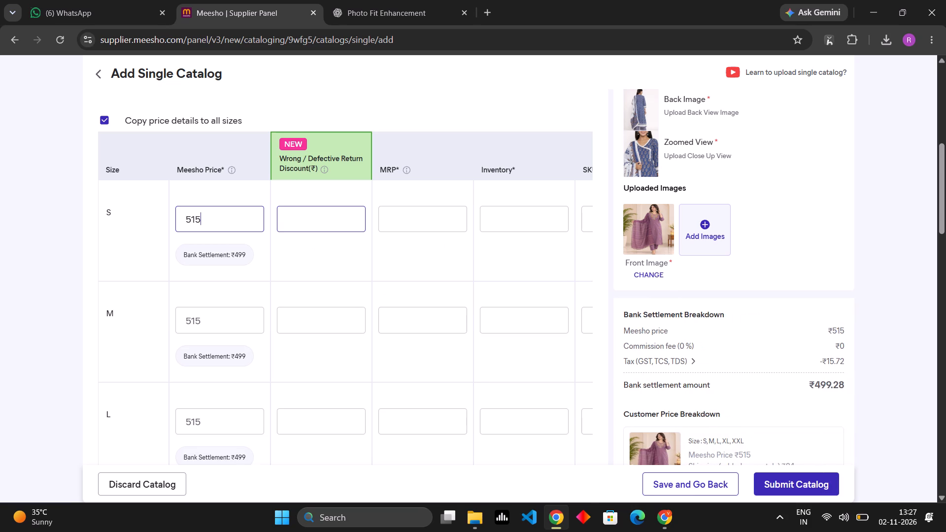
pyautogui.scroll(-3, 301, 207)
pyautogui.scroll(2, 296, 191)
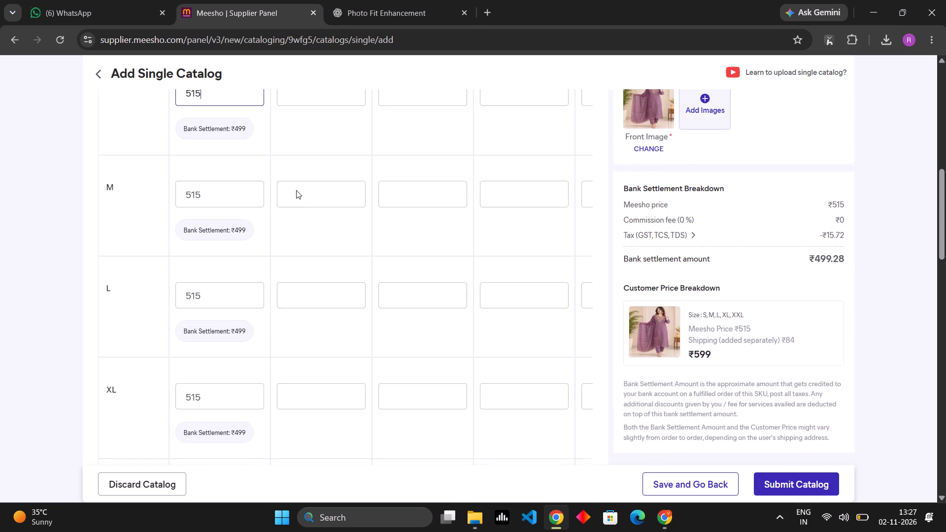
pyautogui.scroll(1, 296, 190)
# Set the wrong/defective return discount to ₹2 and the MRP to ₹849 for all sizes.
pyautogui.click(297, 219)
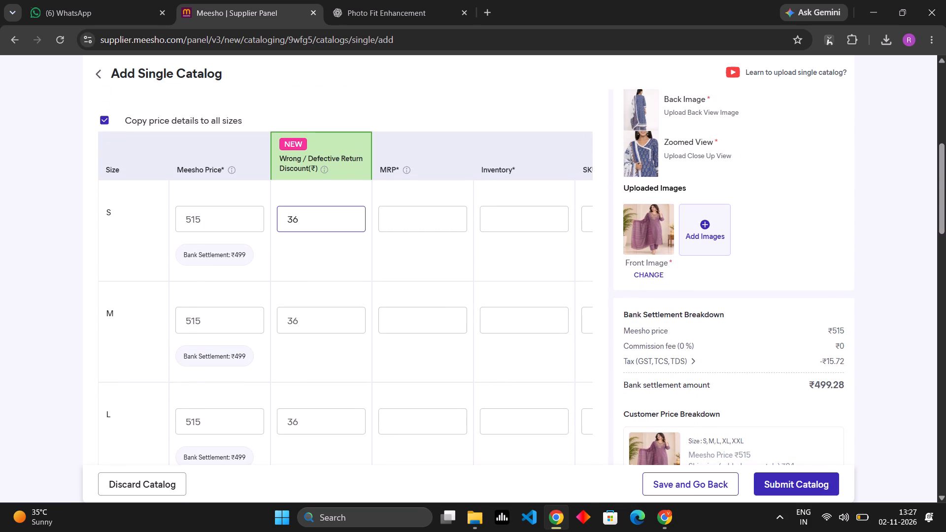
pyautogui.press('BackSpace')
pyautogui.press('BackSpace')
pyautogui.write('514')
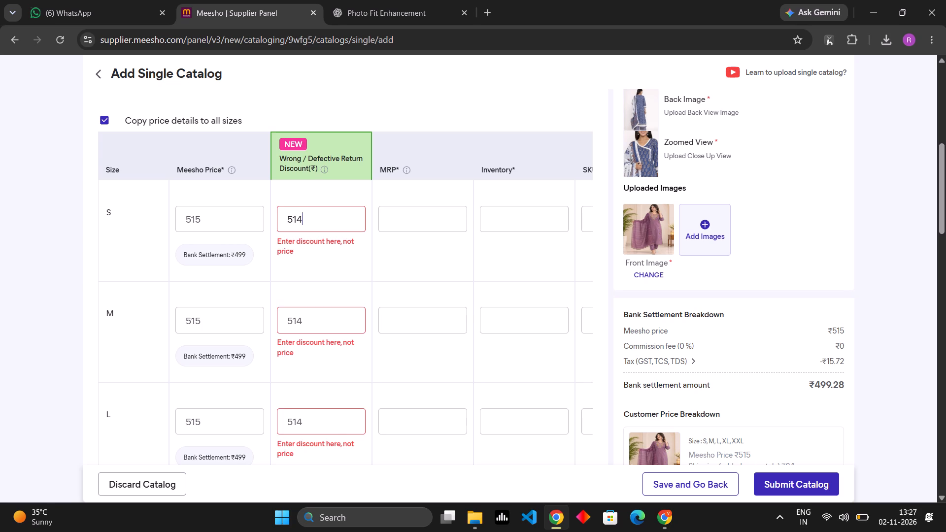
pyautogui.press('BackSpace')
pyautogui.press('BackSpace')
pyautogui.press('BackSpace')
pyautogui.press('BackSpace')
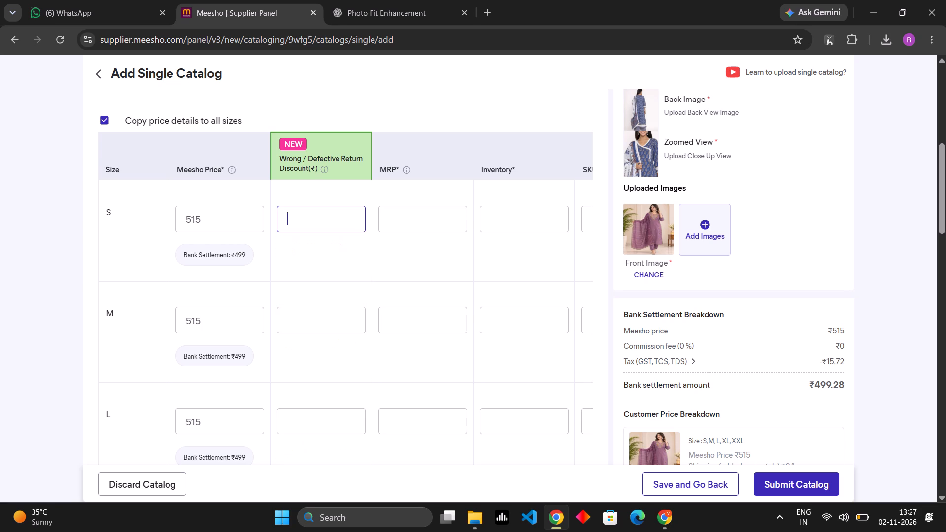
pyautogui.press('2')
pyautogui.click(407, 221)
pyautogui.write('849')
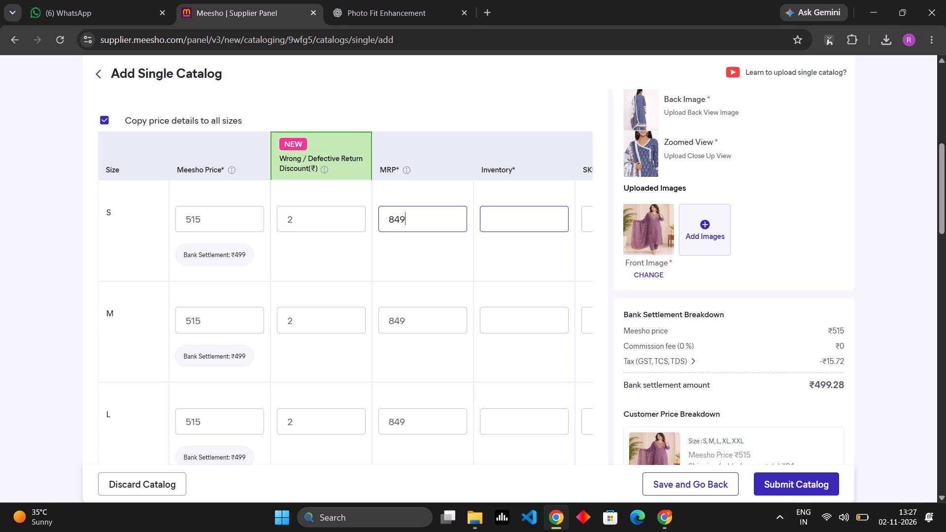
# Set the inventory to 1000 for sizes S and M in the size table.
pyautogui.click(498, 216)
pyautogui.write('1000')
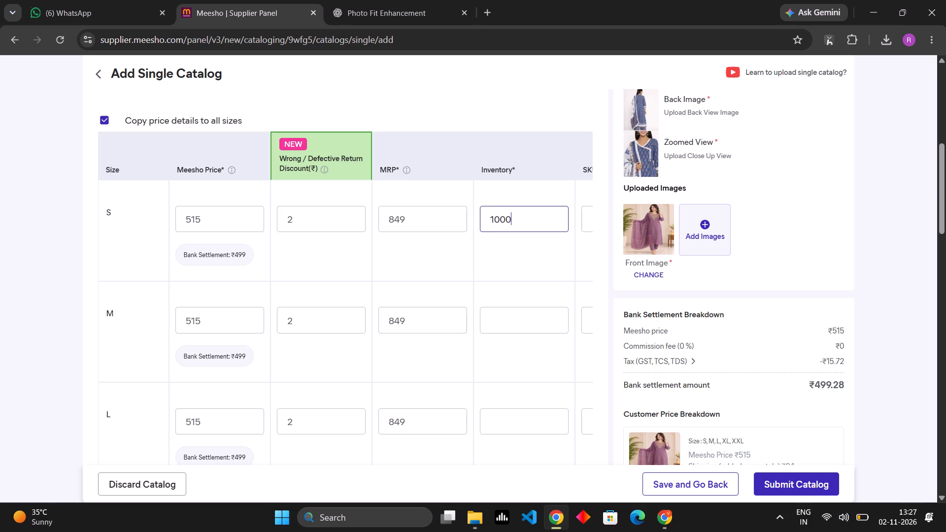
pyautogui.click(509, 220)
pyautogui.click(503, 215)
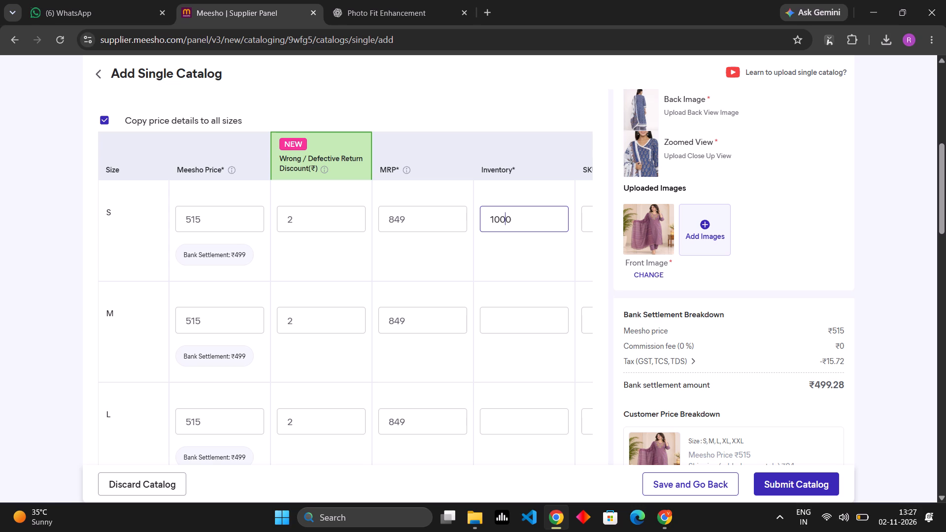
pyautogui.doubleClick(501, 215)
pyautogui.hotkey('ctrl', 'c')
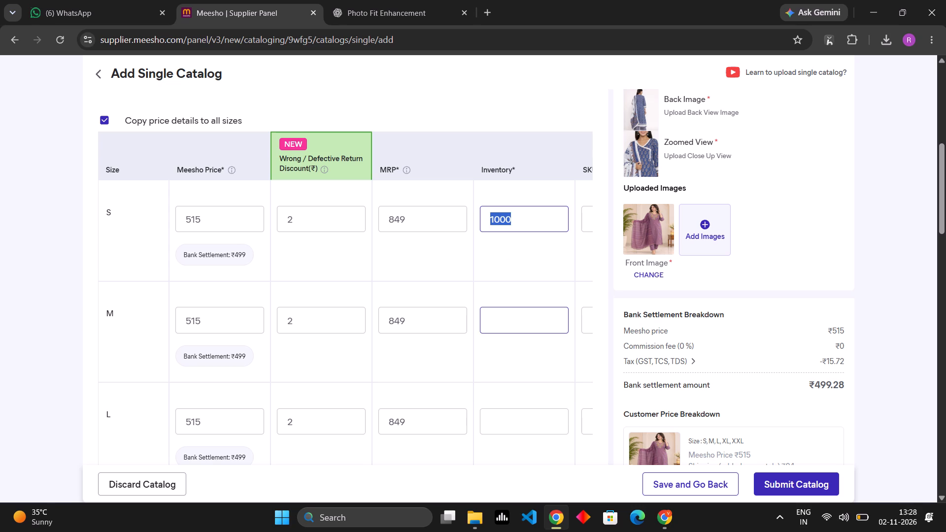
pyautogui.click(509, 317)
pyautogui.hotkey('ctrl', 'v')
pyautogui.moveTo(509, 331); pyautogui.dragTo(508, 346)
# Enter 1000 as the inventory for sizes L, XL and XXL as well.
pyautogui.scroll(-2, 507, 341)
pyautogui.click(504, 298)
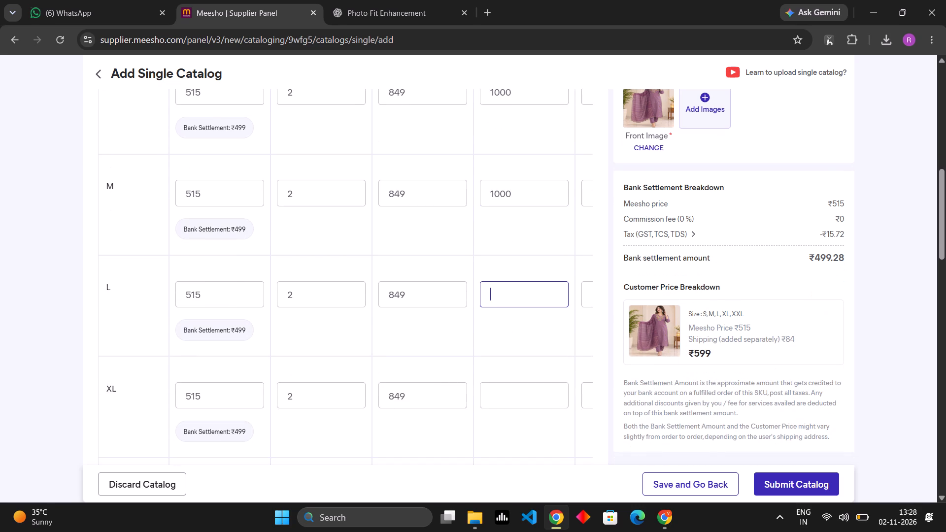
pyautogui.hotkey('ctrl', 'v')
pyautogui.click(504, 298)
pyautogui.scroll(-4, 504, 298)
pyautogui.click(508, 395)
pyautogui.hotkey('ctrl', 'v')
pyautogui.scroll(-2, 477, 325)
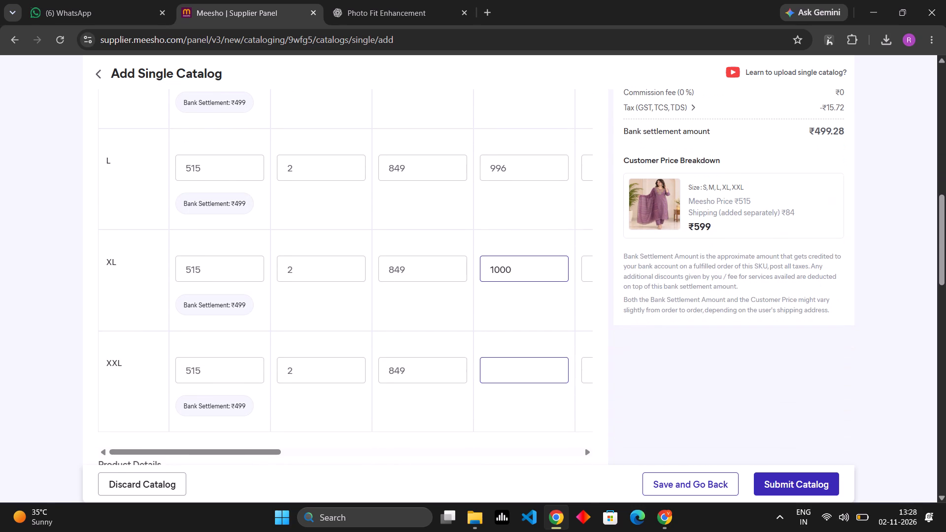
pyautogui.click(513, 372)
pyautogui.hotkey('ctrl', 'v')
# Set the product's GST to 5 and its HSN code to 6211.
pyautogui.scroll(-3, 455, 324)
pyautogui.scroll(11, 455, 322)
pyautogui.click(241, 209)
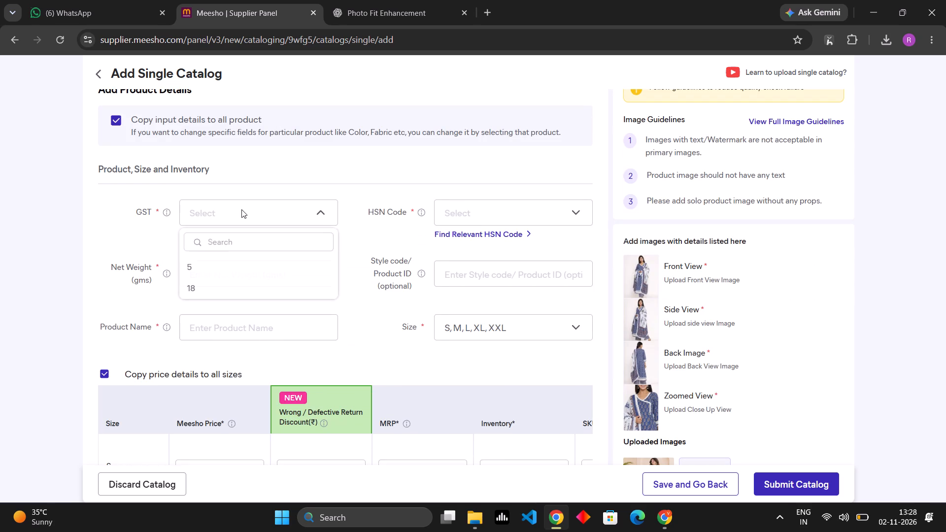
pyautogui.click(215, 277)
pyautogui.click(505, 213)
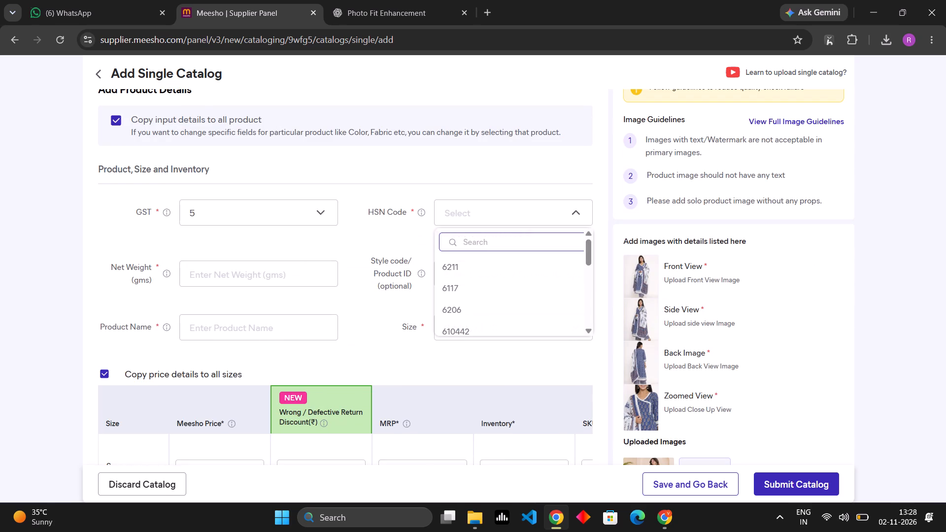
pyautogui.click(479, 264)
# Enter Lvaneder_new-ebs as the style code/product ID.
pyautogui.click(529, 269)
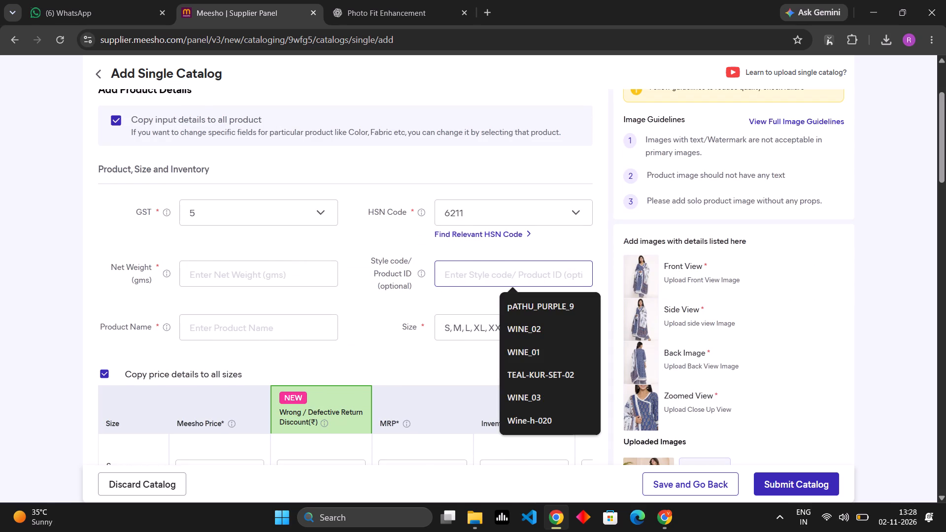
pyautogui.scroll(-1, 529, 269)
pyautogui.scroll(1, 521, 259)
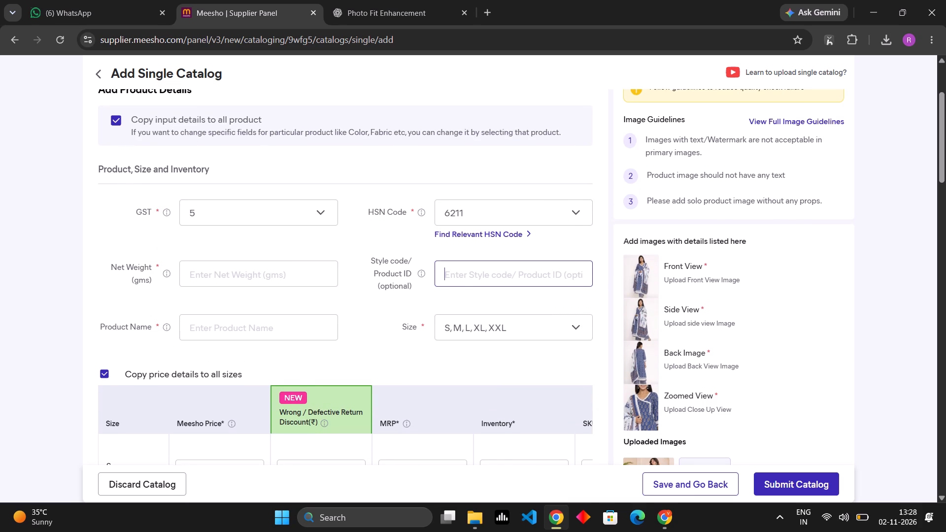
pyautogui.scroll(-1, 502, 264)
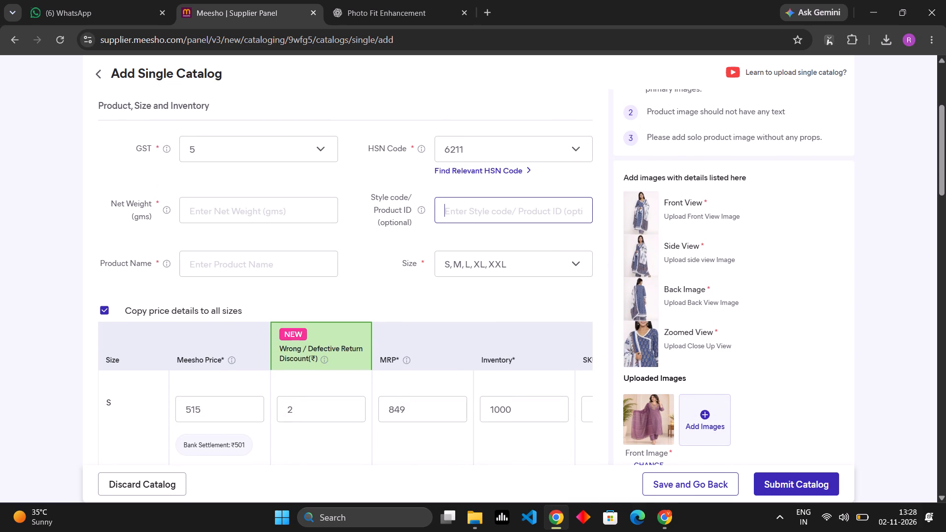
pyautogui.press('l')
pyautogui.press('BackSpace')
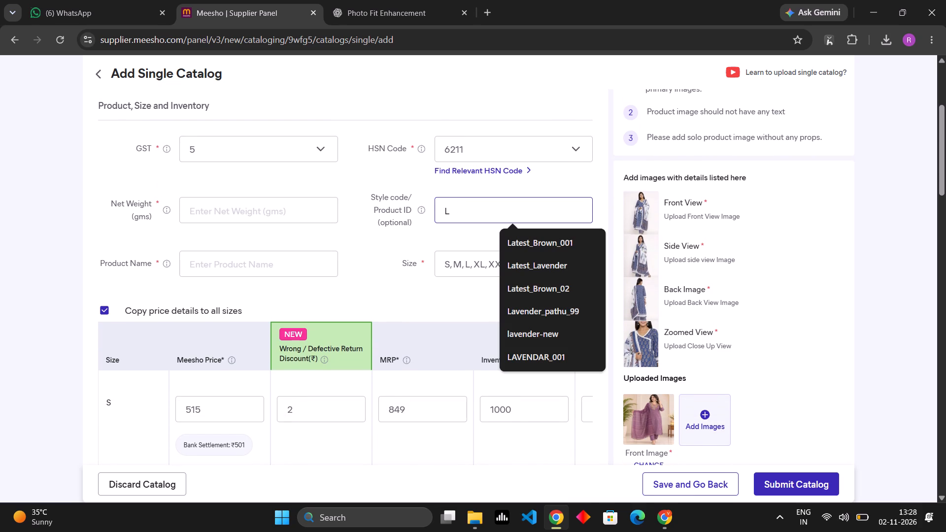
pyautogui.write('vaneder')
pyautogui.write('_new')
pyautogui.press('-')
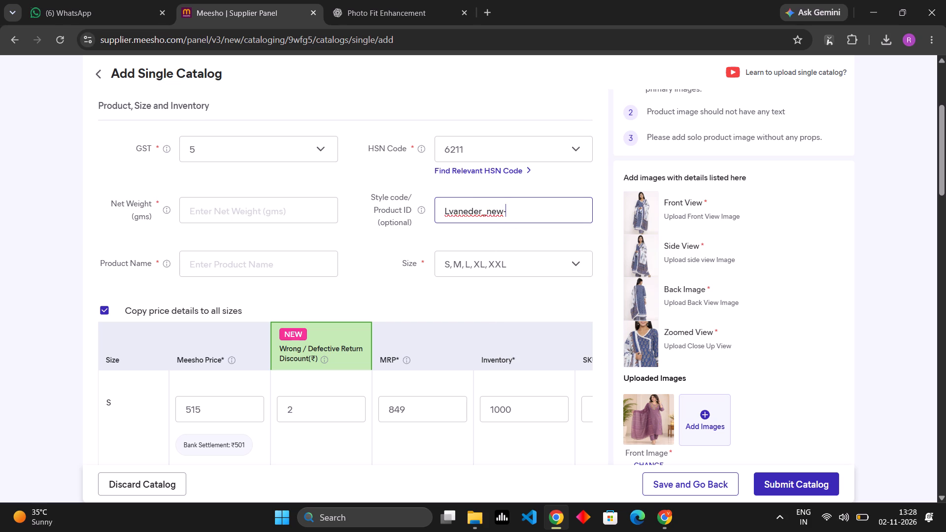
pyautogui.press('BackSpace')
pyautogui.write('-ebs')
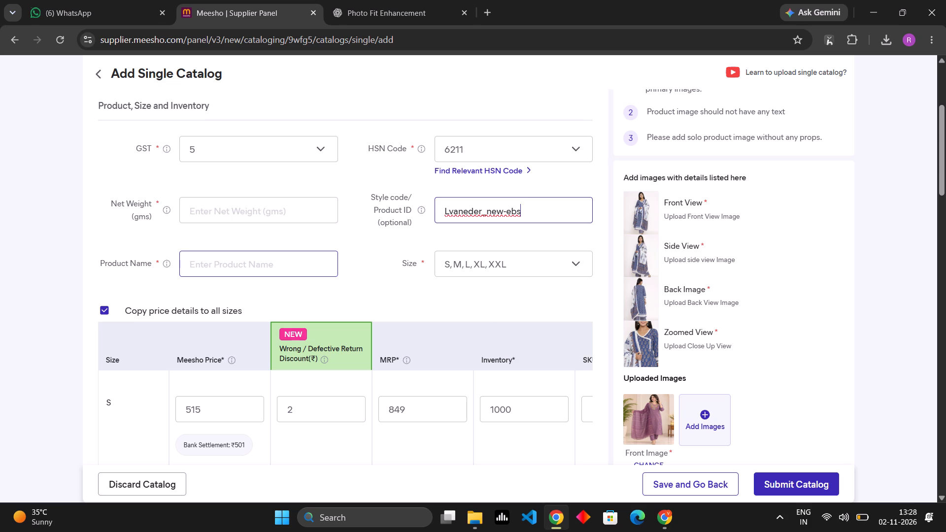
# Set the product's net weight to 120 grams.
pyautogui.click(273, 213)
pyautogui.write('120')
pyautogui.moveTo(353, 234); pyautogui.dragTo(779, 531)
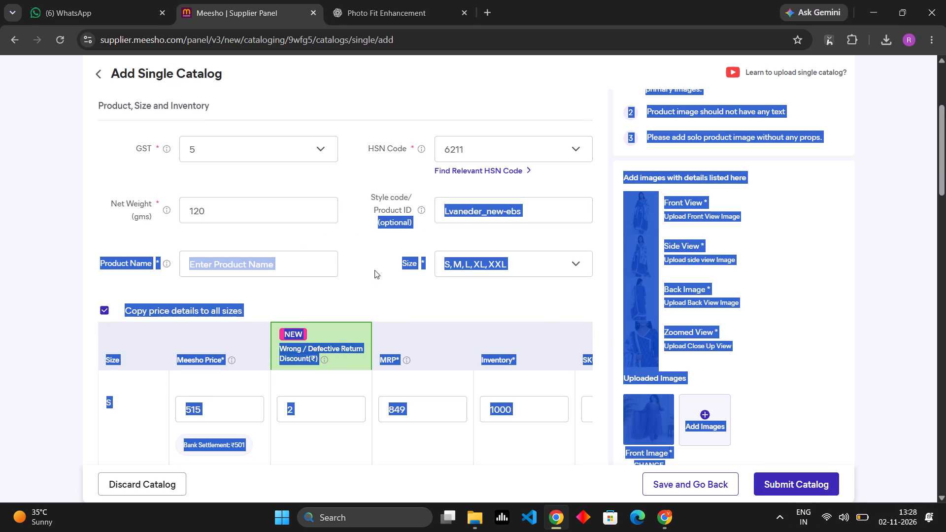
pyautogui.click(354, 247)
pyautogui.click(636, 263)
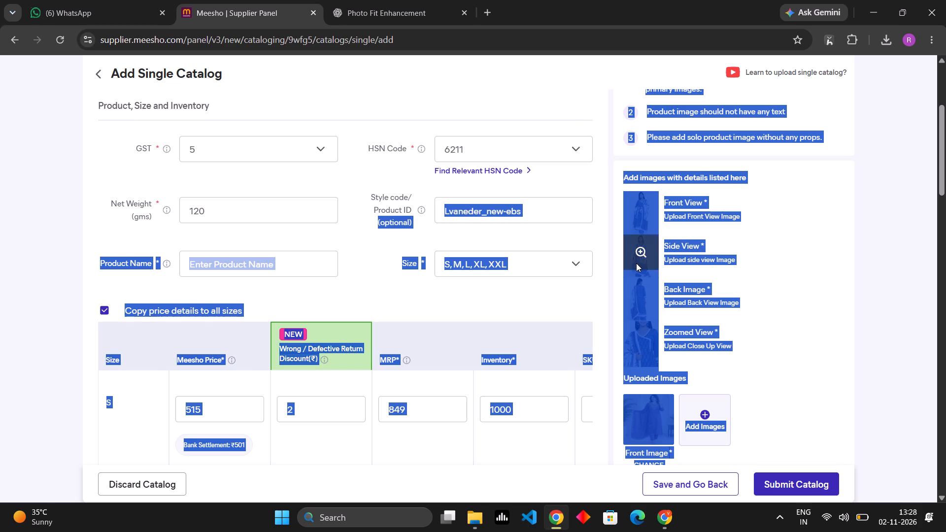
pyautogui.click(590, 281)
pyautogui.click(359, 250)
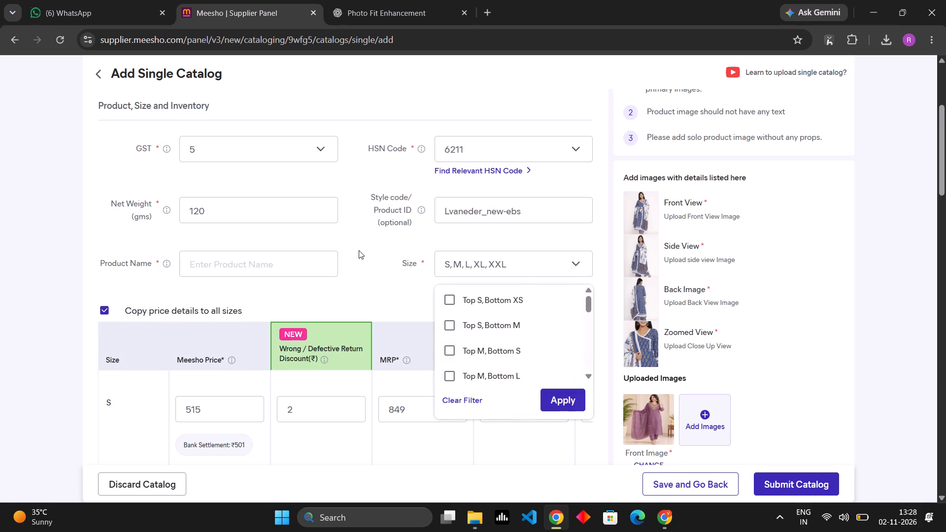
# Set the bottom type to Pants in the product details.
pyautogui.scroll(-9, 359, 251)
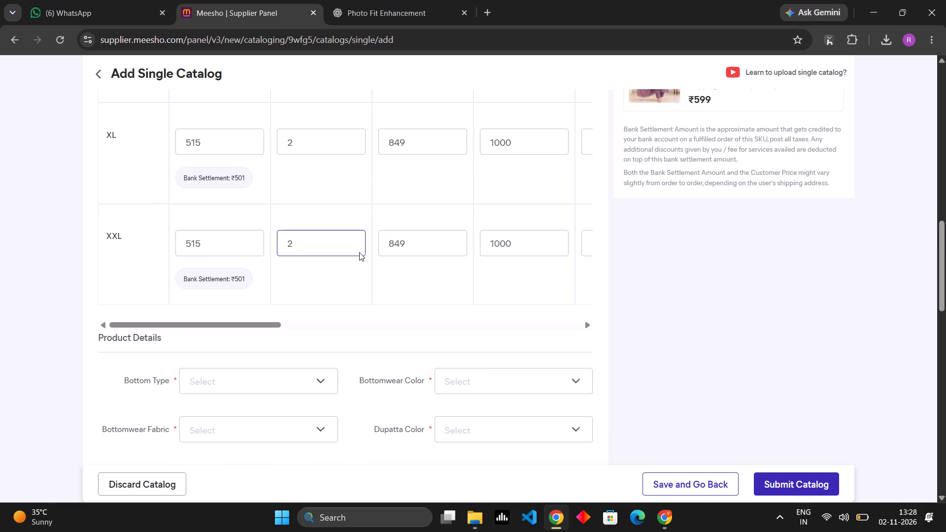
pyautogui.scroll(-3, 359, 252)
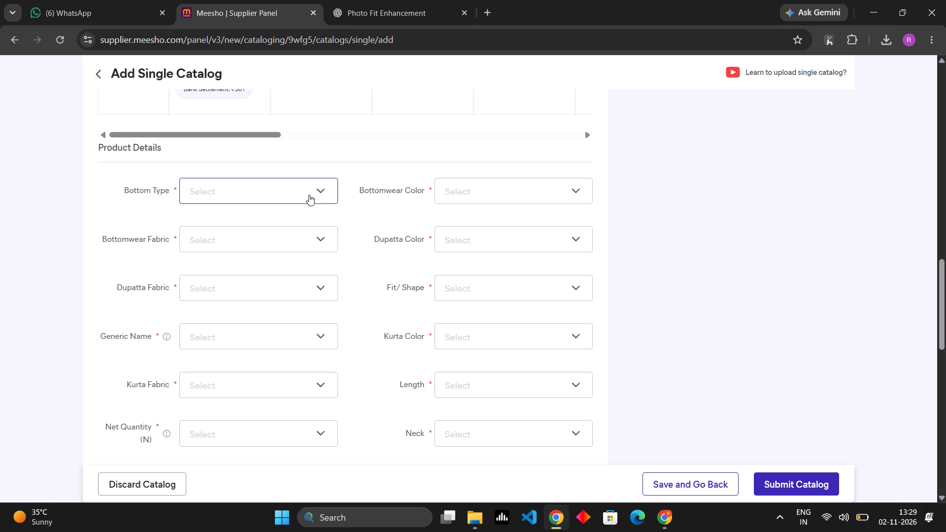
pyautogui.click(294, 198)
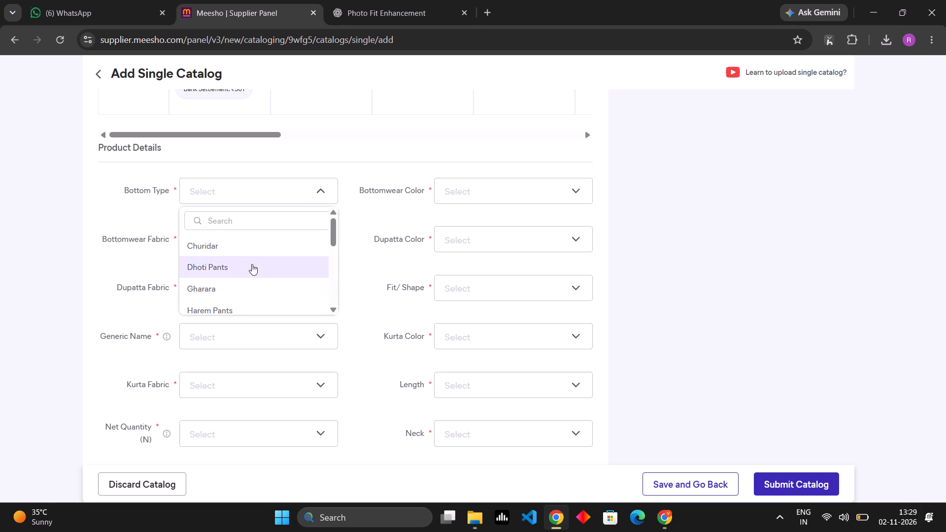
pyautogui.scroll(-2, 253, 266)
pyautogui.click(238, 250)
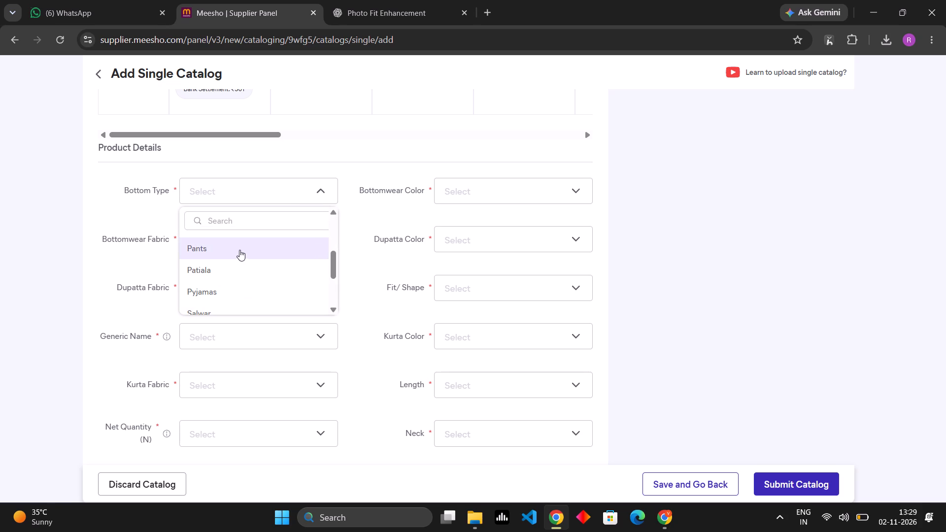
# Find and choose Rayon Slub as the bottomwear fabric.
pyautogui.click(275, 236)
pyautogui.scroll(-2, 236, 315)
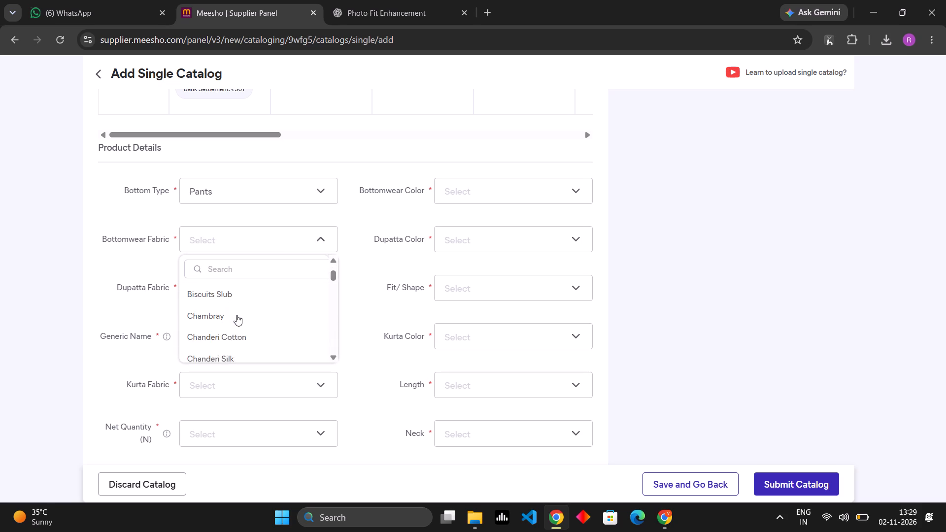
pyautogui.scroll(-3, 236, 314)
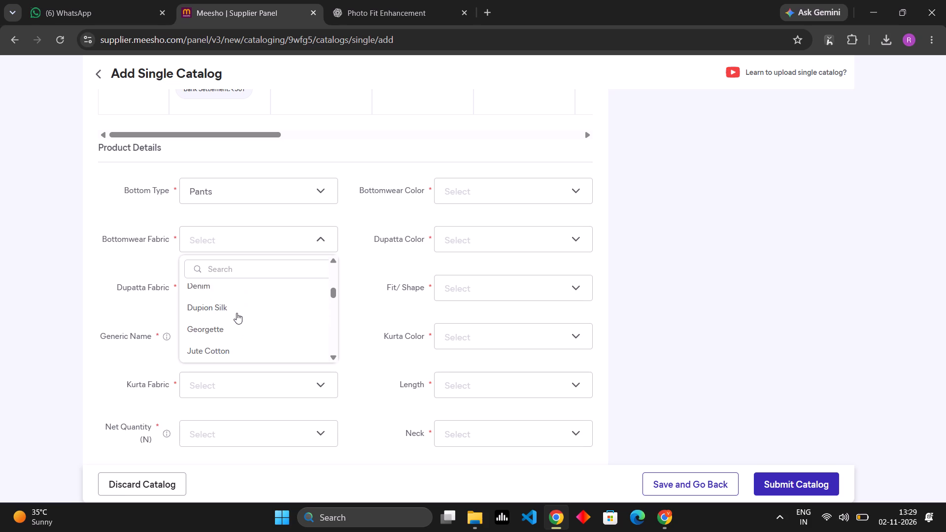
pyautogui.scroll(-1, 236, 313)
pyautogui.click(223, 265)
pyautogui.press('r')
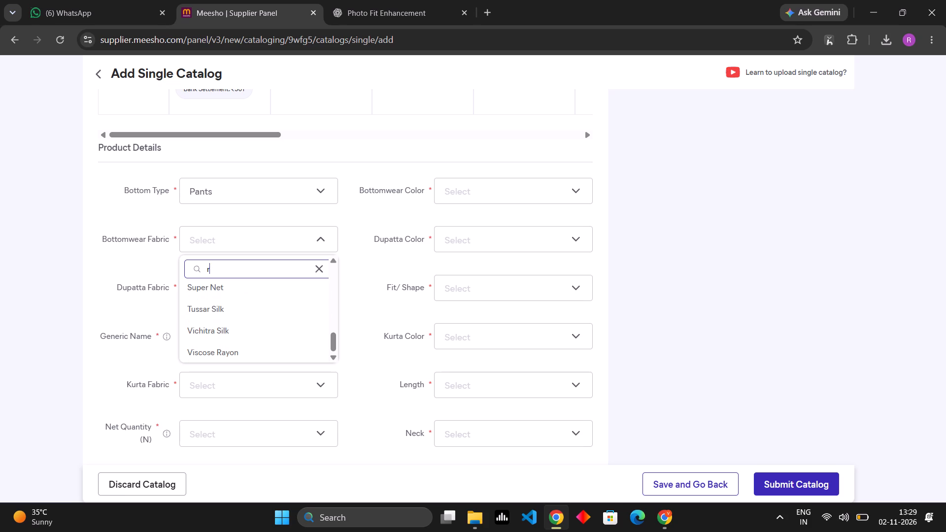
pyautogui.press('a')
pyautogui.click(253, 308)
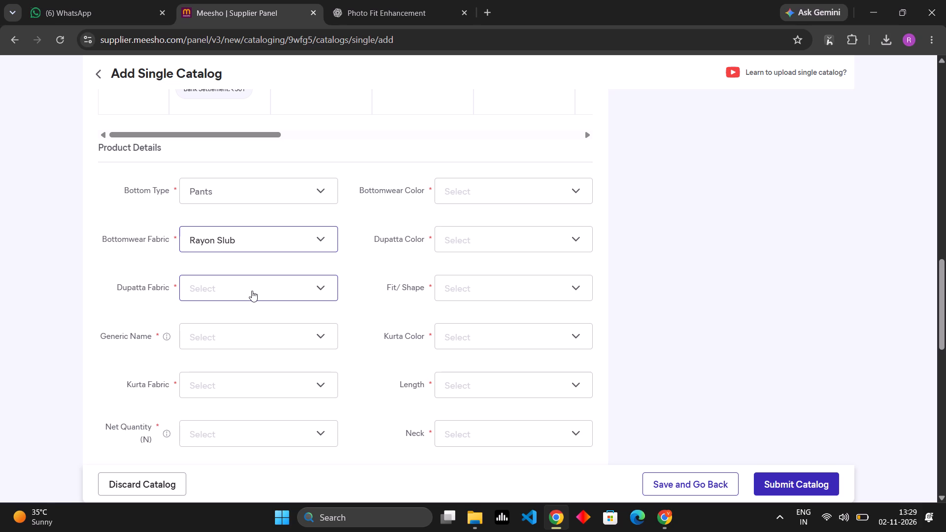
# Find and choose Chanderi Silk as the dupatta fabric.
pyautogui.click(255, 291)
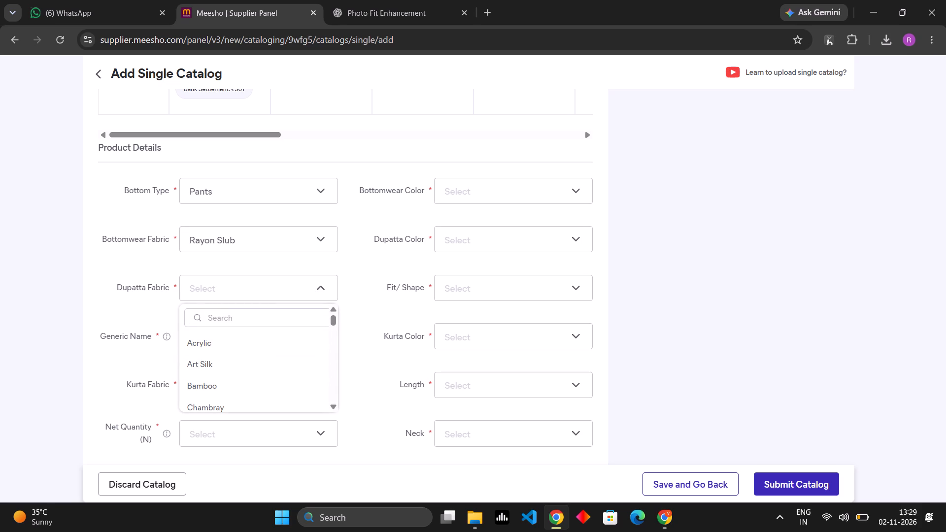
pyautogui.press('c')
pyautogui.click(248, 319)
pyautogui.press('c')
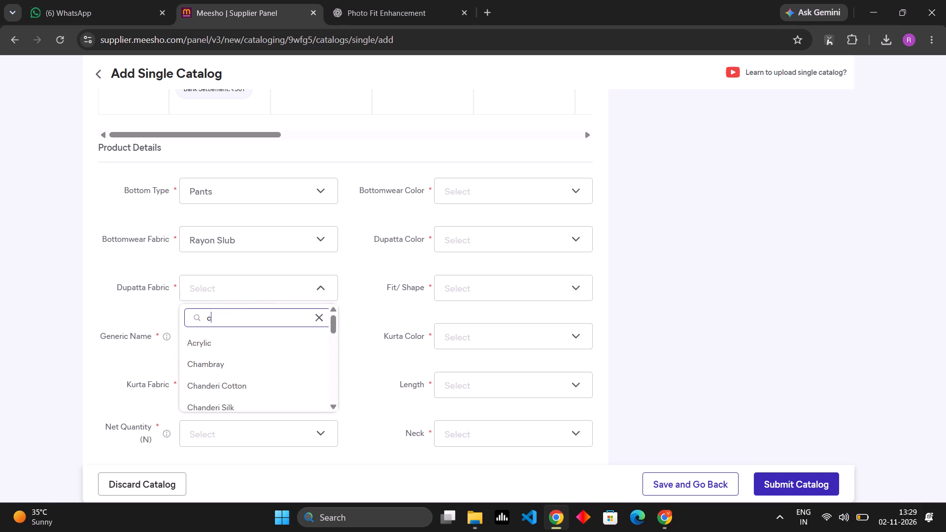
pyautogui.click(239, 404)
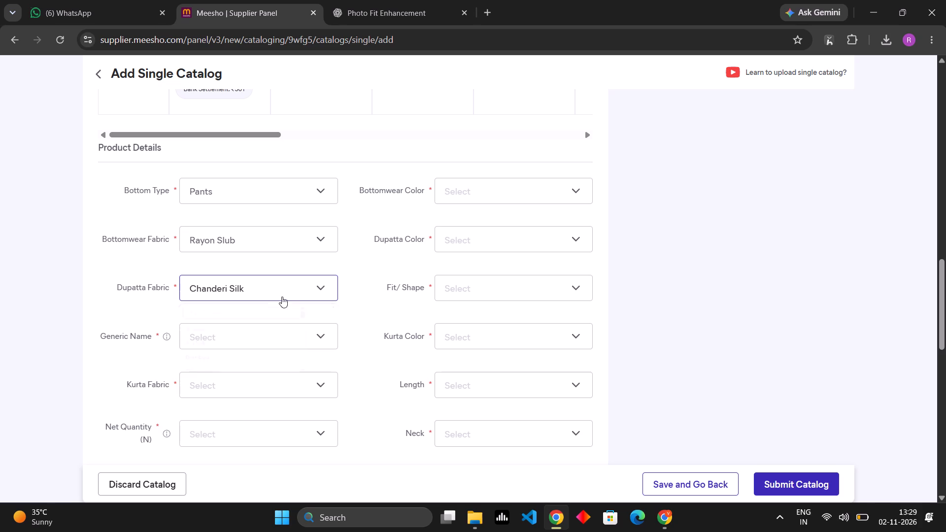
# Set both the bottomwear color and the dupatta color to Lavendar.
pyautogui.click(492, 188)
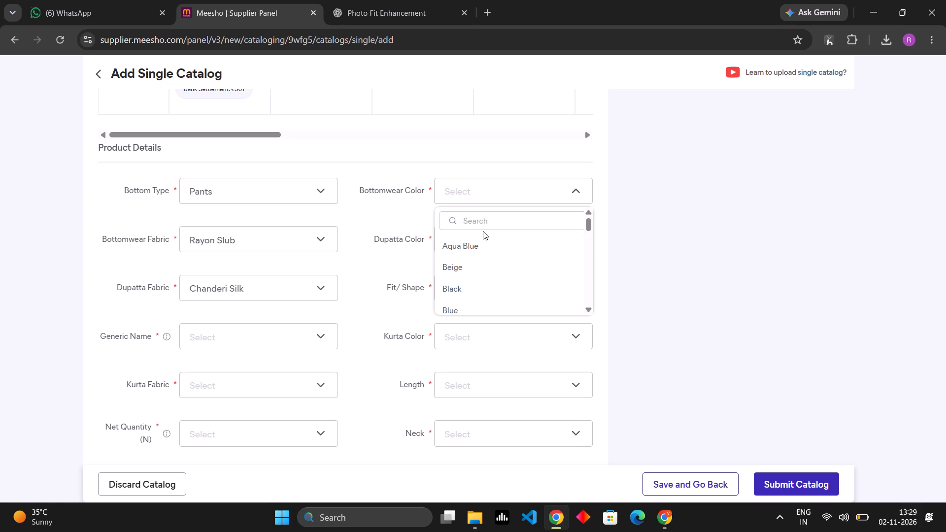
pyautogui.click(485, 222)
pyautogui.press('l')
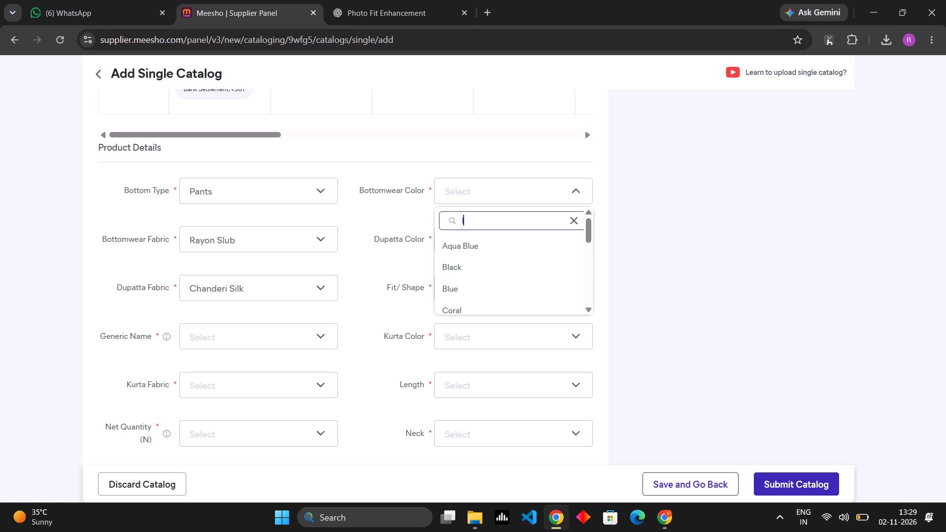
pyautogui.scroll(-2, 472, 270)
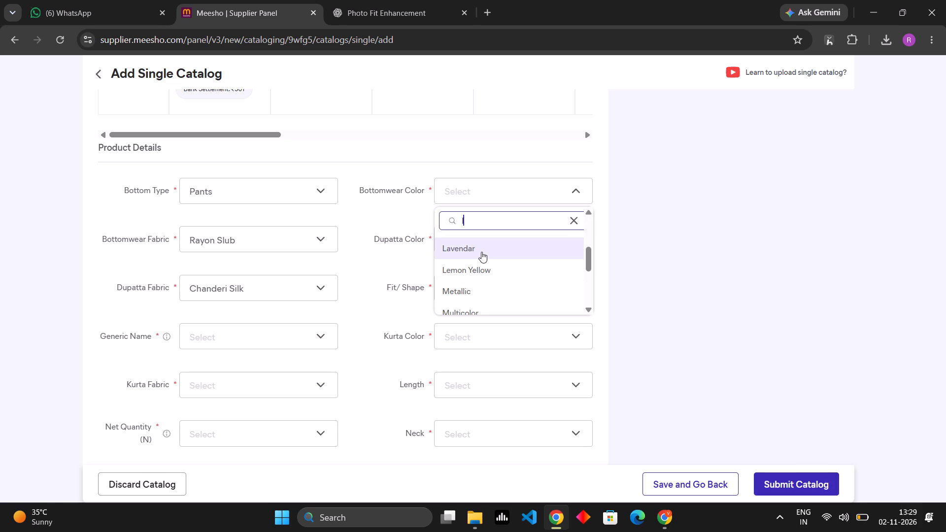
pyautogui.click(481, 251)
pyautogui.click(487, 241)
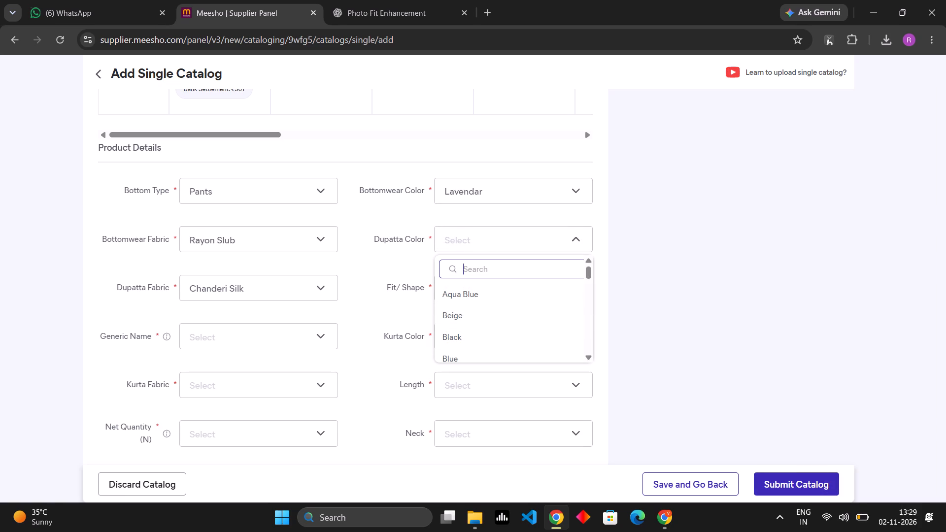
pyautogui.click(489, 270)
pyautogui.press('l')
pyautogui.scroll(-1, 481, 309)
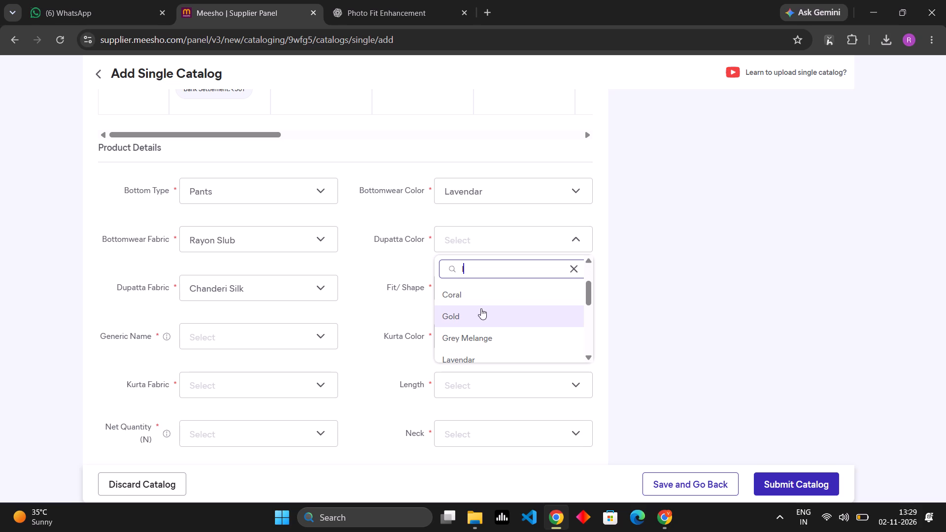
pyautogui.scroll(-1, 484, 320)
pyautogui.click(486, 300)
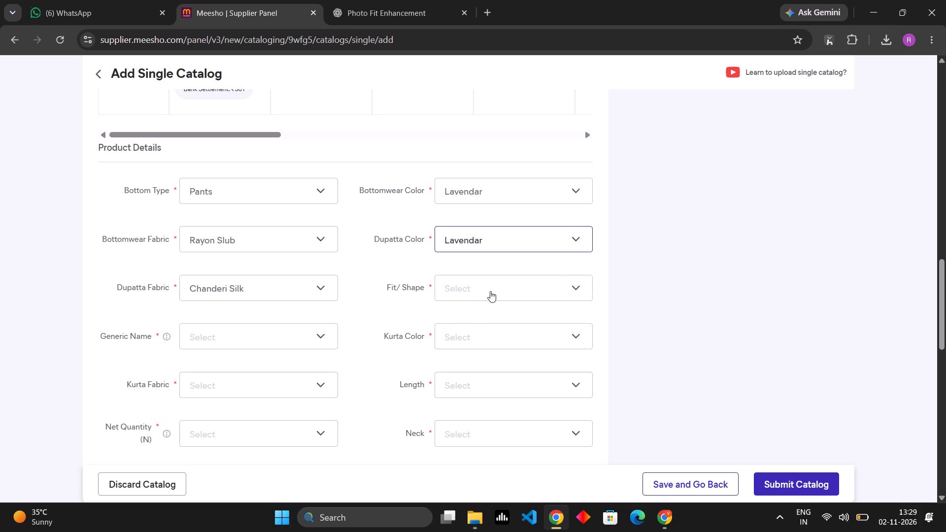
# Set the fit/shape of the kurta set to A-line.
pyautogui.click(492, 288)
pyautogui.click(486, 338)
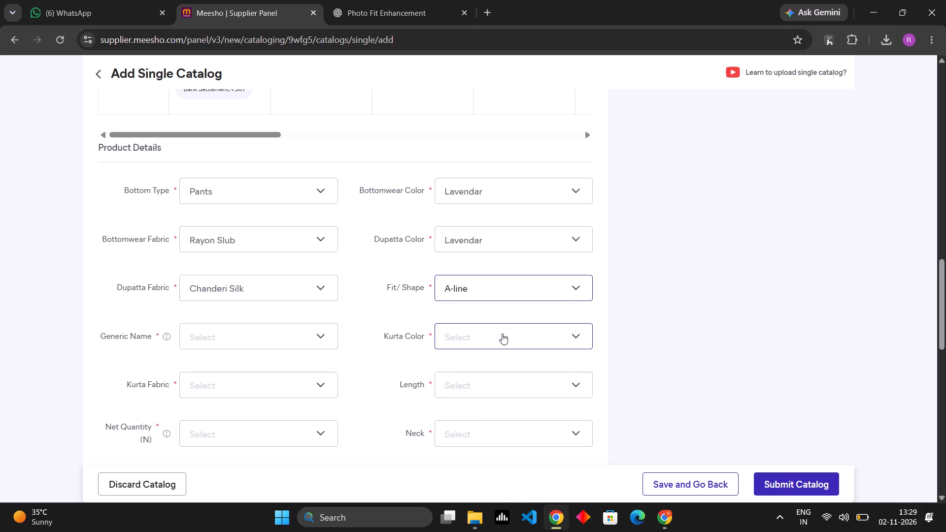
# Set the kurta color to Lavendar in the product details.
pyautogui.click(502, 333)
pyautogui.scroll(-5, 496, 398)
pyautogui.scroll(1, 494, 406)
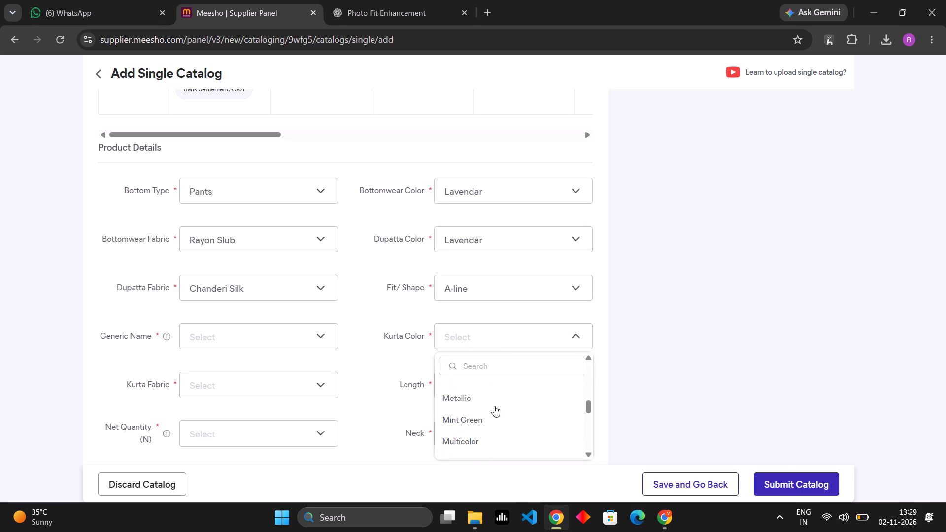
pyautogui.click(488, 400)
# Set the product's generic name to Kurti With Dupatta & Bottomwear.
pyautogui.scroll(-1, 328, 292)
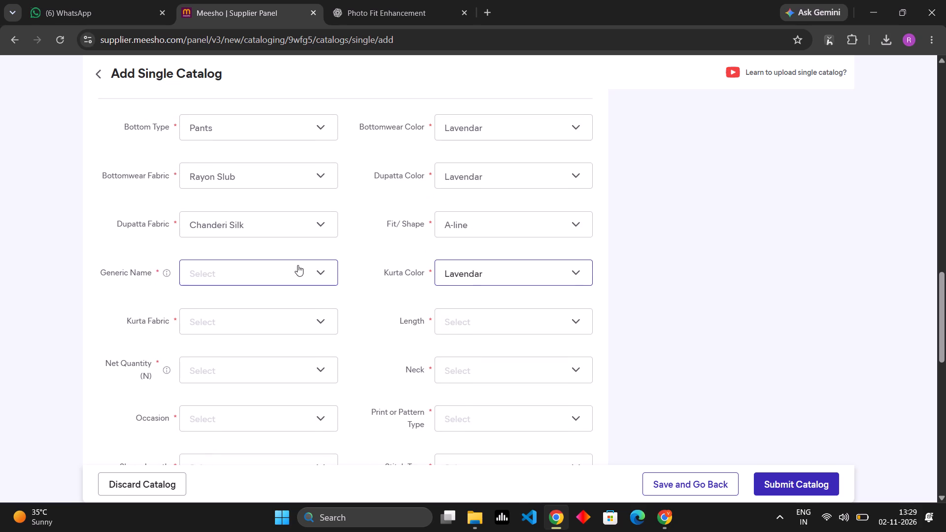
pyautogui.click(298, 265)
pyautogui.scroll(-1, 268, 352)
pyautogui.click(266, 326)
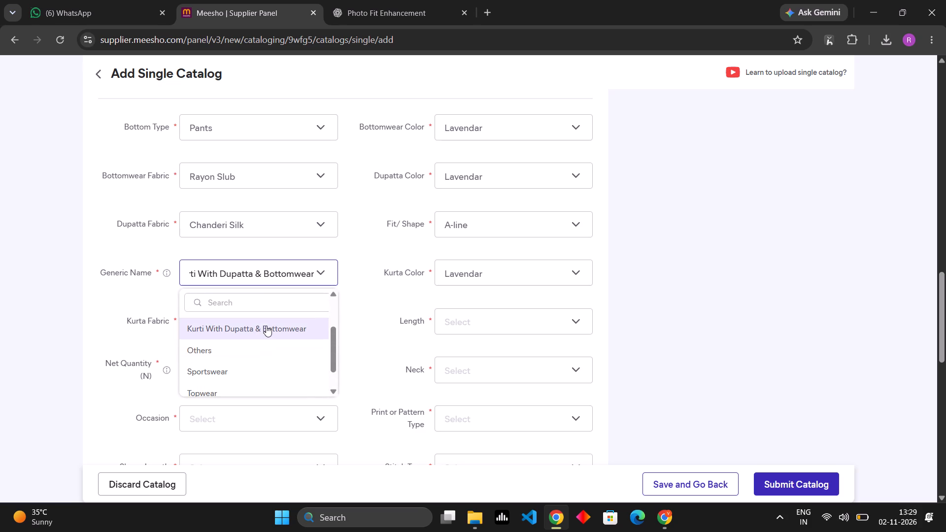
# Find and choose Rayon Slub as the kurta fabric.
pyautogui.click(279, 316)
pyautogui.scroll(-5, 270, 381)
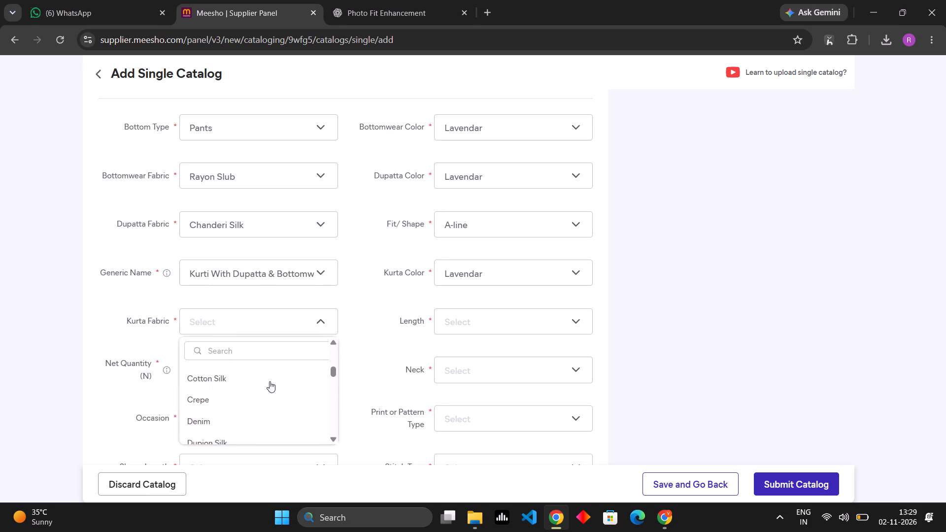
pyautogui.scroll(-5, 270, 380)
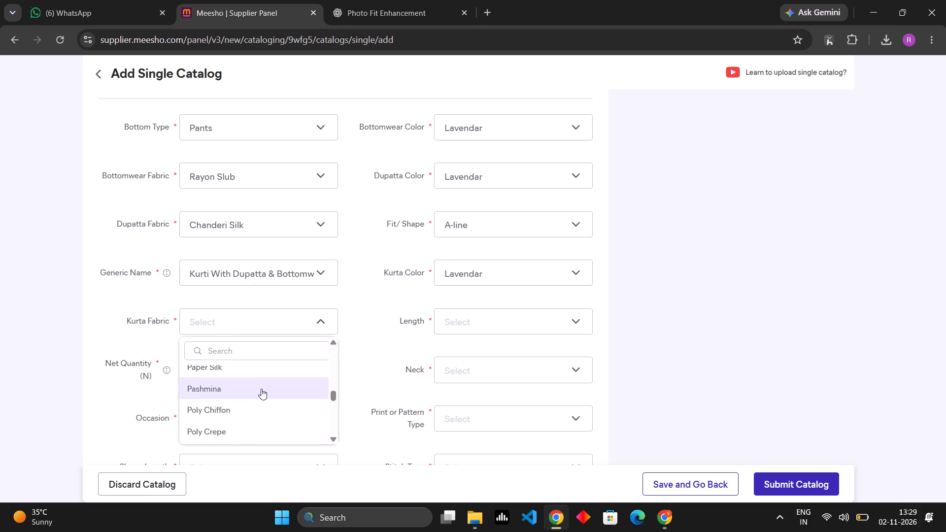
pyautogui.scroll(-3, 261, 389)
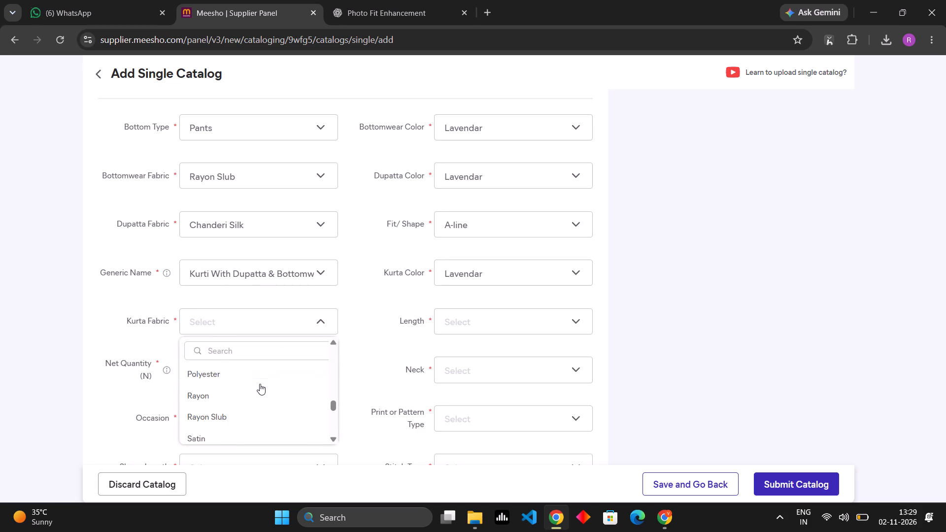
pyautogui.scroll(1, 260, 384)
pyautogui.click(247, 438)
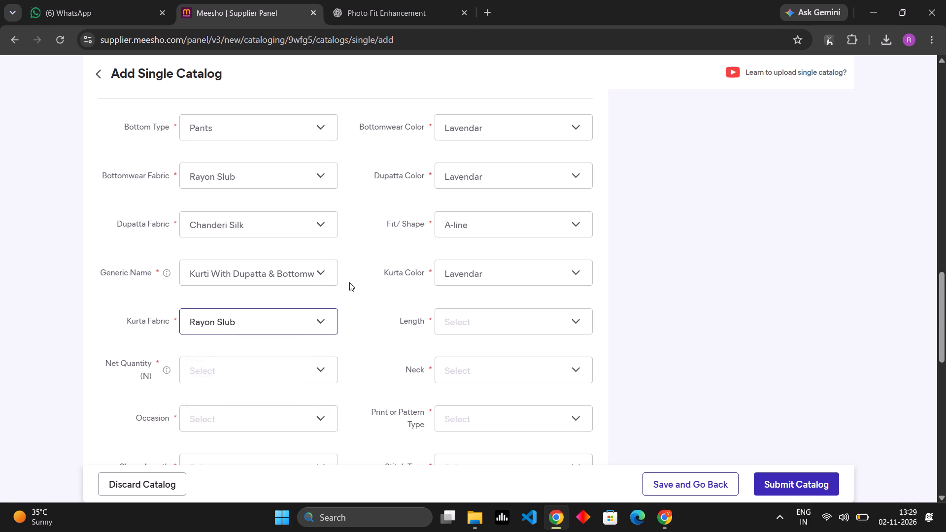
# Set the kurta length to Calf Length and the neck style to V-neck.
pyautogui.scroll(-2, 353, 278)
pyautogui.click(496, 196)
pyautogui.click(488, 285)
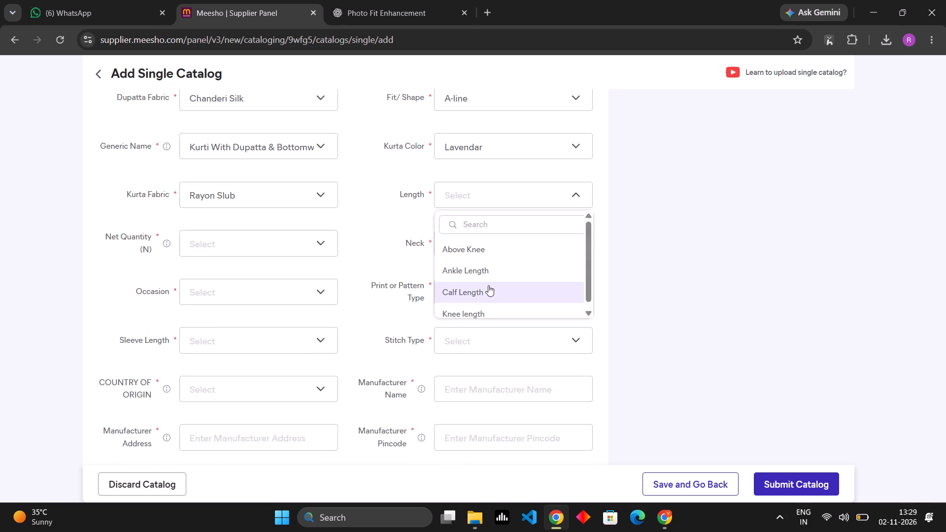
pyautogui.click(502, 240)
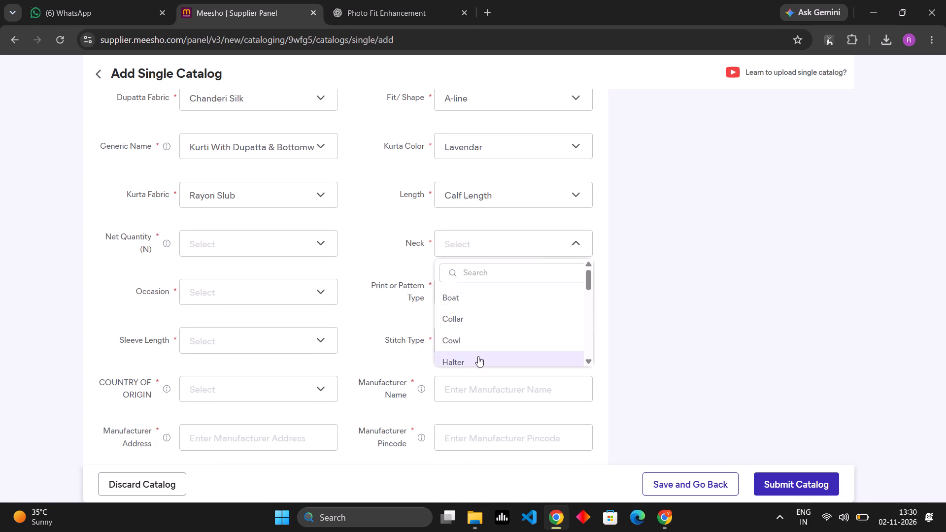
pyautogui.scroll(-4, 478, 356)
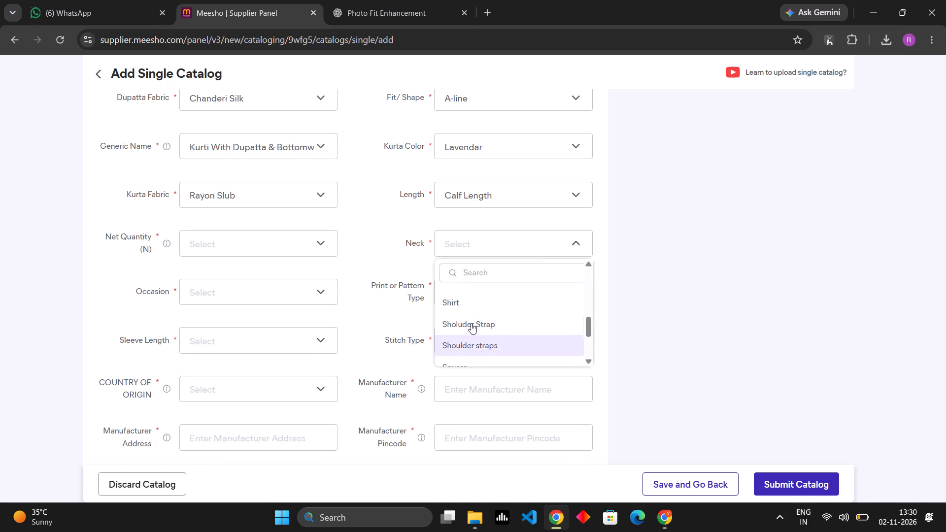
pyautogui.click(480, 269)
pyautogui.press('v')
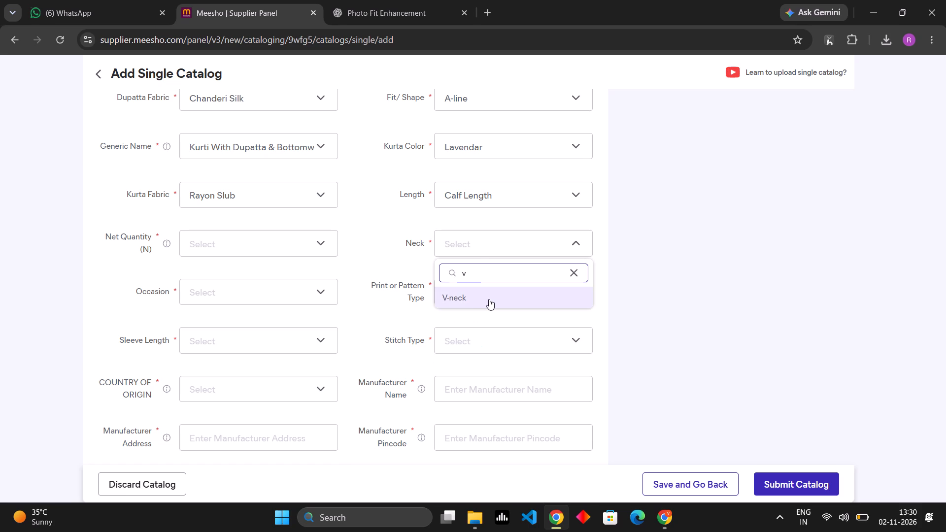
pyautogui.click(489, 299)
# Set the print or pattern type to Abstract and the net quantity to Pack of 3.
pyautogui.click(493, 292)
pyautogui.scroll(-1, 483, 373)
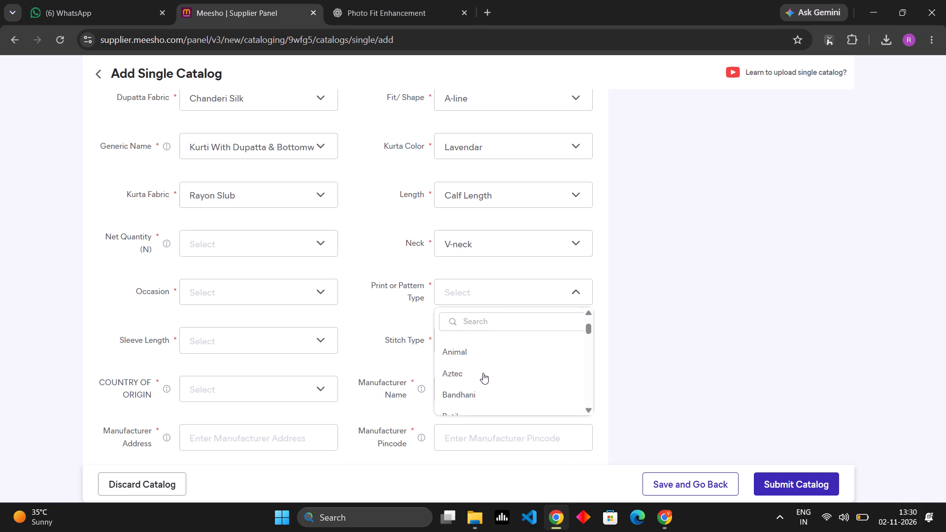
pyautogui.scroll(1, 479, 360)
pyautogui.click(481, 364)
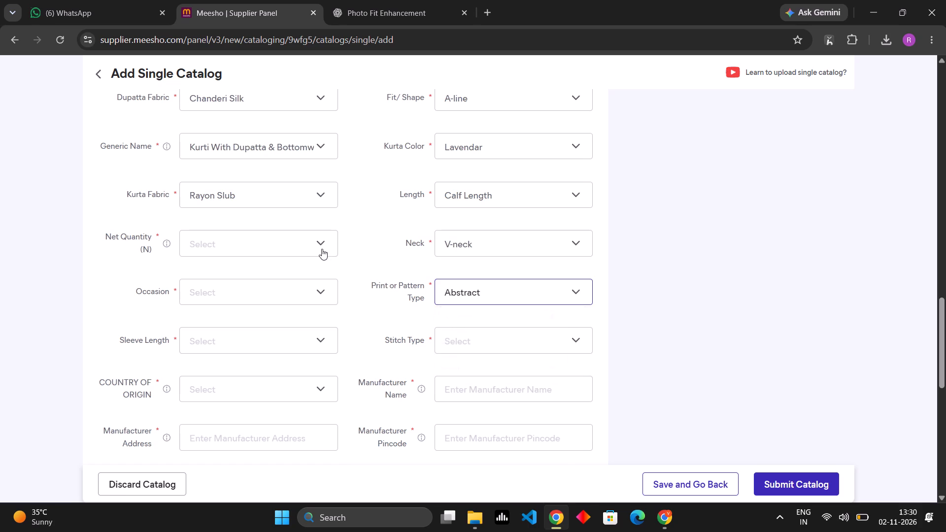
pyautogui.click(322, 249)
pyautogui.scroll(-2, 244, 334)
pyautogui.click(238, 300)
# Set the occasion to Festive and the sleeve length to Three-Quarter Sleeves.
pyautogui.click(260, 292)
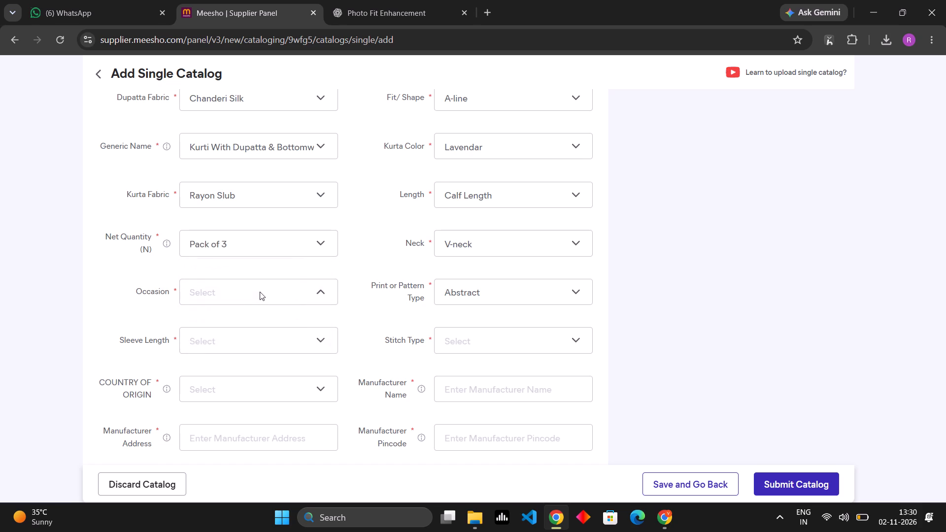
pyautogui.scroll(-1, 239, 365)
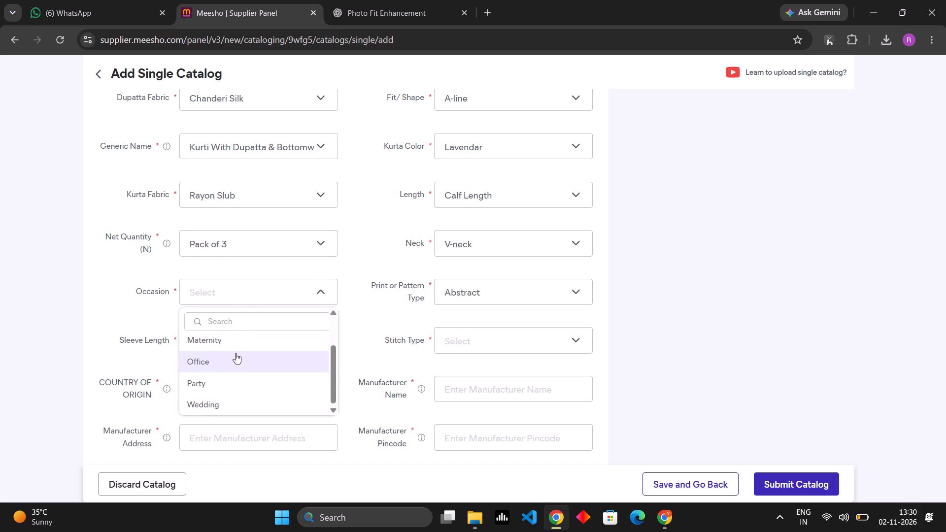
pyautogui.scroll(1, 234, 347)
pyautogui.click(236, 358)
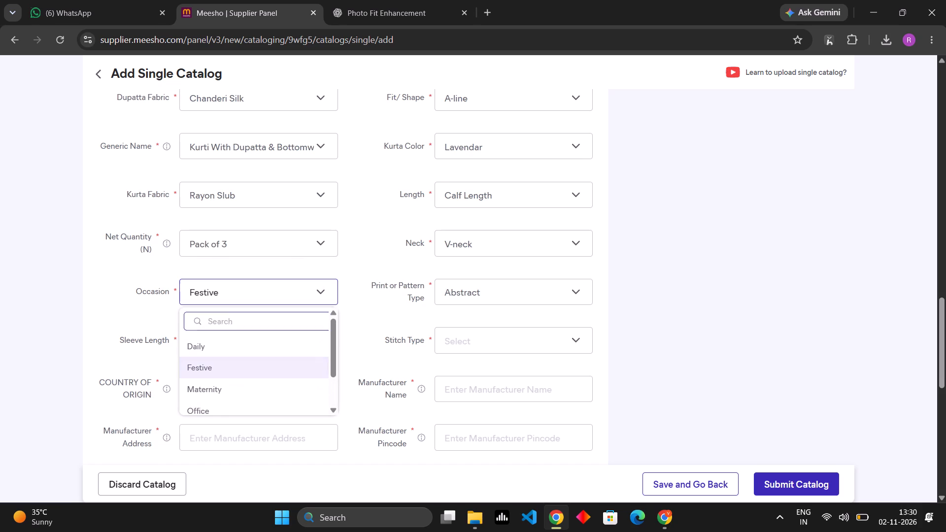
pyautogui.scroll(-1, 360, 240)
pyautogui.click(307, 270)
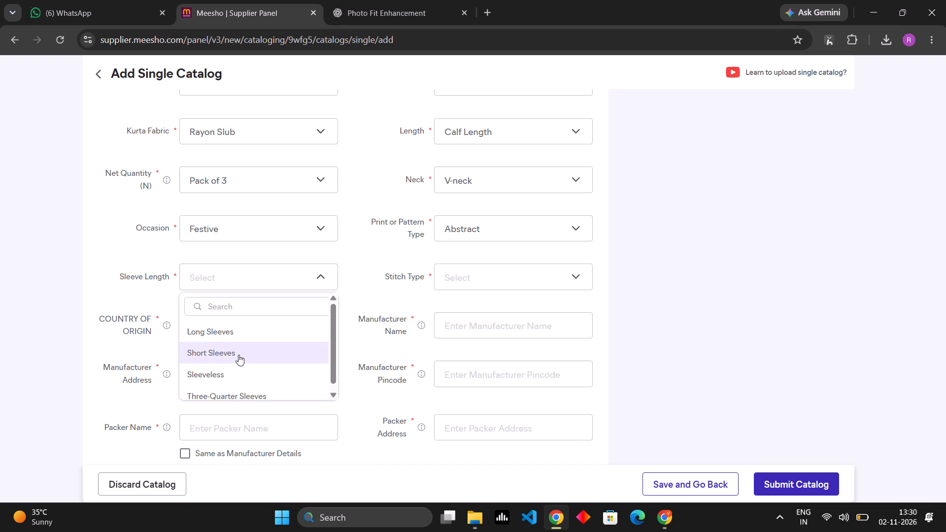
pyautogui.click(261, 394)
# Open the country of origin choices for the product.
pyautogui.click(288, 327)
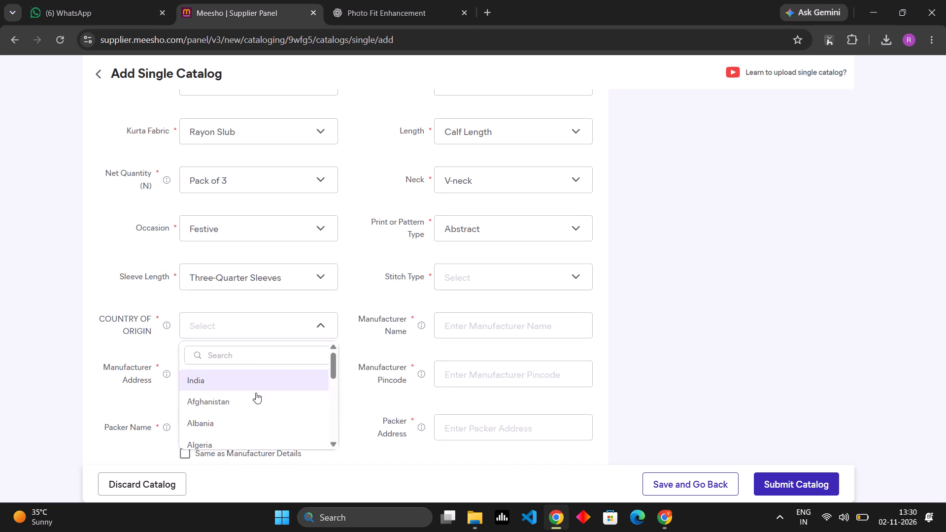
# Set the country of origin to India and the stitch type to Stitched.
pyautogui.click(252, 381)
pyautogui.click(484, 267)
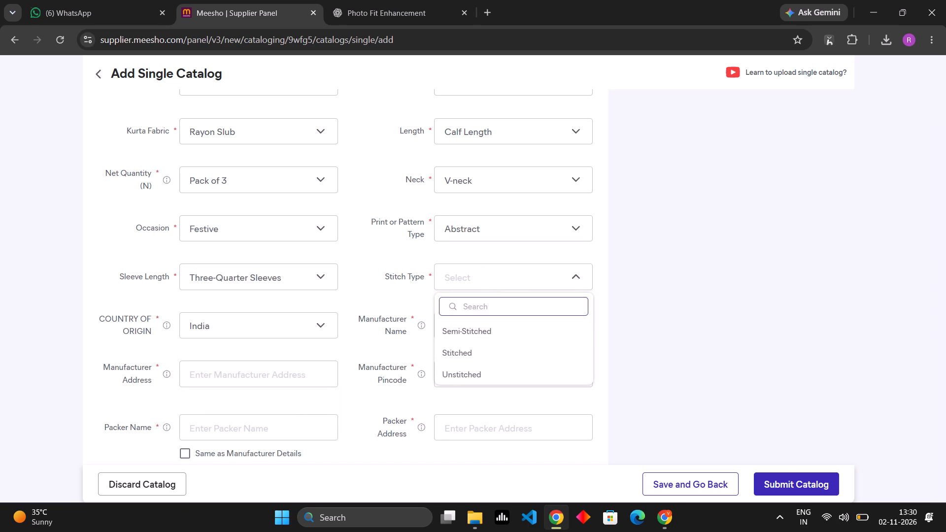
pyautogui.click(484, 344)
# Fill in the manufacturer details with the name BALMUKUND FASHION and the saved address and pincode.
pyautogui.scroll(-2, 366, 237)
pyautogui.click(485, 200)
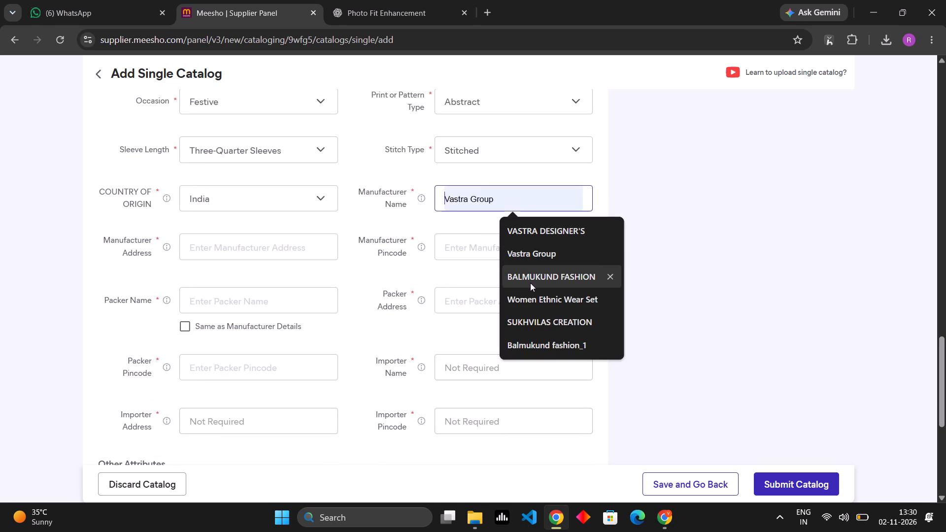
pyautogui.click(530, 282)
pyautogui.click(479, 245)
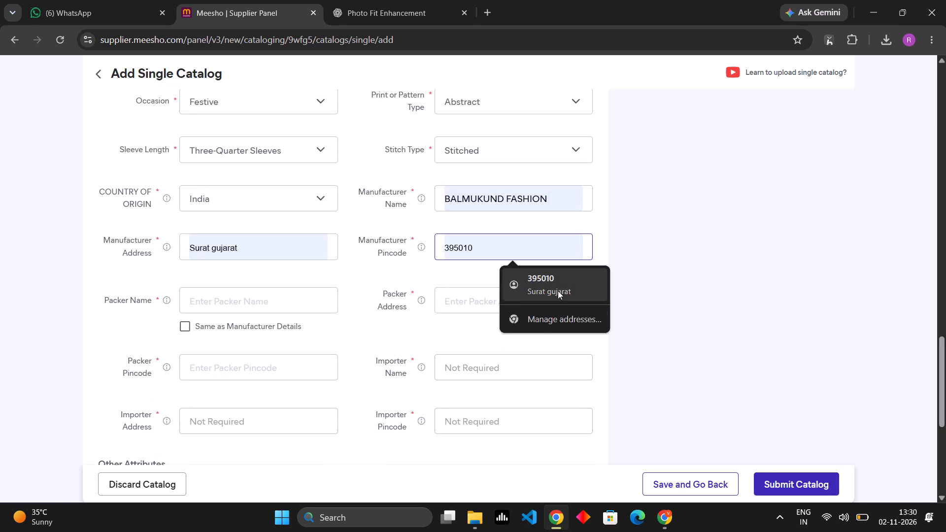
pyautogui.click(556, 289)
# Fill in the packer details with the saved address and pincode and the name BALMUKUND FASHION.
pyautogui.click(468, 291)
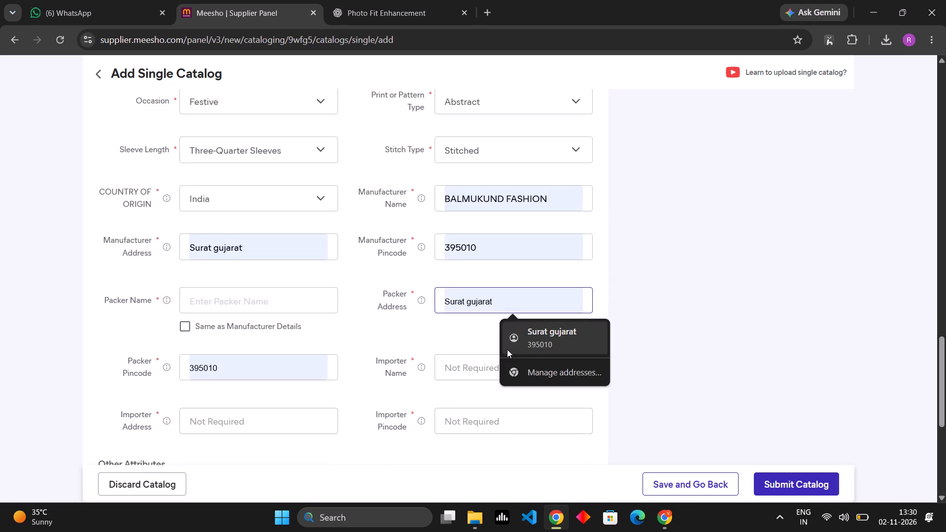
pyautogui.click(556, 327)
pyautogui.click(278, 297)
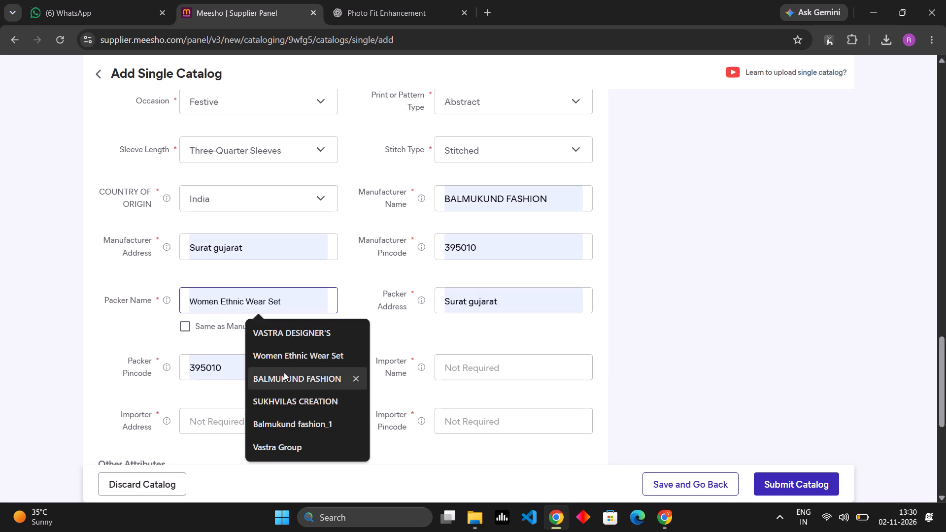
pyautogui.click(286, 376)
# Under Other Attributes, set both the ornamentation and the pattern to Embroidered.
pyautogui.scroll(-5, 368, 301)
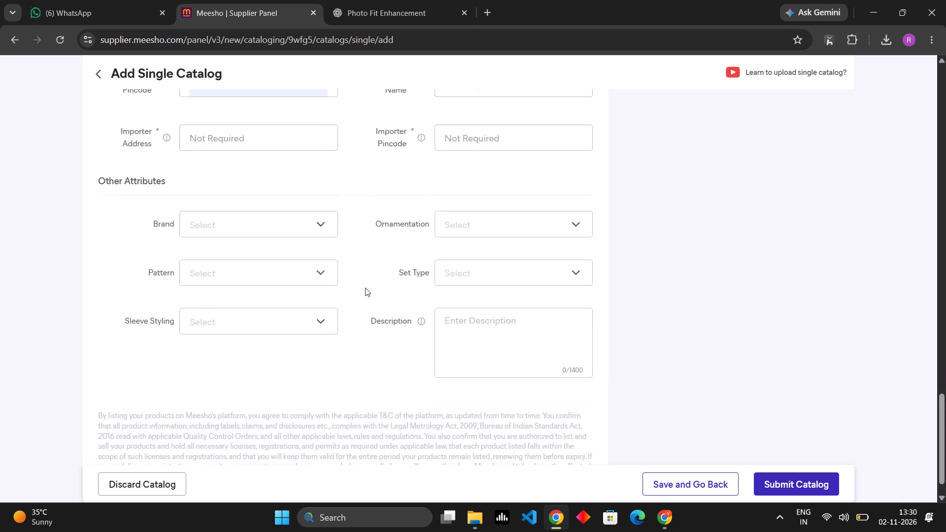
pyautogui.scroll(-1, 365, 288)
pyautogui.click(498, 182)
pyautogui.scroll(-1, 486, 283)
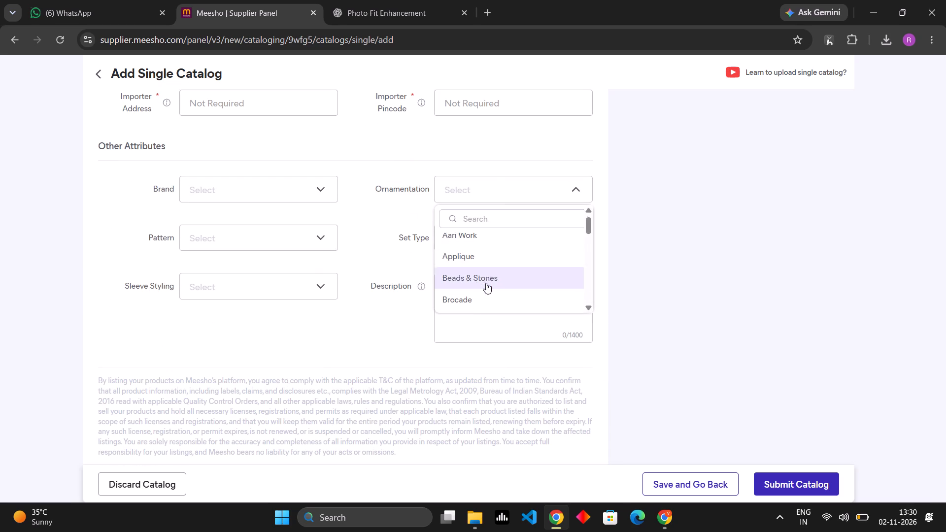
pyautogui.scroll(-1, 486, 282)
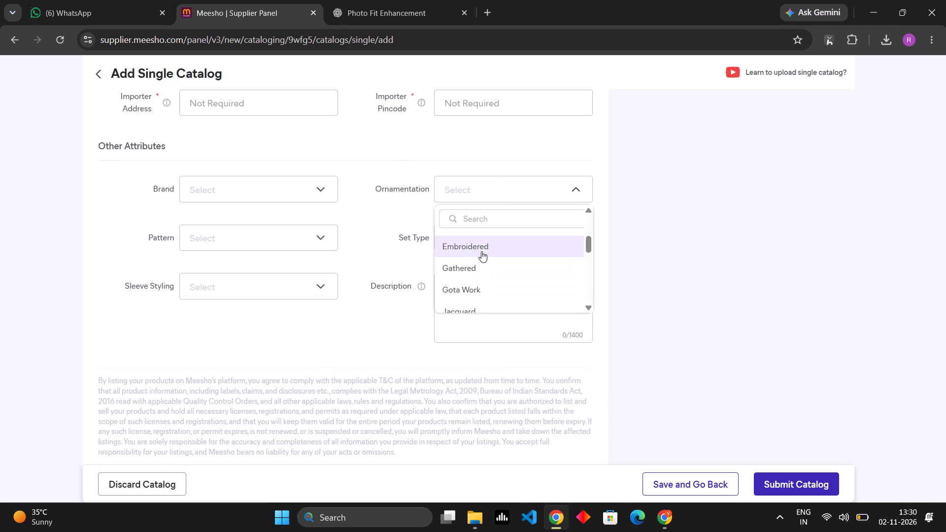
pyautogui.click(481, 251)
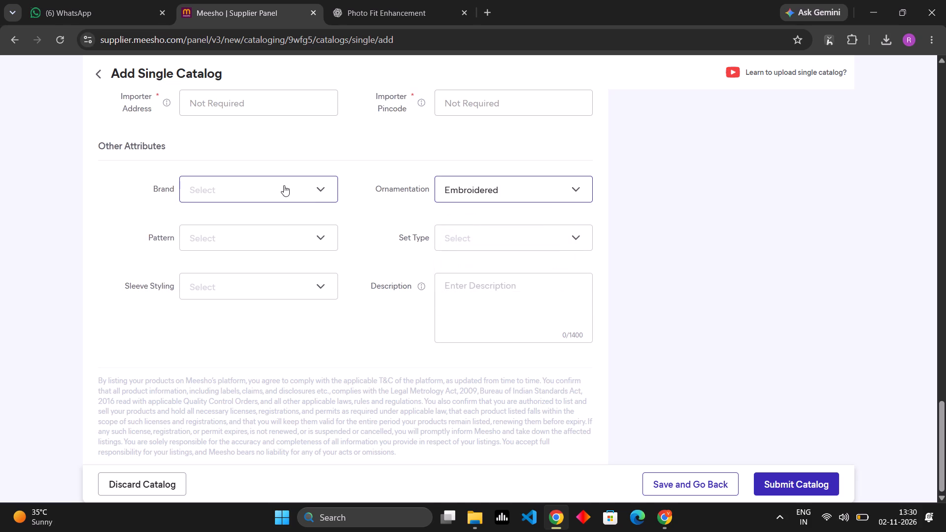
pyautogui.click(278, 234)
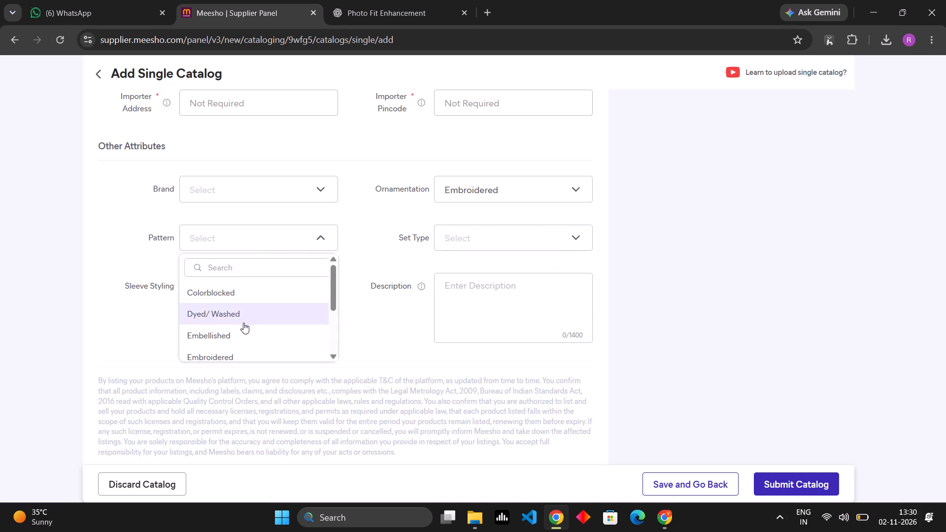
pyautogui.click(250, 351)
# Open the set type choices for the product.
pyautogui.click(505, 236)
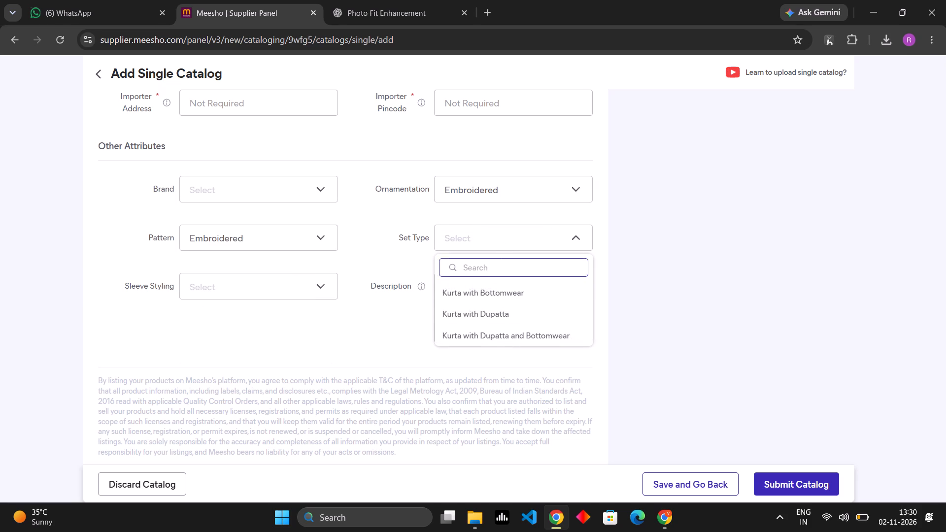
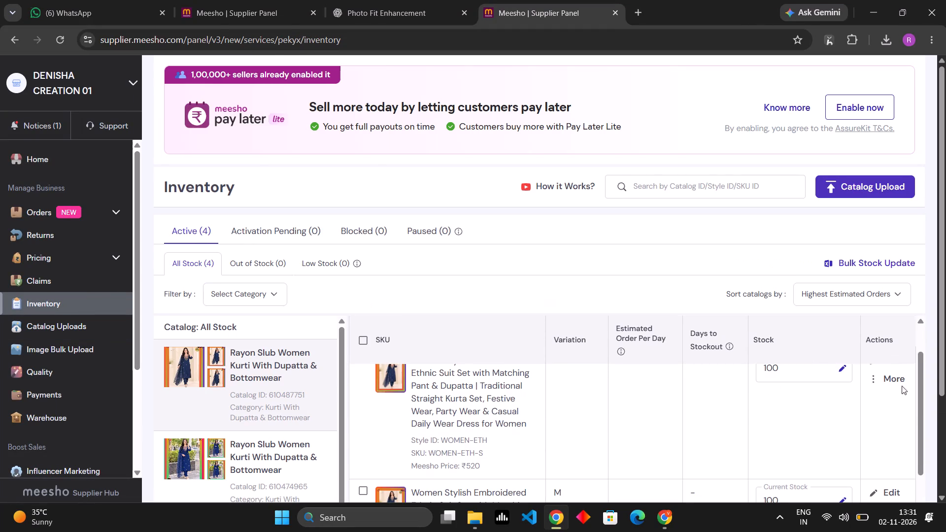
# Copy the product name from the edit page of the first WOMEN-ETH inventory listing, then close it to return to the single catalog form.
pyautogui.scroll(1, 897, 388)
pyautogui.click(885, 418)
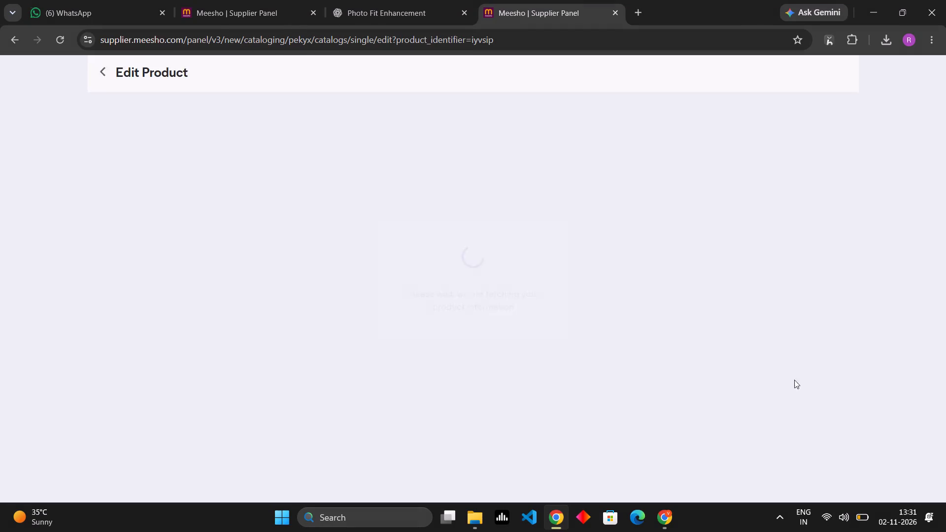
pyautogui.scroll(-2, 388, 323)
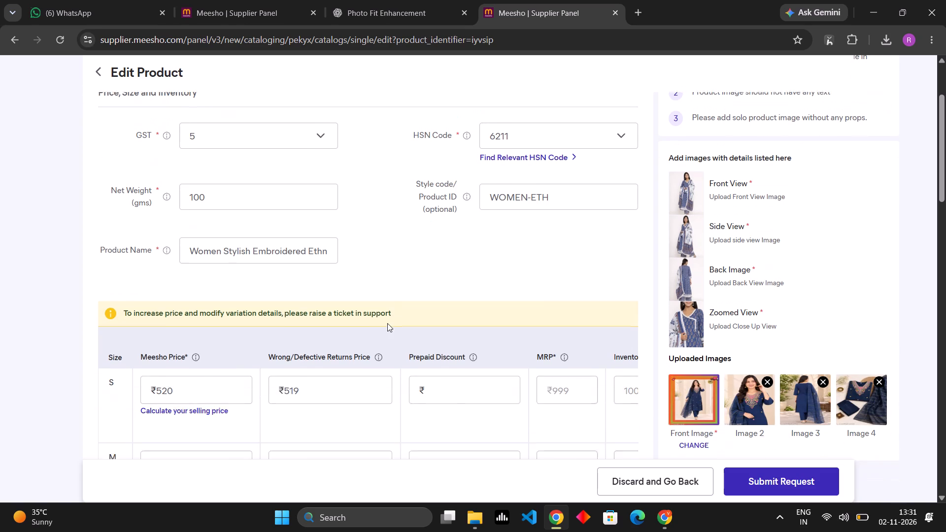
pyautogui.tripleClick(241, 243)
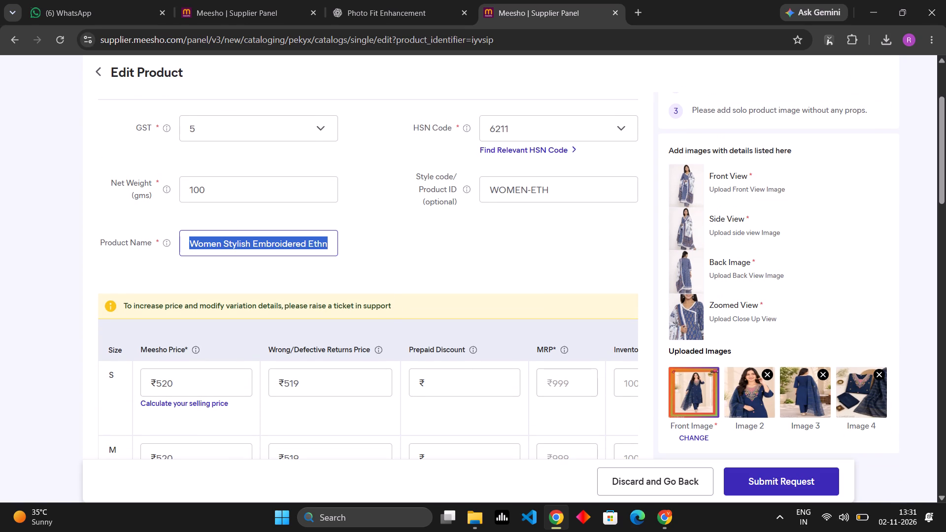
pyautogui.hotkey('ctrl', 'c')
pyautogui.click(613, 12)
pyautogui.scroll(16, 324, 222)
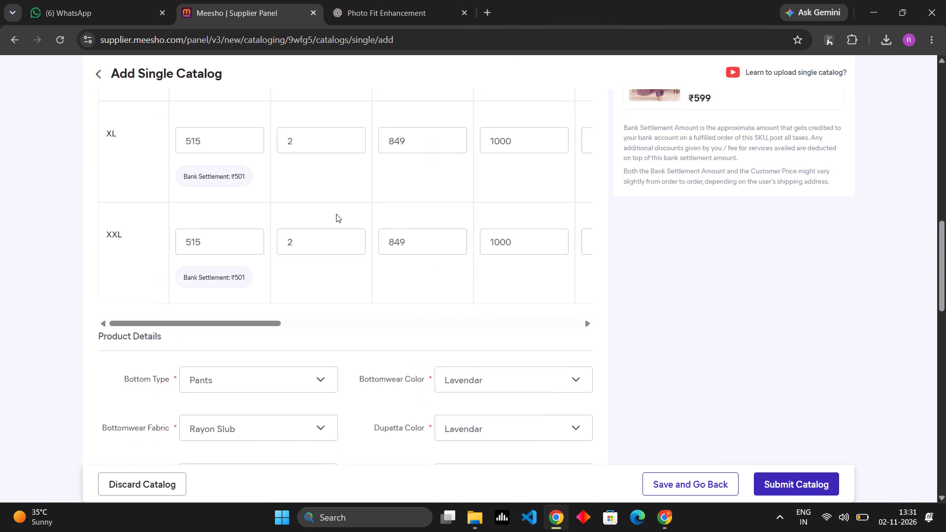
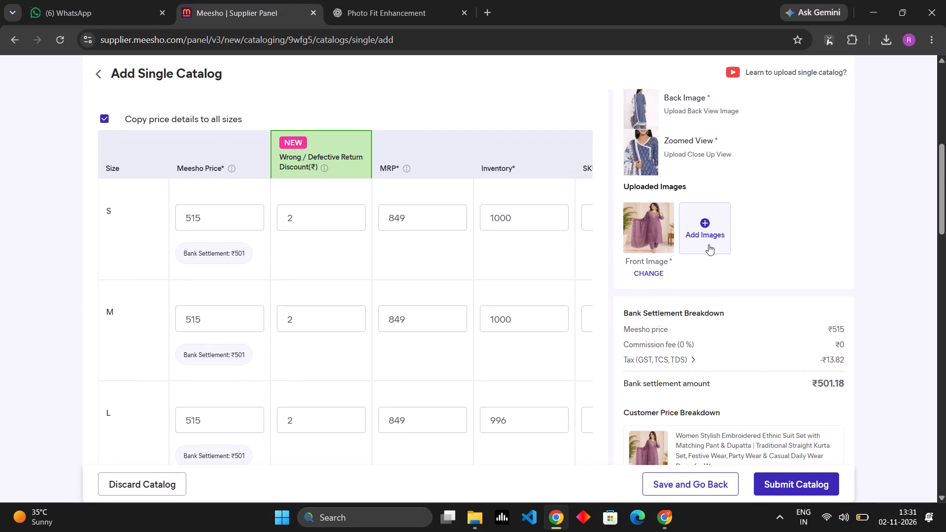
# Open the image file selection for adding another product photo alongside the uploaded front image.
pyautogui.click(697, 241)
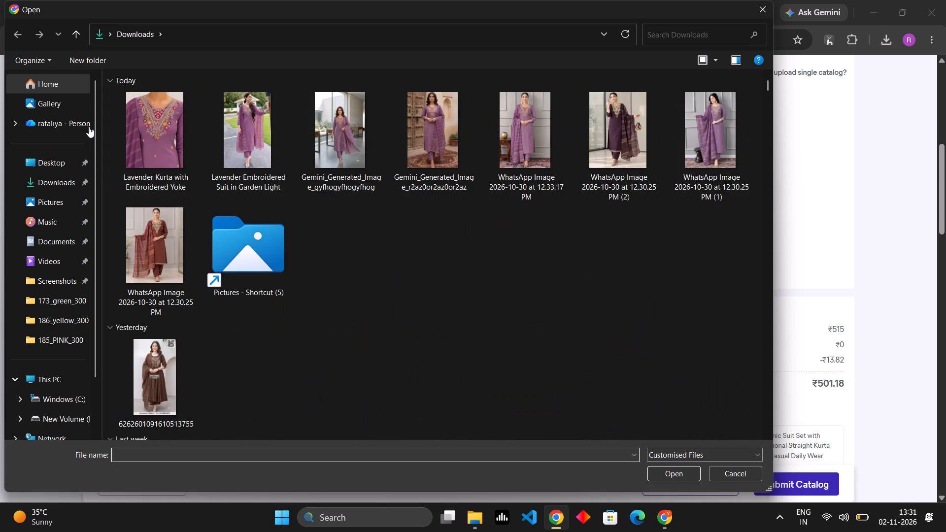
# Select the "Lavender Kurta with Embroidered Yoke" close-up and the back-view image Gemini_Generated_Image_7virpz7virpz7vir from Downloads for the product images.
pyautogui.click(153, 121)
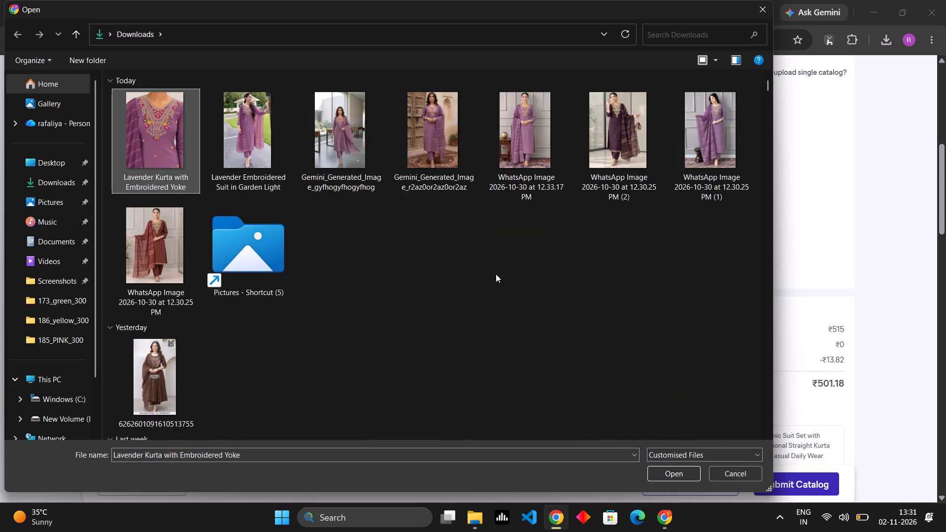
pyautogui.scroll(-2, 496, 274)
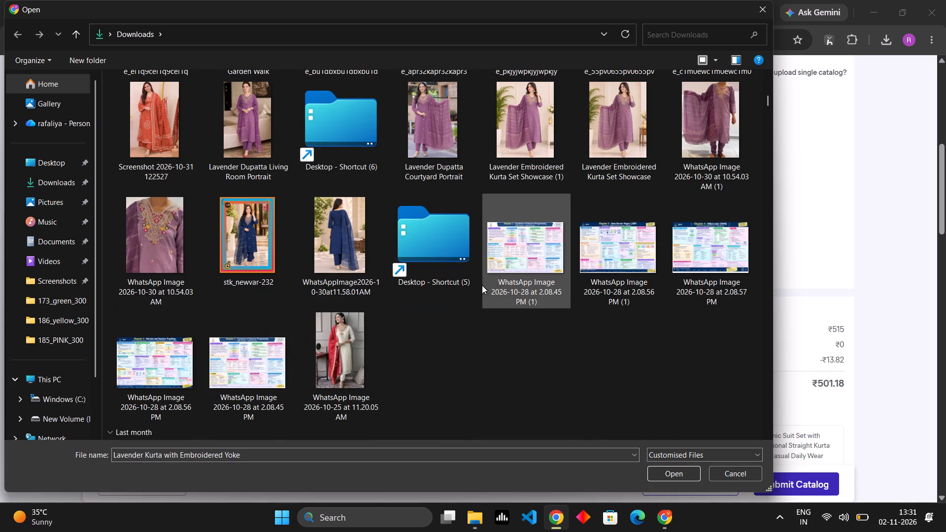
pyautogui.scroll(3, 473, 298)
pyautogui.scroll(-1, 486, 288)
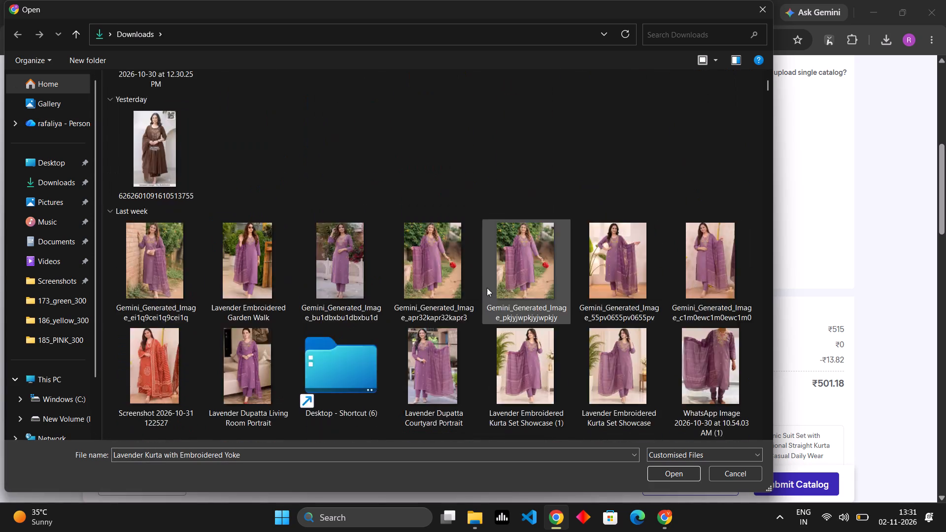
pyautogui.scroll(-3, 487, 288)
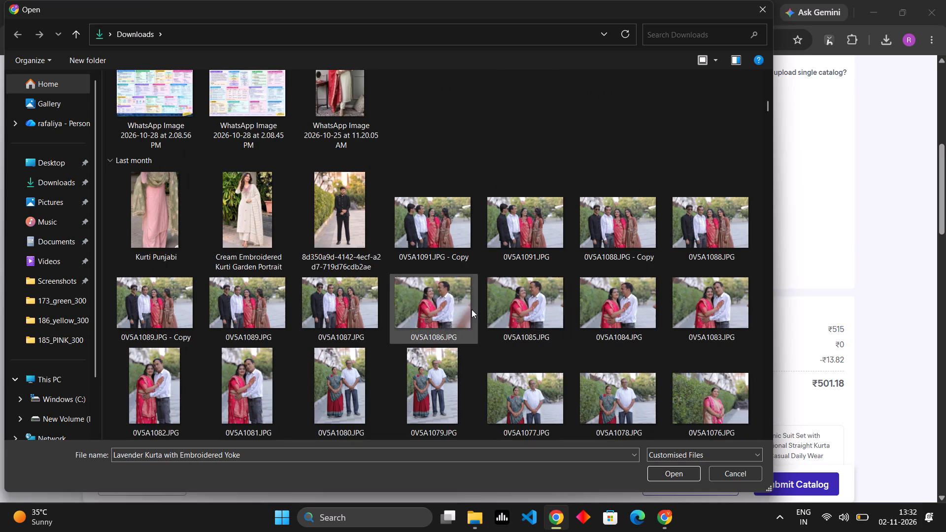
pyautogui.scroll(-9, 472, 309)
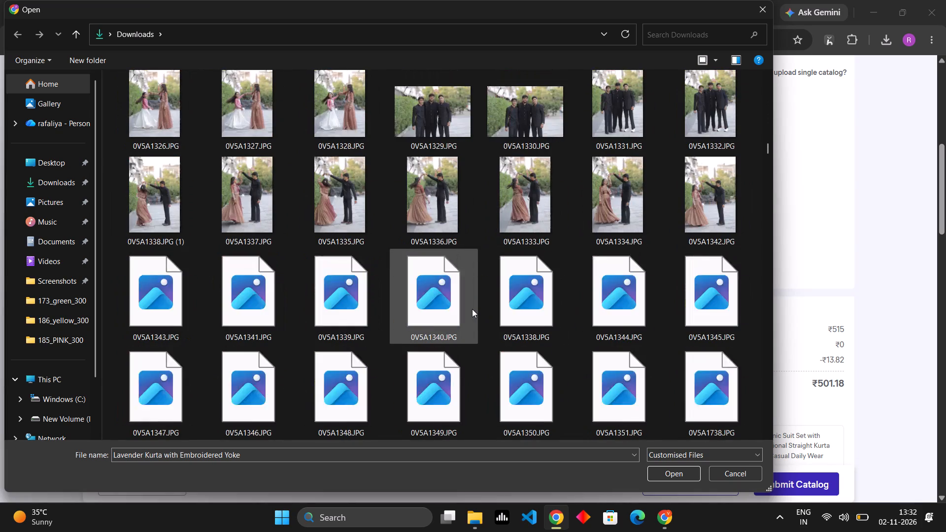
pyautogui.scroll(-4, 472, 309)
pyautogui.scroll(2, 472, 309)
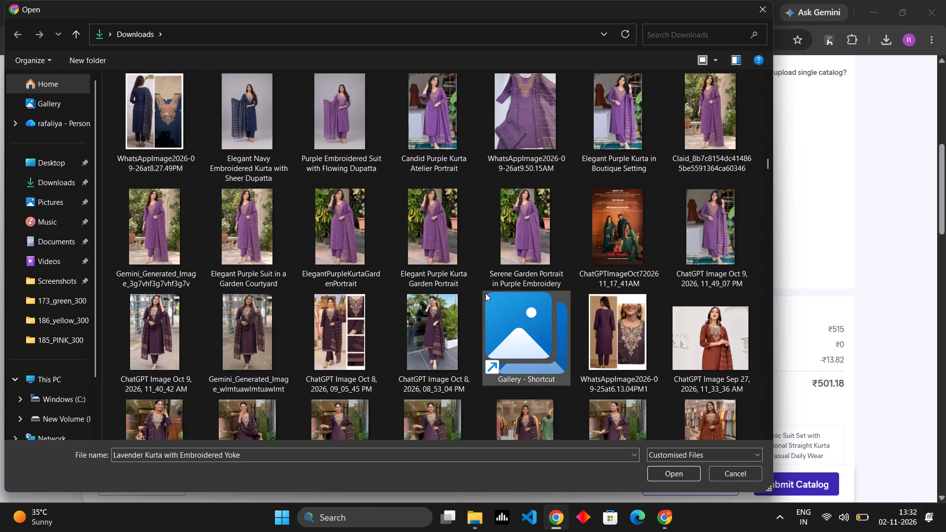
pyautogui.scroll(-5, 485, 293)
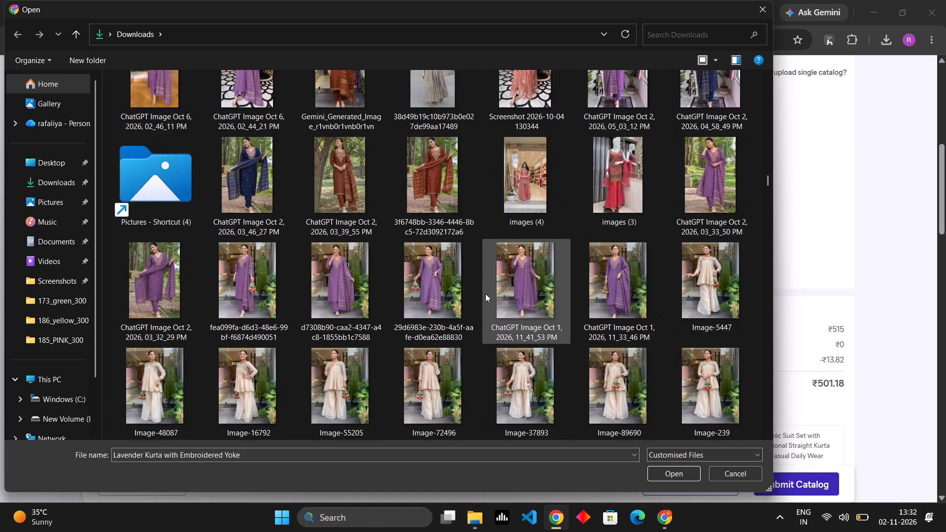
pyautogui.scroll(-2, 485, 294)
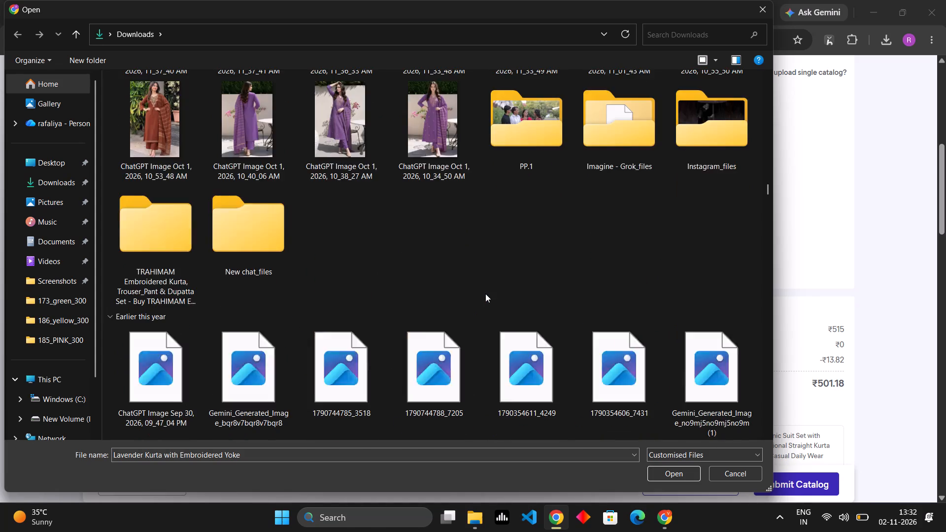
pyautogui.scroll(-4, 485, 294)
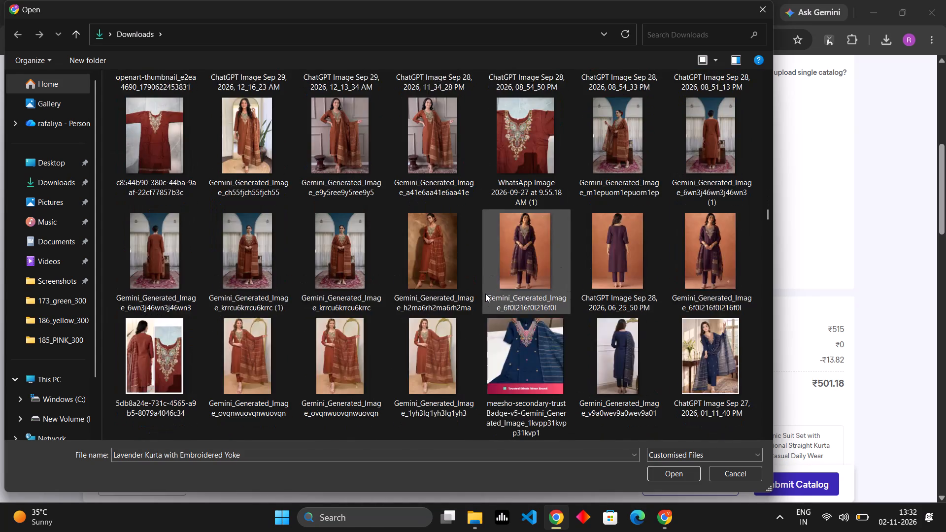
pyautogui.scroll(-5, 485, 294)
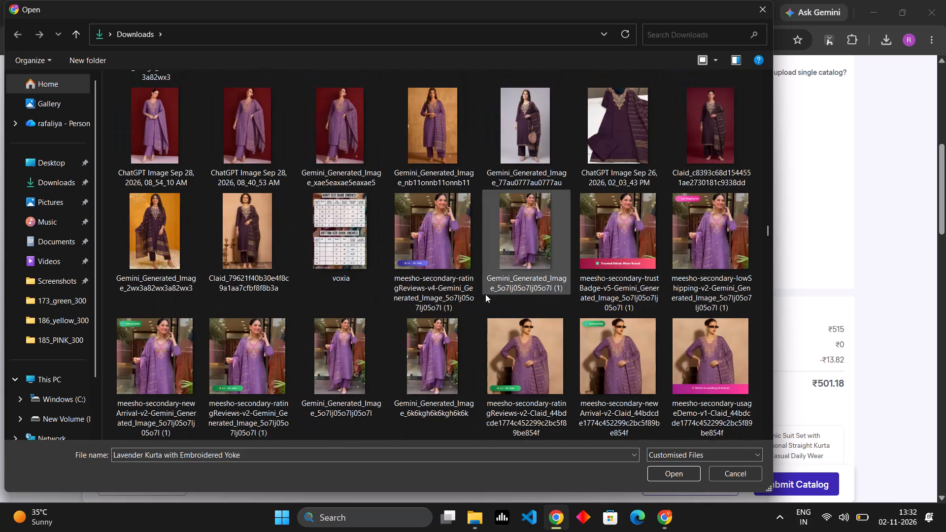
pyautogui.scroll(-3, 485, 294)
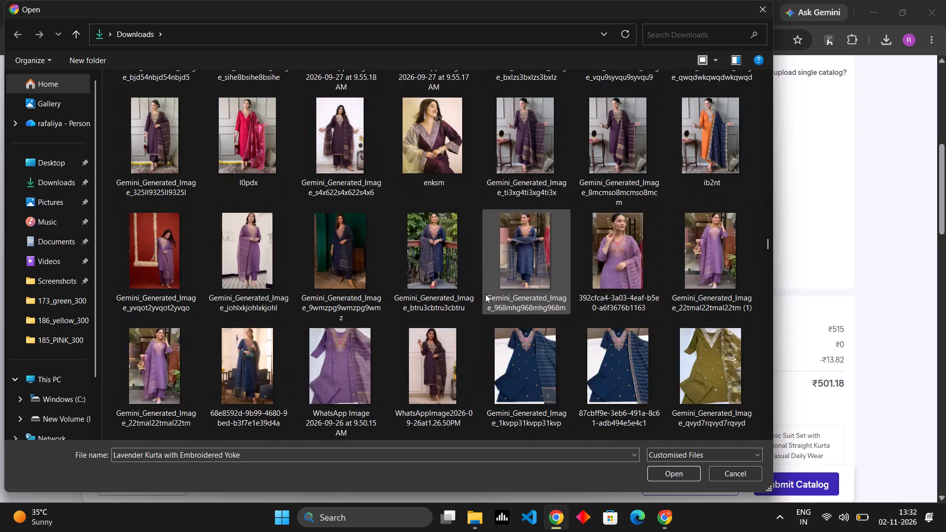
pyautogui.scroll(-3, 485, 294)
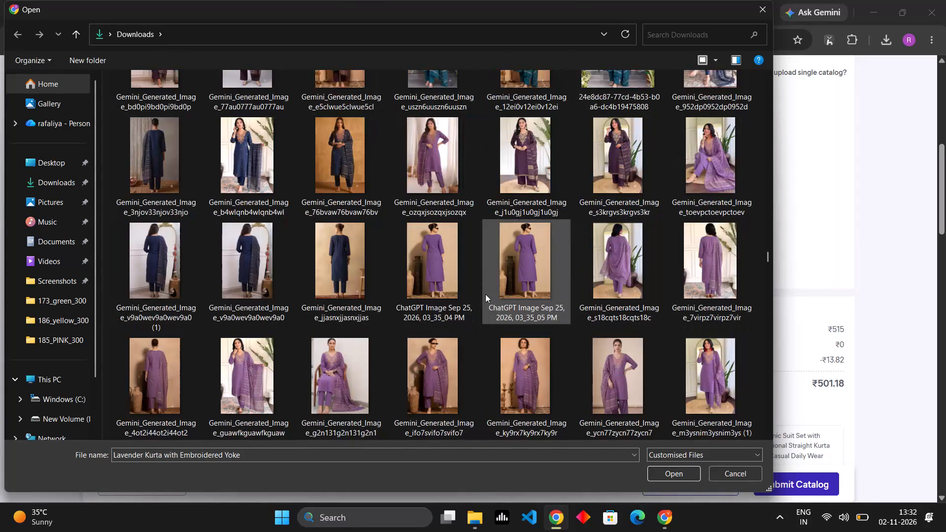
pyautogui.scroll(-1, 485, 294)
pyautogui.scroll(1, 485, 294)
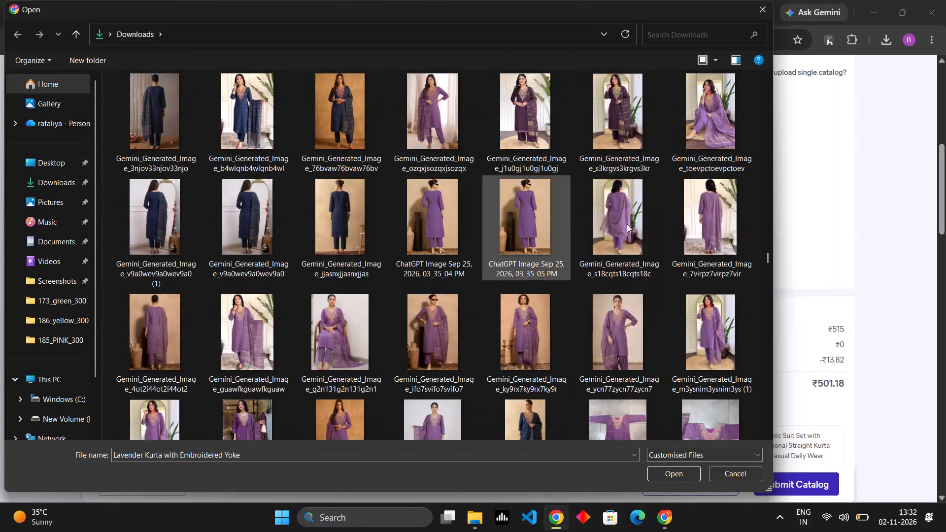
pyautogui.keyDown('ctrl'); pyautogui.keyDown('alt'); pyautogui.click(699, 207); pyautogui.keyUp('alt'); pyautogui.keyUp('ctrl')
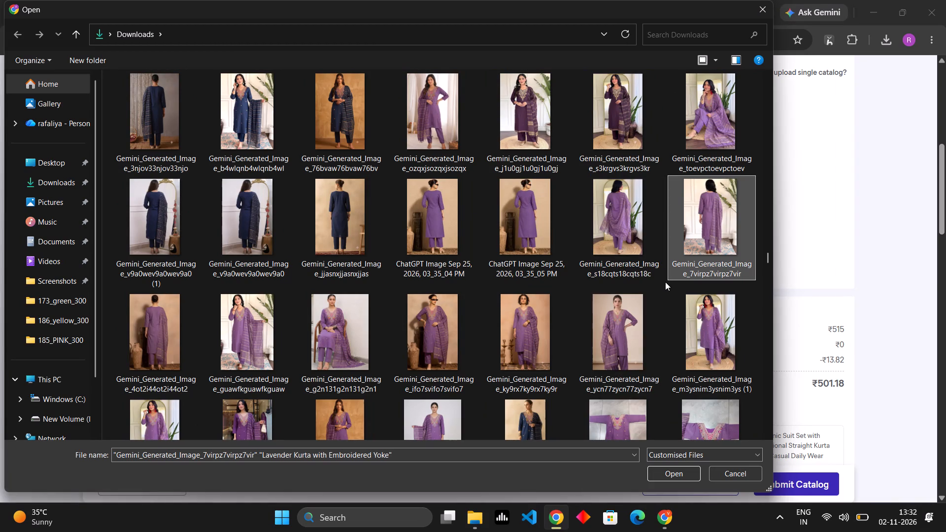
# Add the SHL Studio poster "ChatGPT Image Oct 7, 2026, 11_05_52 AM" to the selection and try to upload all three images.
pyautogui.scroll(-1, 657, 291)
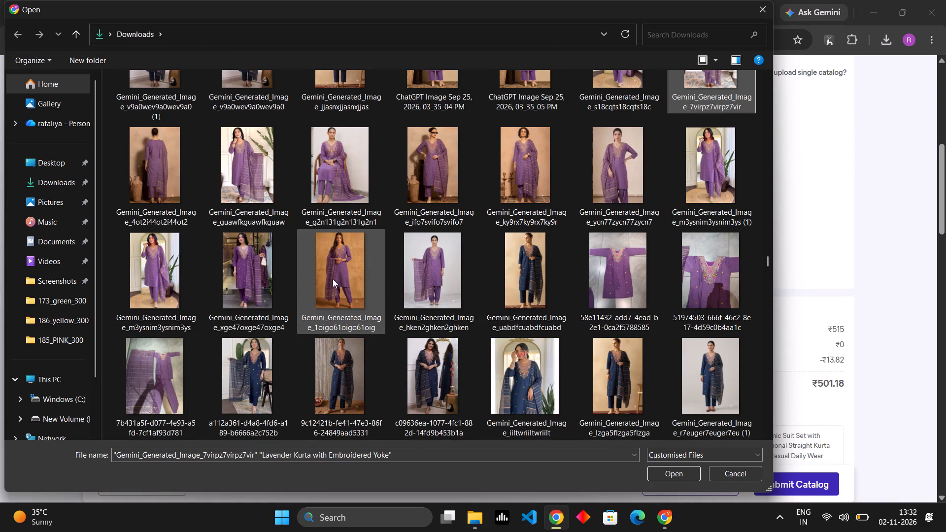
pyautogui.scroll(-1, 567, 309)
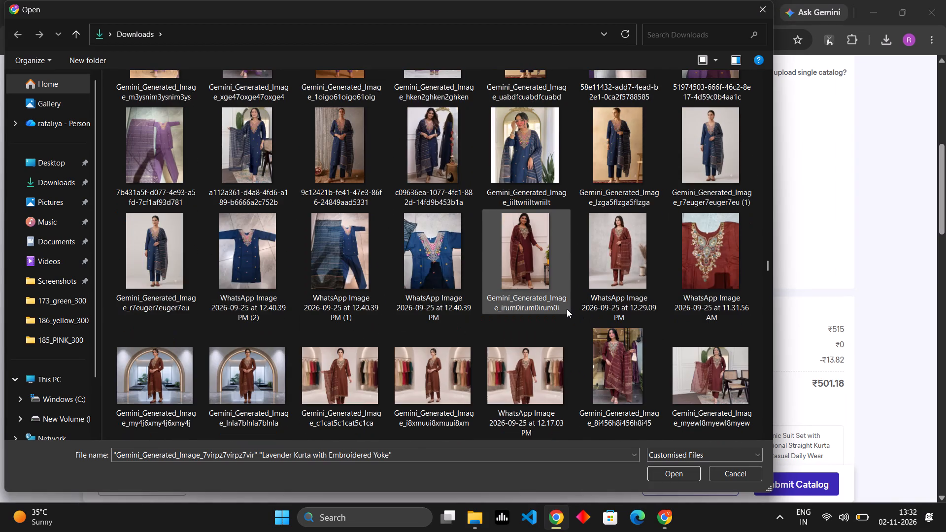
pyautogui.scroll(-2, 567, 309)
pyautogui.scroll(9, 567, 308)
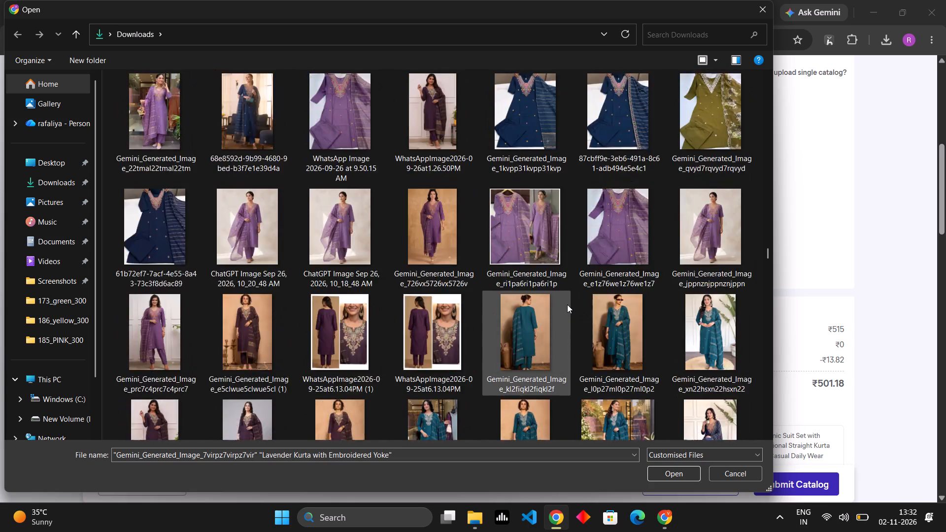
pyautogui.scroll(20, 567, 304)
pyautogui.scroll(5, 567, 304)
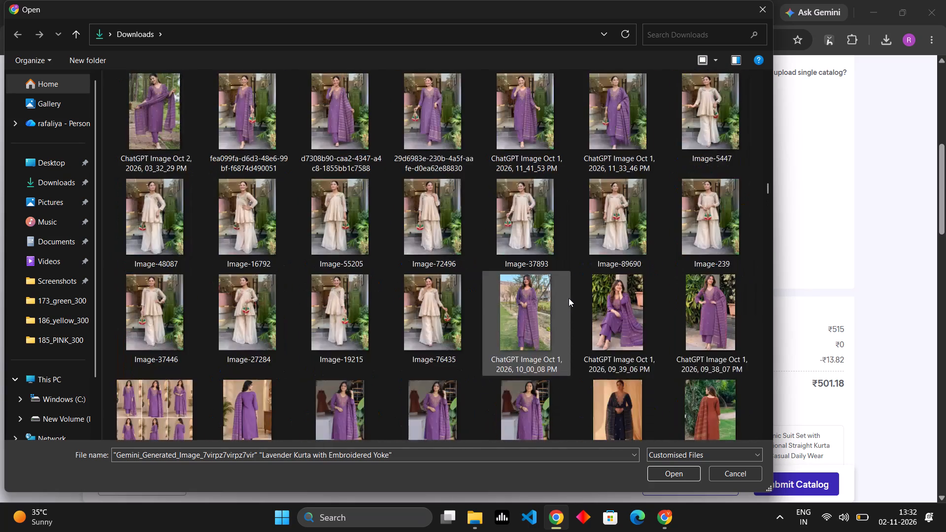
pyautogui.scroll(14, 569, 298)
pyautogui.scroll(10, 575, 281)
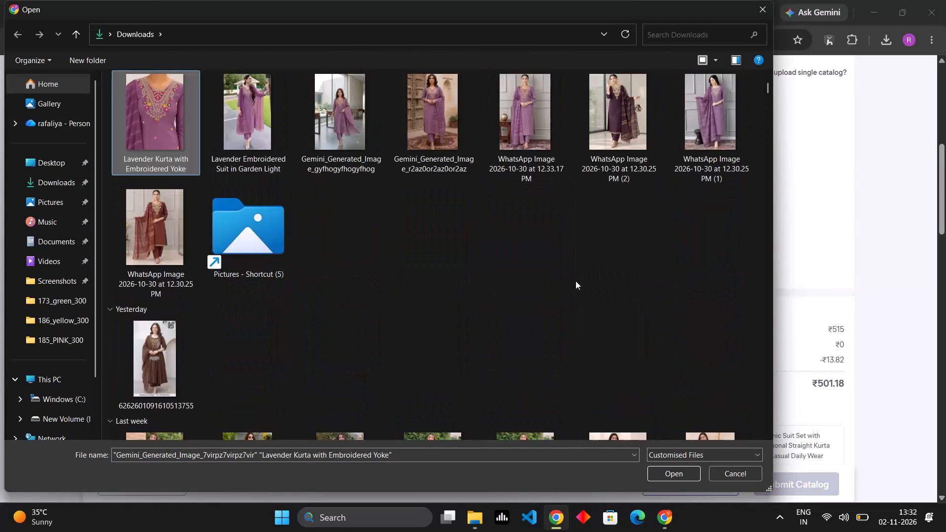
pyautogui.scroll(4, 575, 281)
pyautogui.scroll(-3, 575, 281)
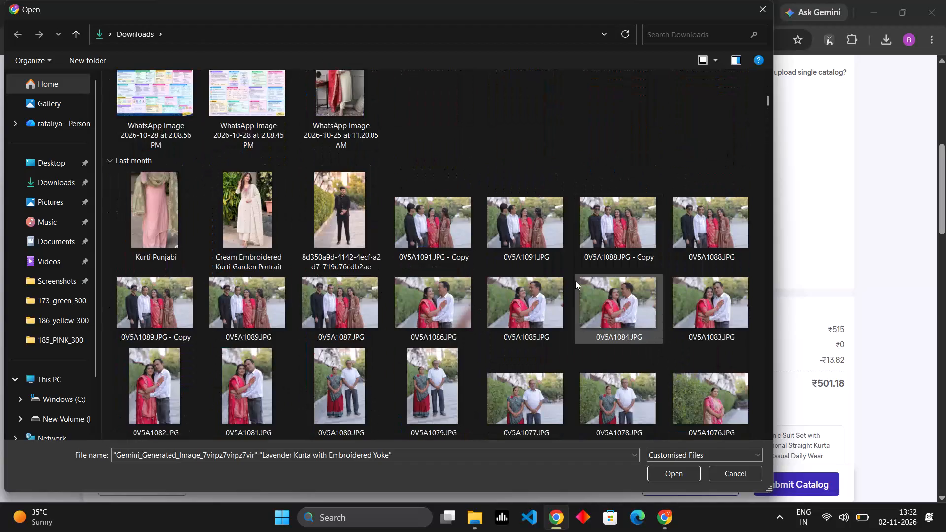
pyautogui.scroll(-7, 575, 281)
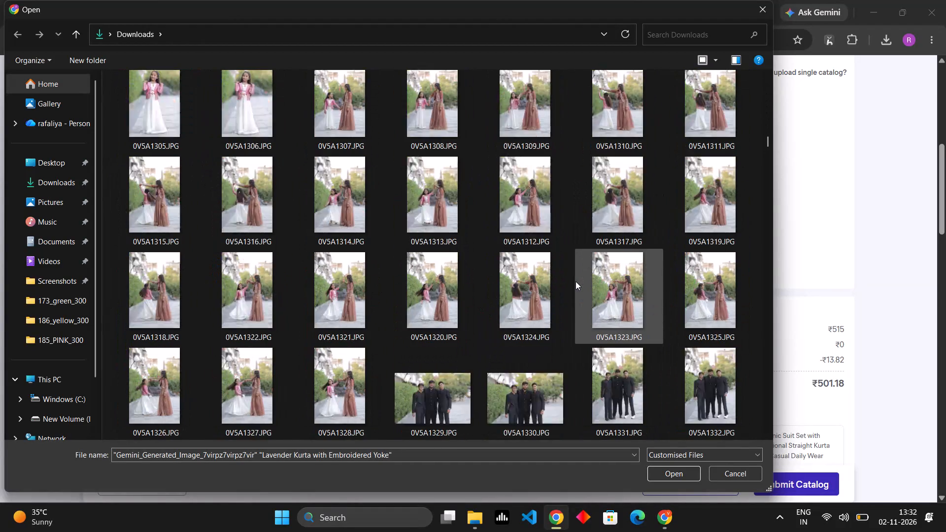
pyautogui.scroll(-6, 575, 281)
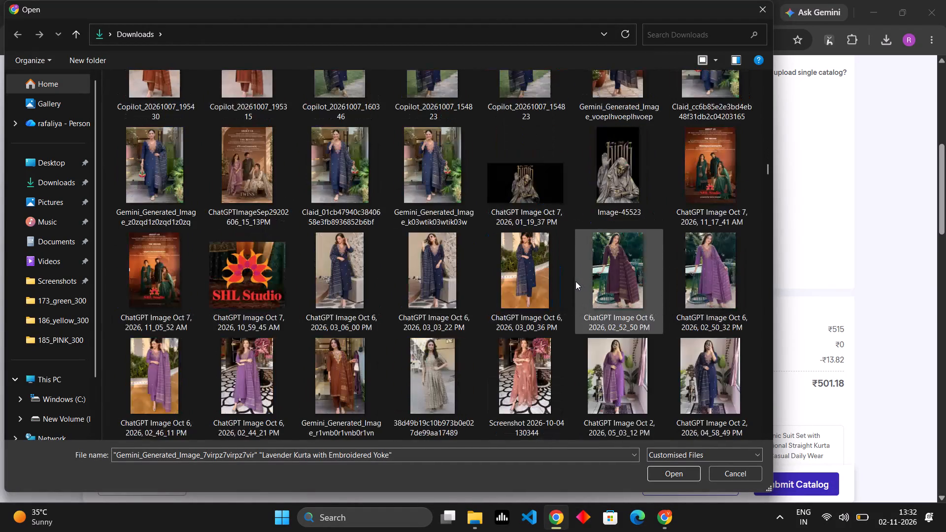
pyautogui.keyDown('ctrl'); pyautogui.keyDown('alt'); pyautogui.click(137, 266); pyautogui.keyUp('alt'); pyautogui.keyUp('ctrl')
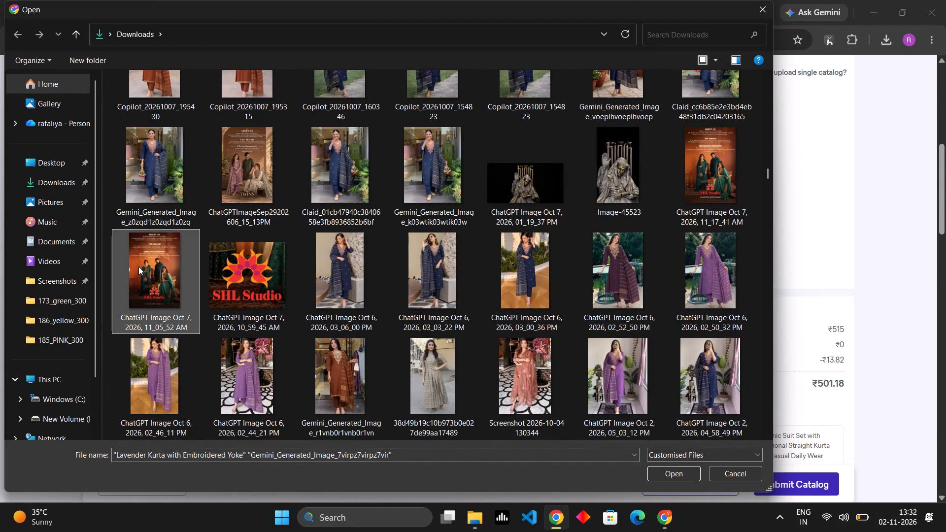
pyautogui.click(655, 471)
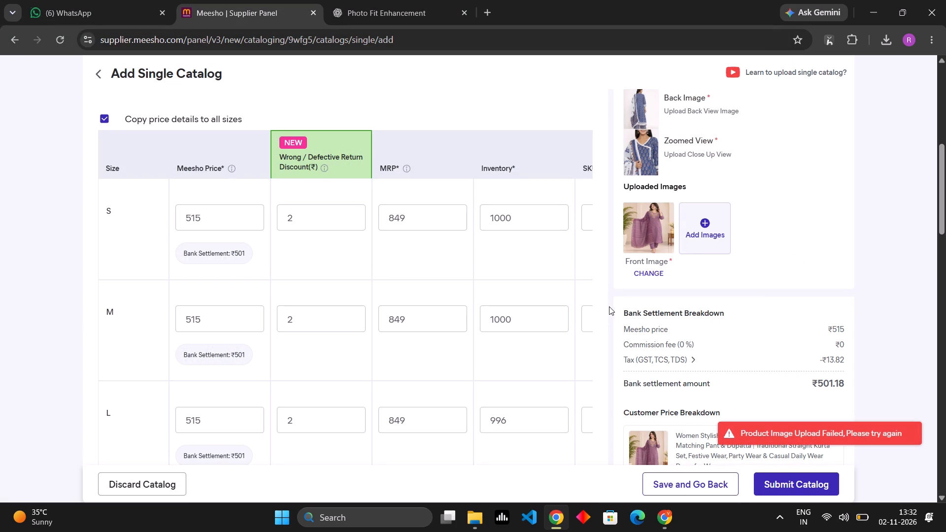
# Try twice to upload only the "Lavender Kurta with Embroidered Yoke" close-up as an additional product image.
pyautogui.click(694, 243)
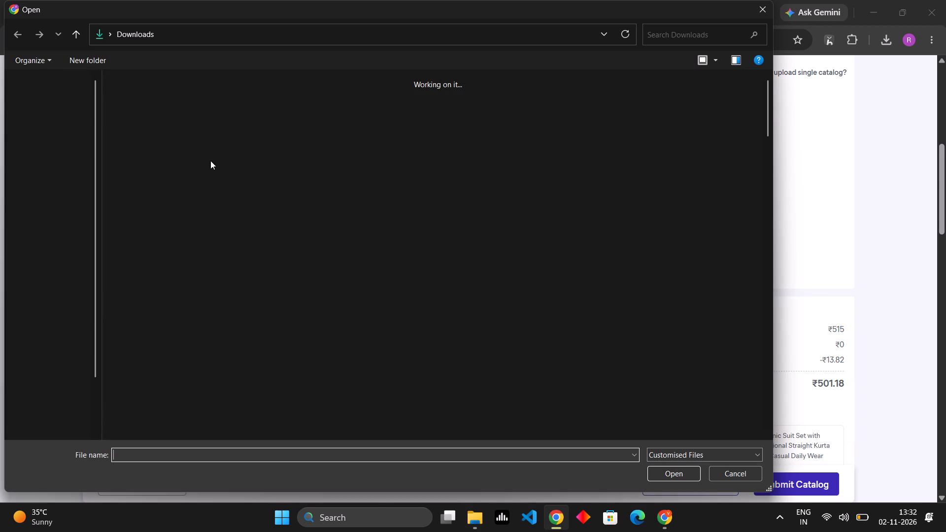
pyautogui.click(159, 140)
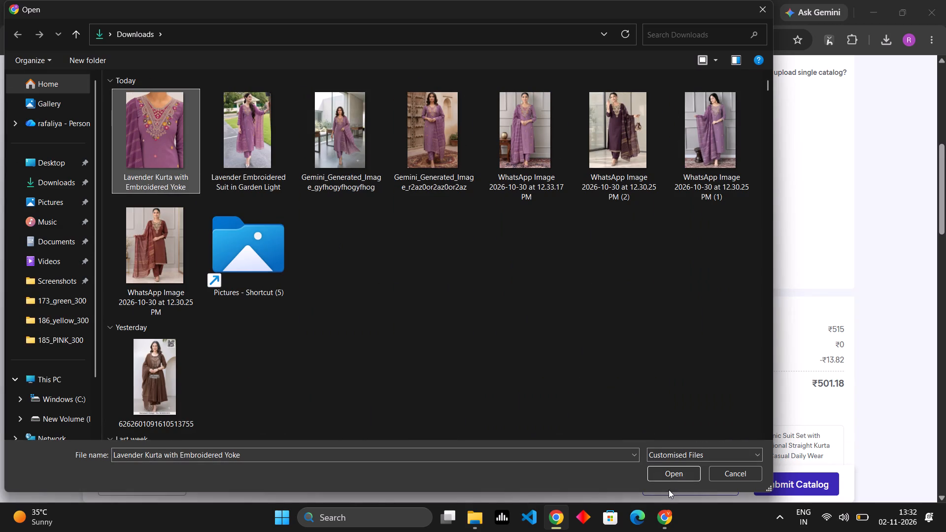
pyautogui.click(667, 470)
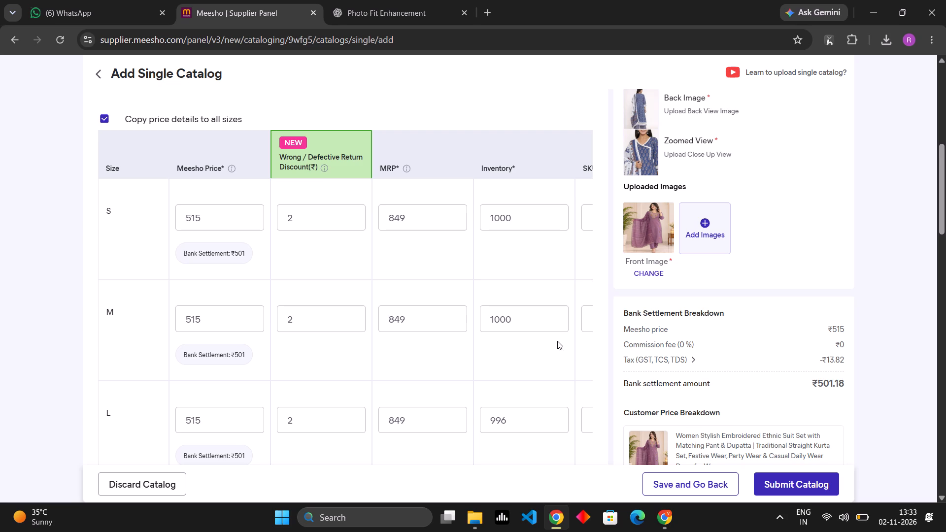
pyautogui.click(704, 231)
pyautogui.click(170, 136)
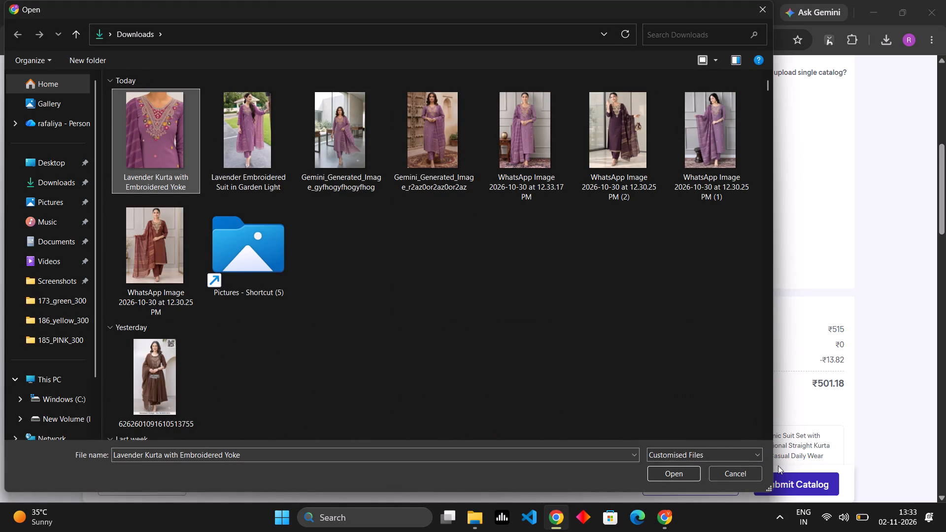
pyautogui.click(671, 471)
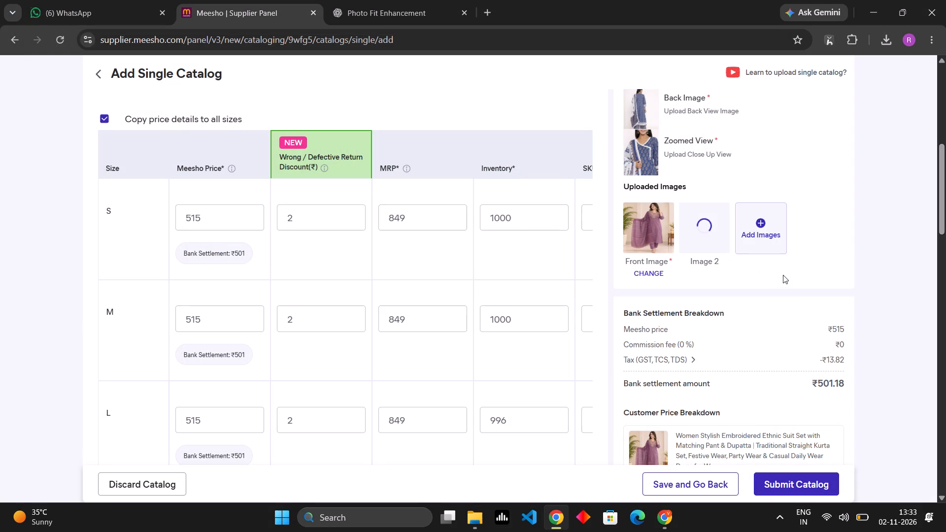
# Look over the size table's rows and its shoulder, bust and length measurement columns.
pyautogui.scroll(-2, 517, 353)
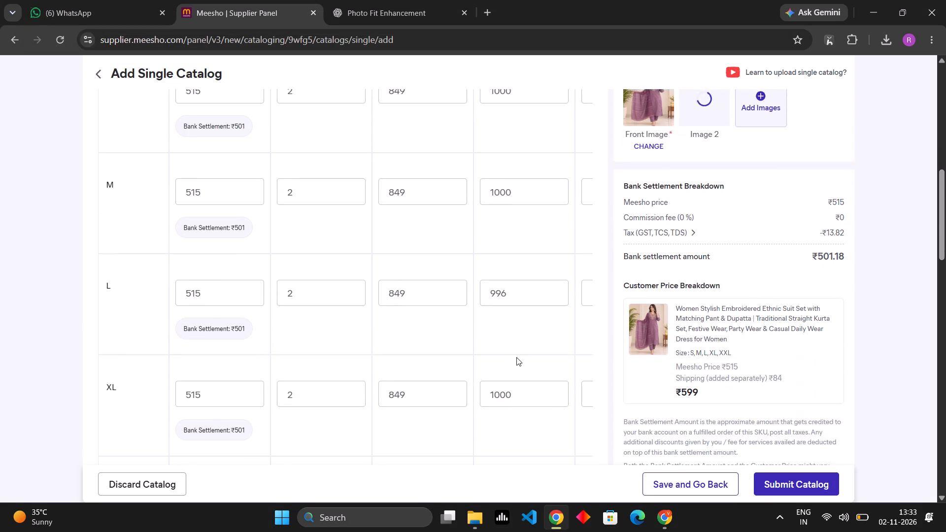
pyautogui.scroll(-3, 516, 357)
pyautogui.moveTo(247, 387); pyautogui.dragTo(275, 381)
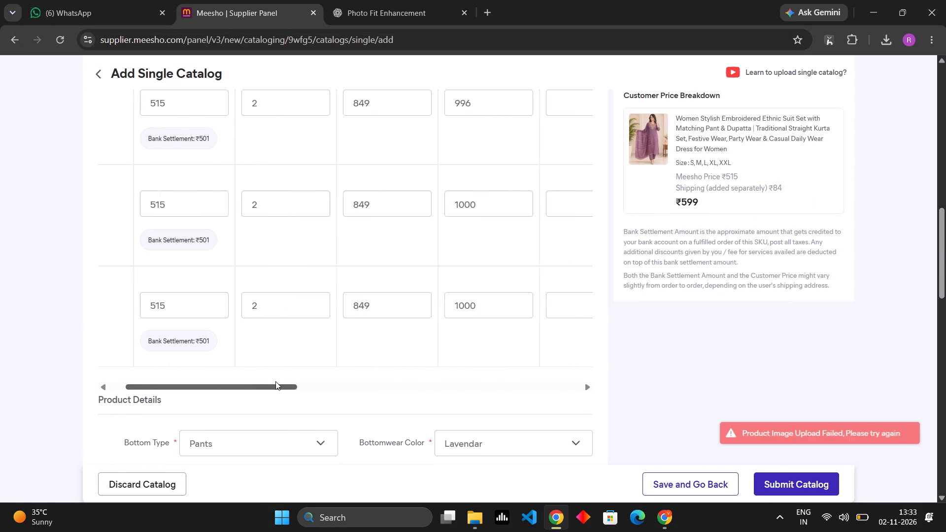
pyautogui.moveTo(275, 381); pyautogui.dragTo(507, 383)
pyautogui.scroll(5, 509, 379)
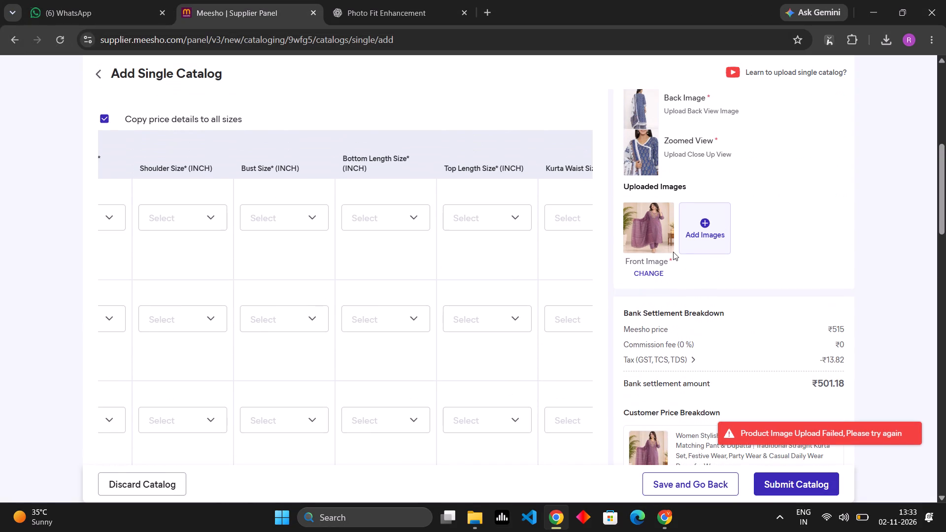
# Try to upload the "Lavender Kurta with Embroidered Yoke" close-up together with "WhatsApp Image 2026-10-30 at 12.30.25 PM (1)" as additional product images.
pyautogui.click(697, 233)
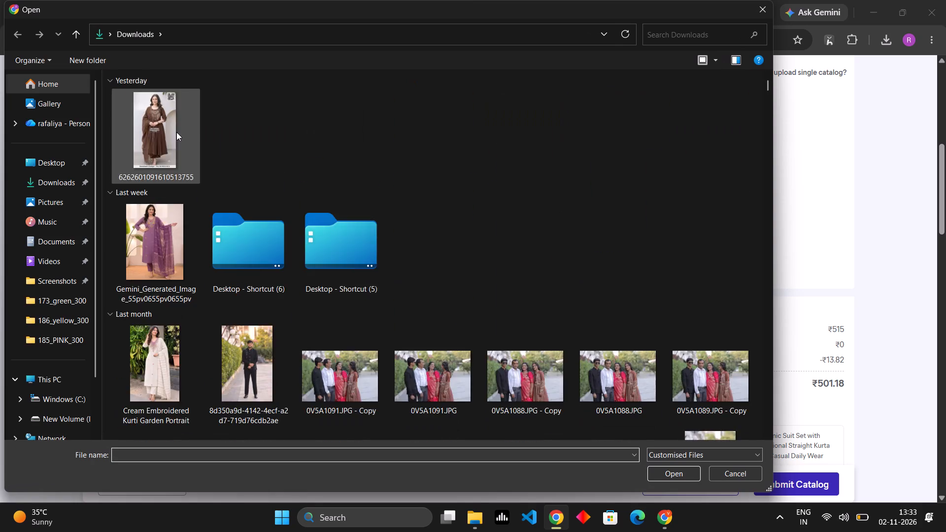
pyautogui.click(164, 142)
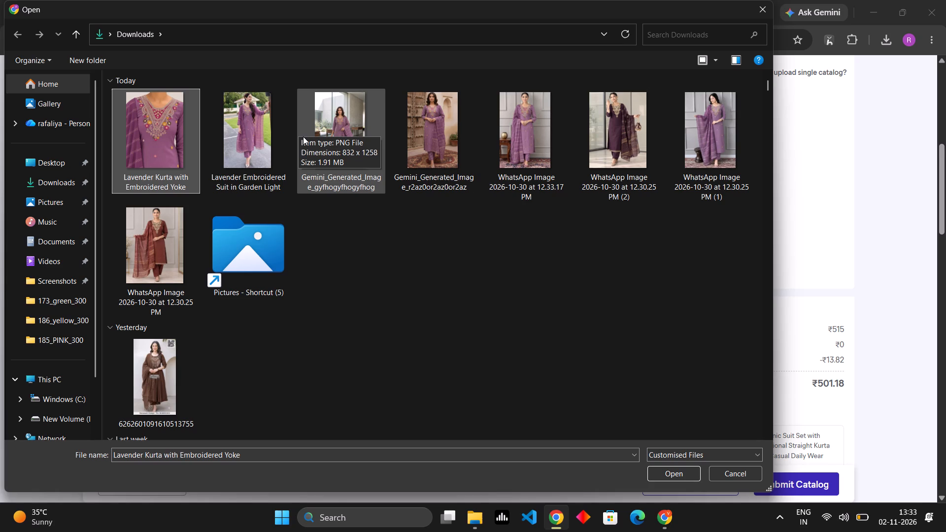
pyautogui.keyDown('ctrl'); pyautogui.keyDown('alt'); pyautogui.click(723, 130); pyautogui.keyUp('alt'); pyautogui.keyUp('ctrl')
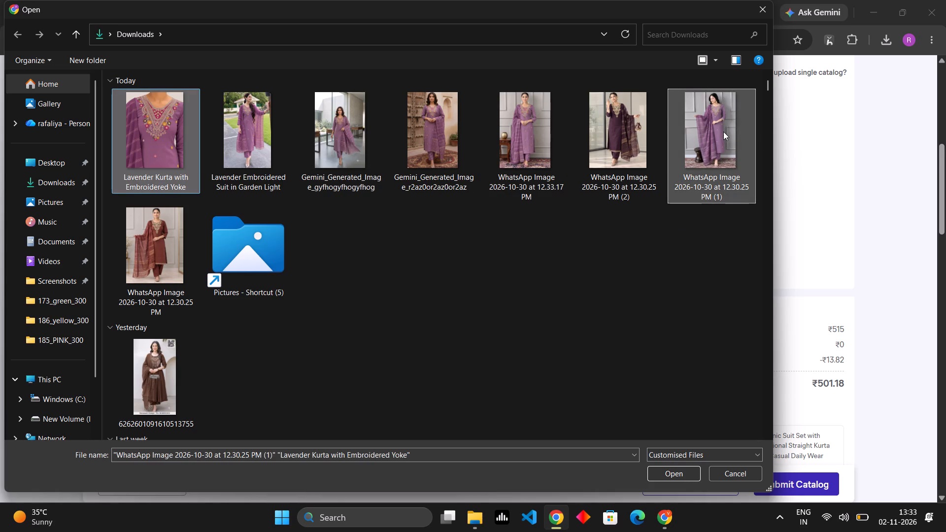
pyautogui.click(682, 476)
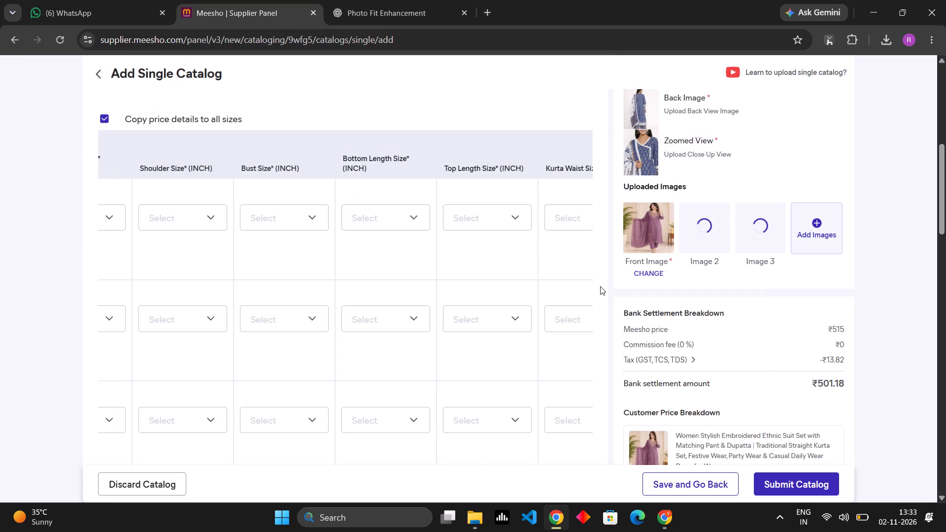
# Review the catalog form from the image guidelines and size table through the price breakdown to the fabric, colour and fit details.
pyautogui.scroll(3, 622, 278)
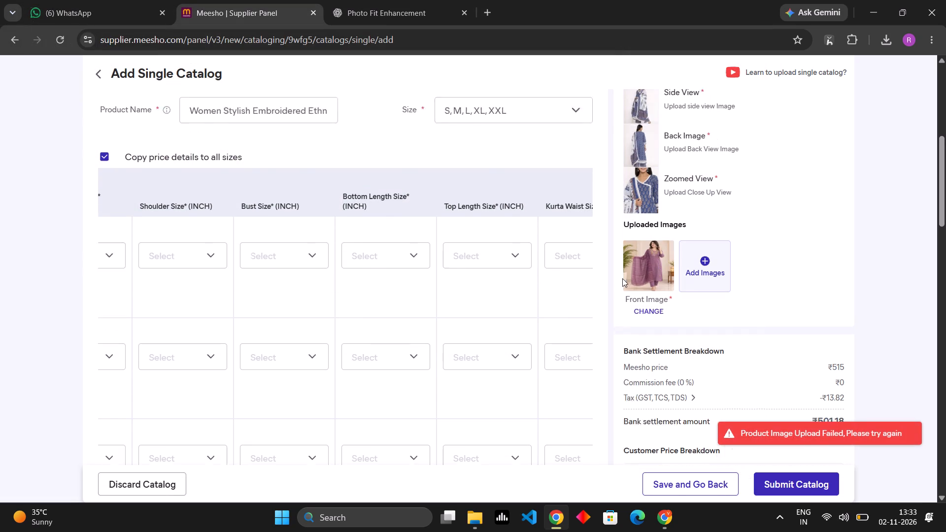
pyautogui.scroll(4, 622, 278)
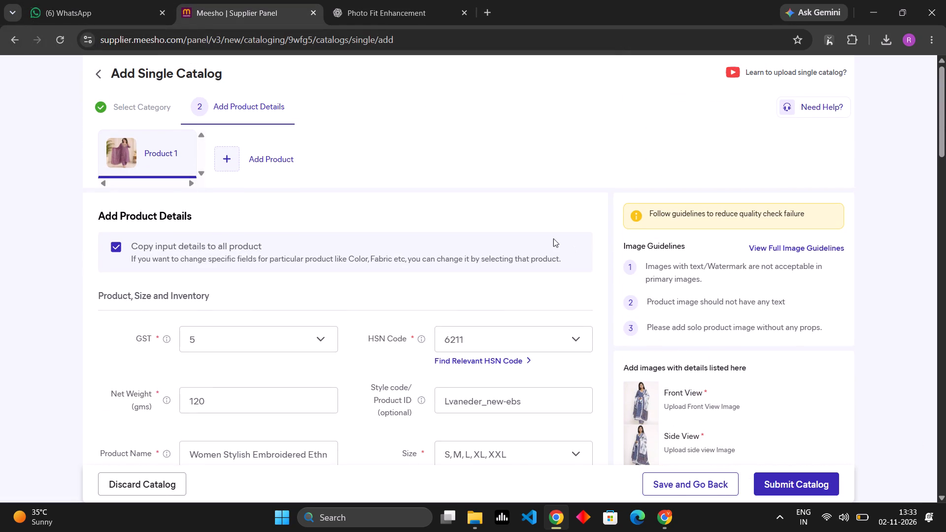
pyautogui.scroll(-4, 582, 236)
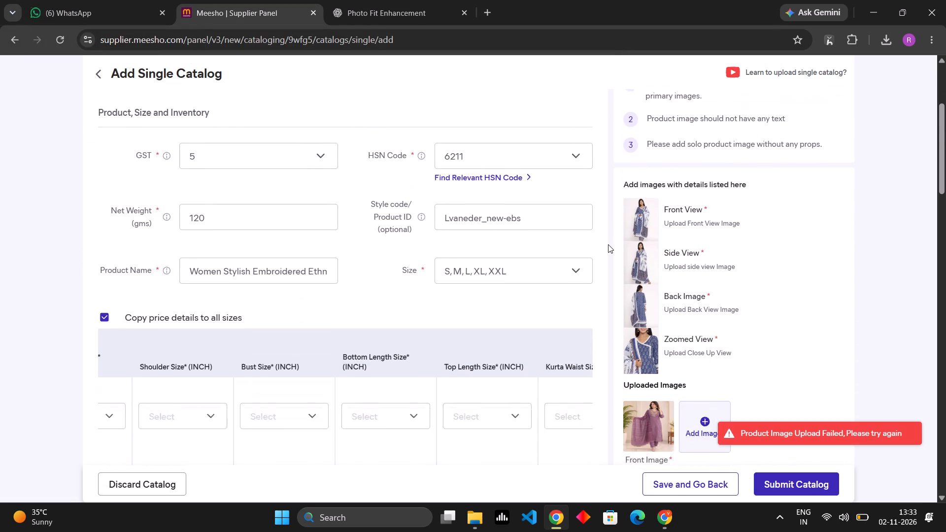
pyautogui.scroll(-5, 608, 245)
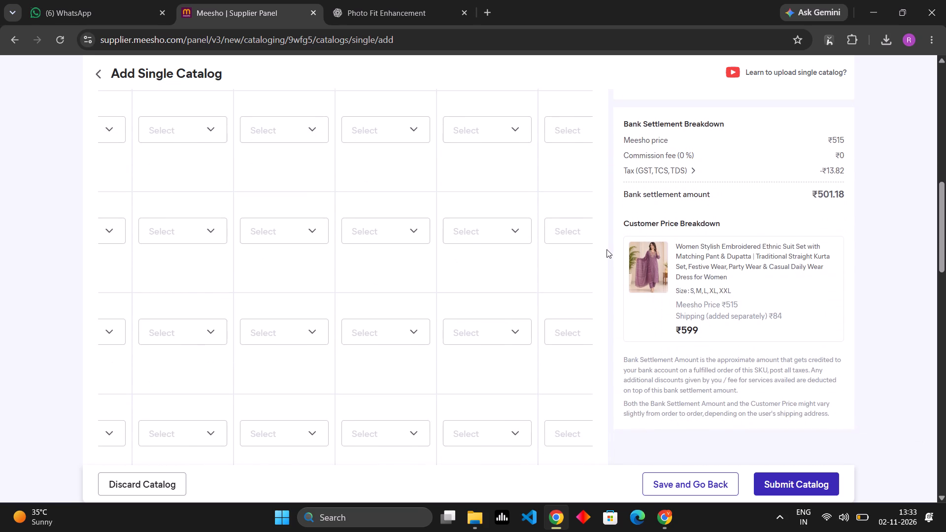
pyautogui.scroll(-7, 607, 249)
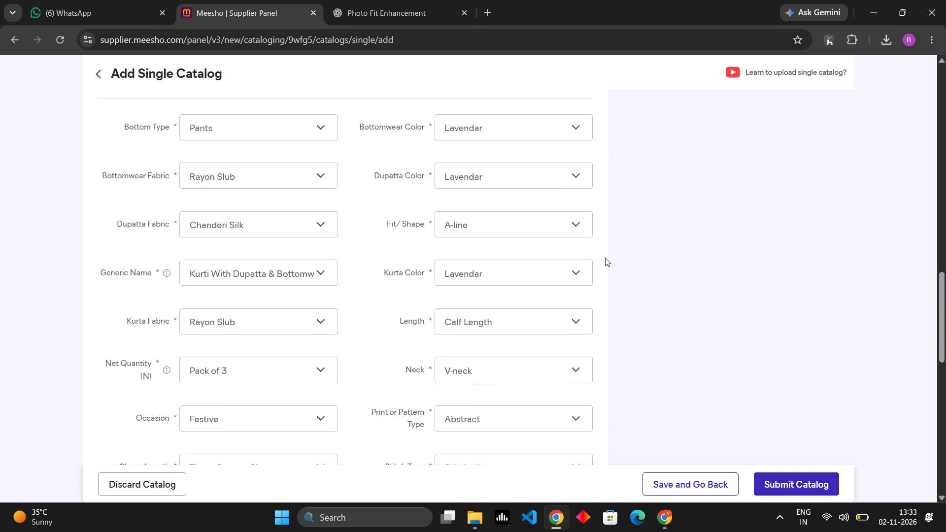
# Save the kurta set's single catalog listing without submitting it and go back.
pyautogui.scroll(-8, 605, 258)
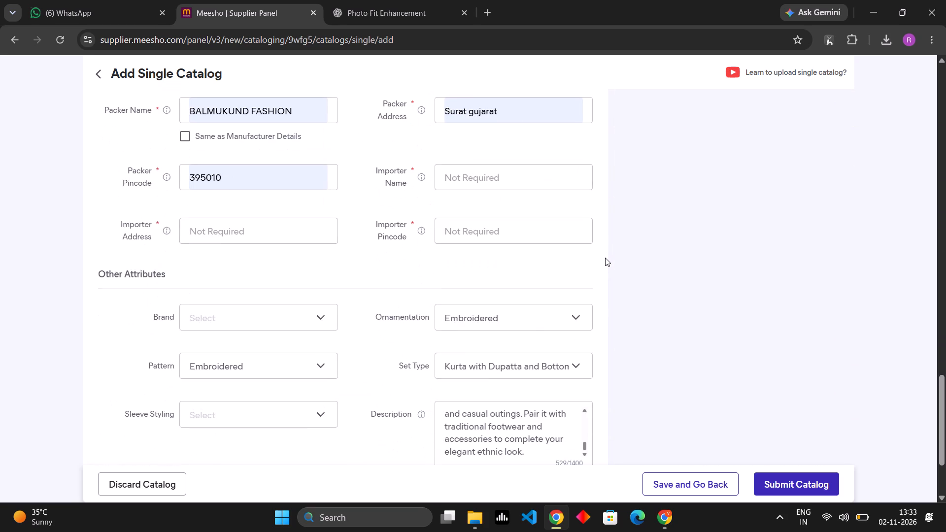
pyautogui.click(667, 487)
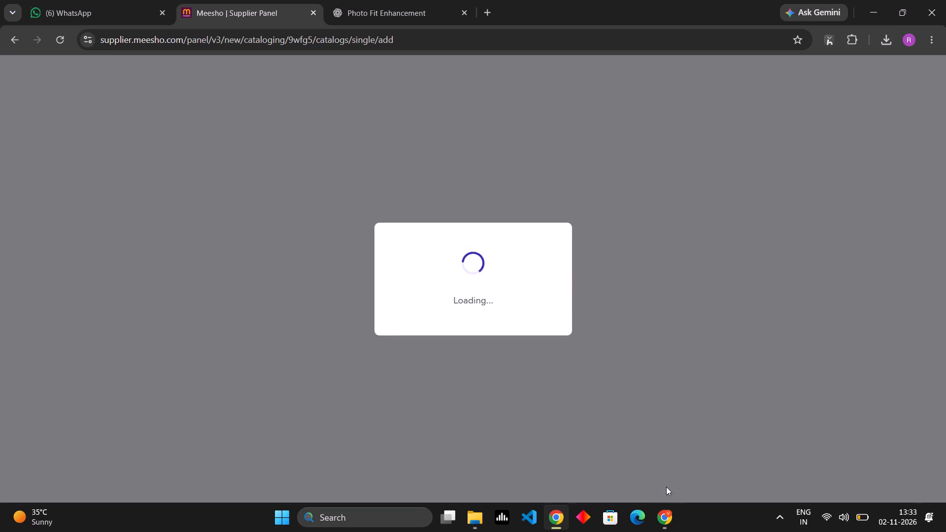
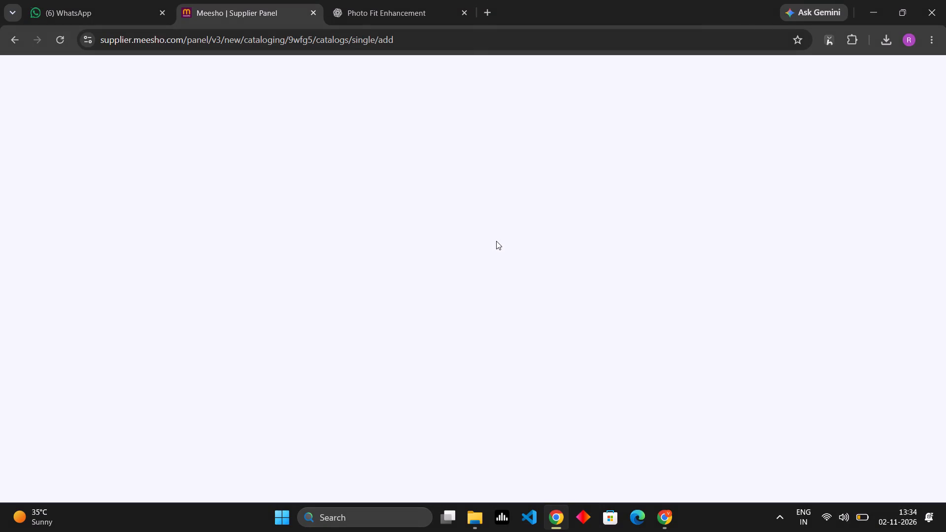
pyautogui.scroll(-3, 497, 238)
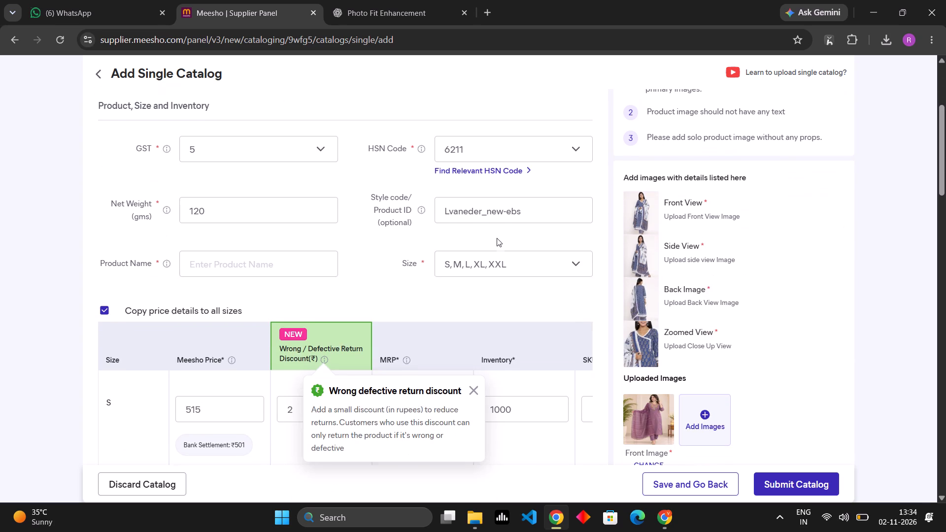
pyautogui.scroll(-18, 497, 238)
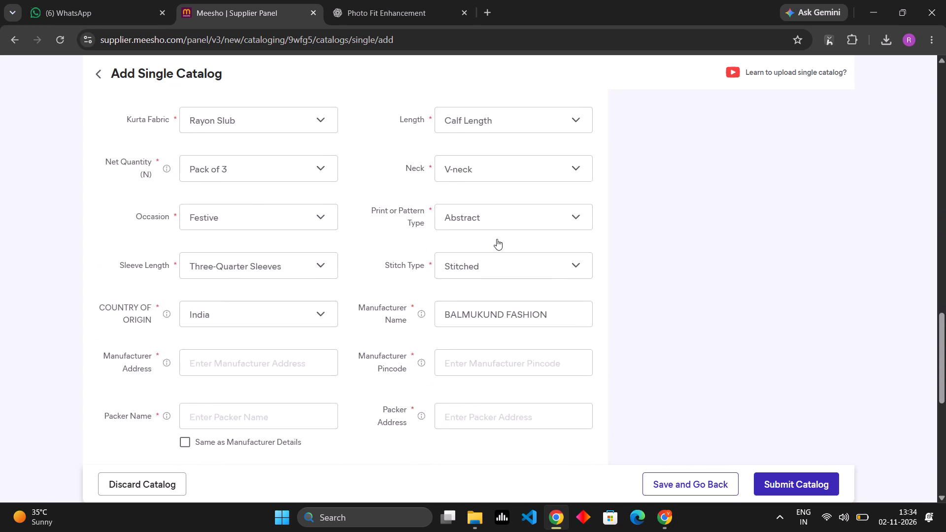
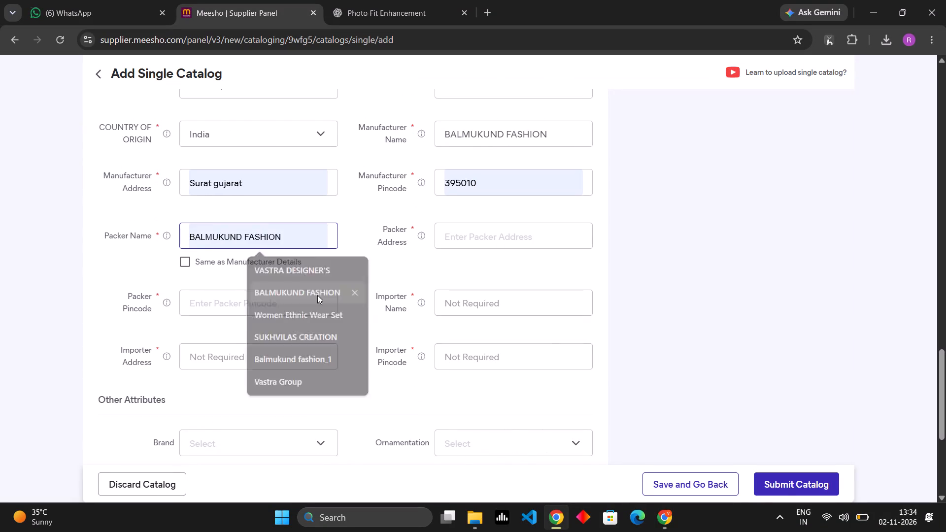
pyautogui.click(303, 310)
pyautogui.click(307, 338)
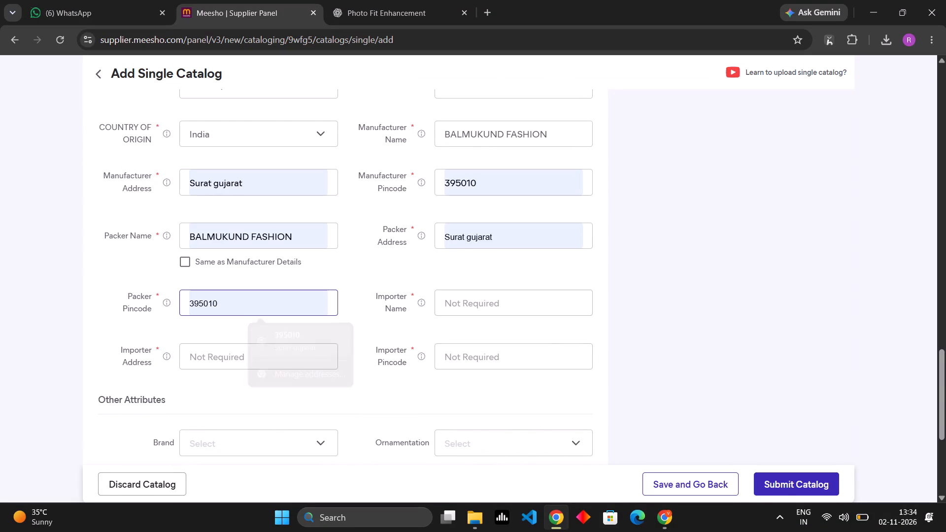
# In the other attributes, set Ornamentation to Embroidered and Set Type to Kurta with Dupatta and Bottomwear.
pyautogui.scroll(-5, 354, 299)
pyautogui.click(484, 192)
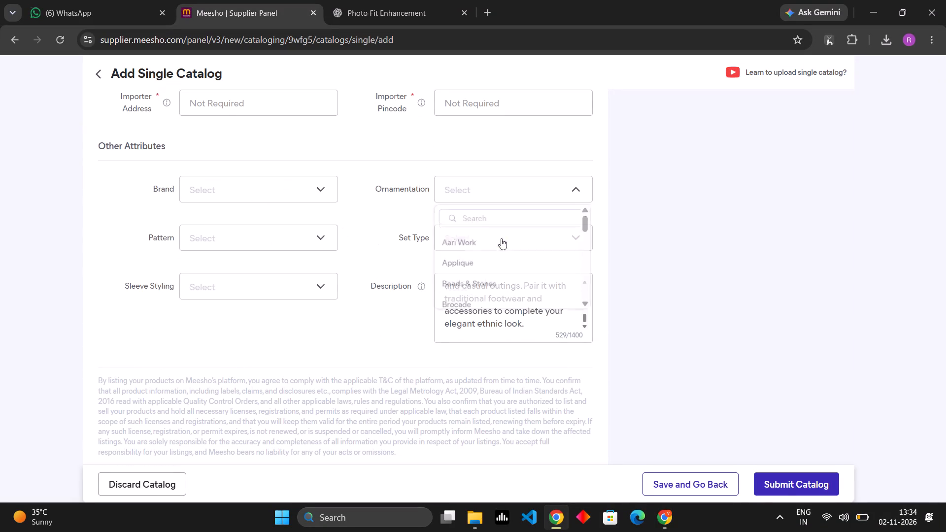
pyautogui.scroll(-1, 498, 293)
pyautogui.click(492, 299)
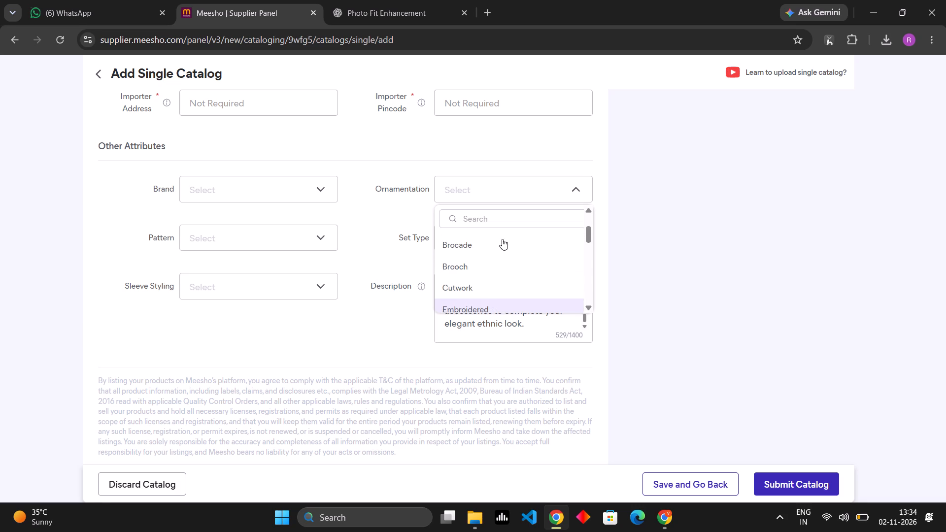
pyautogui.click(505, 240)
pyautogui.click(487, 338)
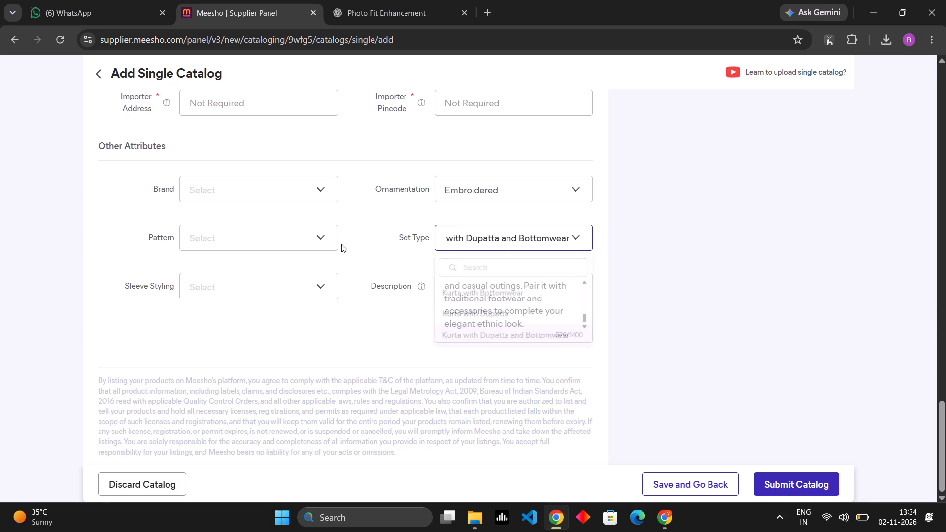
# Set the Pattern attribute to Embroidered.
pyautogui.click(320, 230)
pyautogui.click(265, 357)
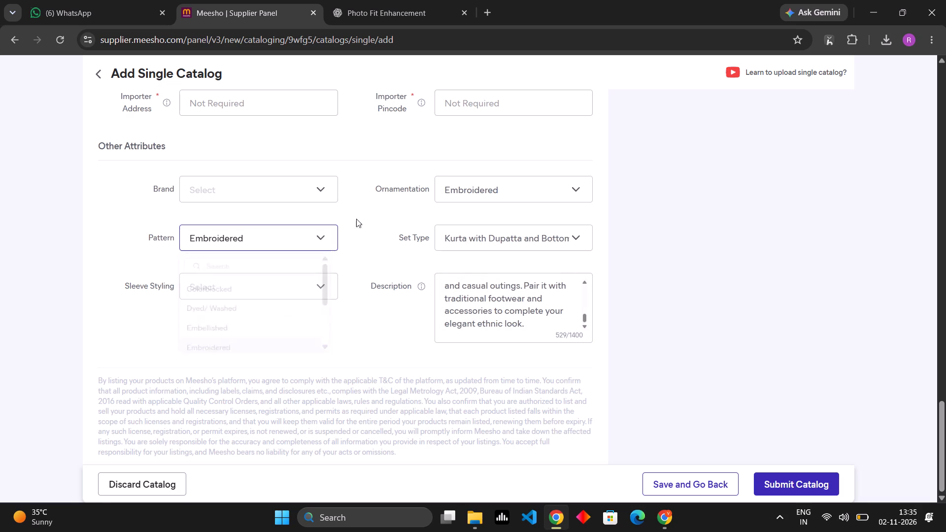
pyautogui.click(363, 199)
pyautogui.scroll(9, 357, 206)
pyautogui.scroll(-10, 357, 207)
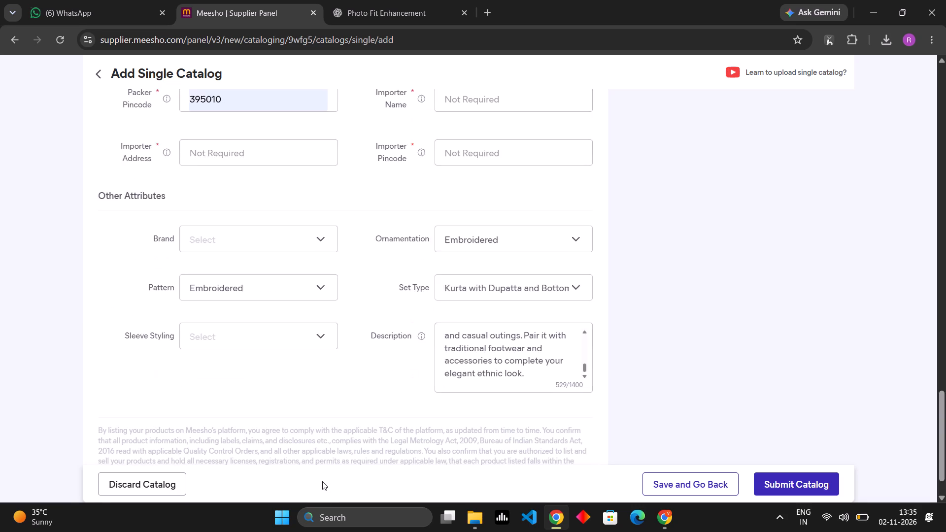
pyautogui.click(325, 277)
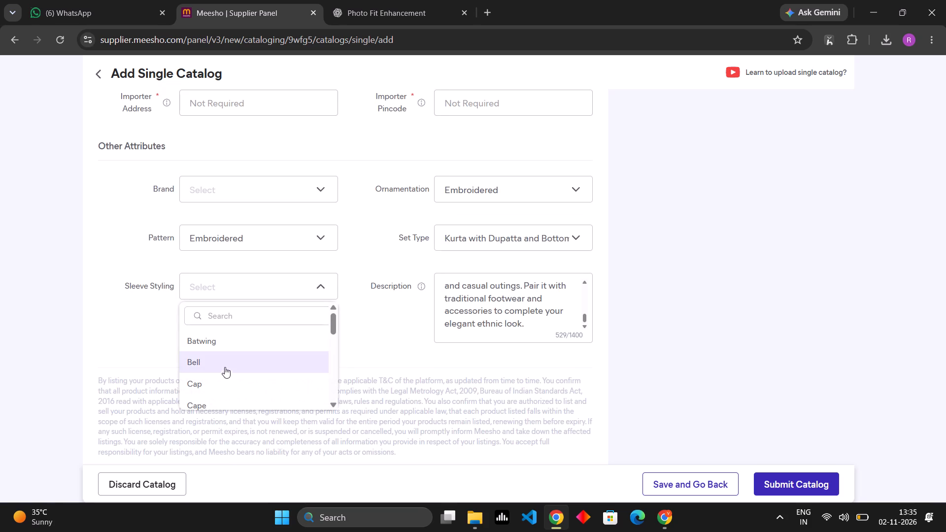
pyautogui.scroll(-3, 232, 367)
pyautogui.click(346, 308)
# Fill in the product name with the copied title beginning "Women Stylish Embroidered Ethnic Suit Set with Matching Pant & Dupatta".
pyautogui.scroll(13, 346, 309)
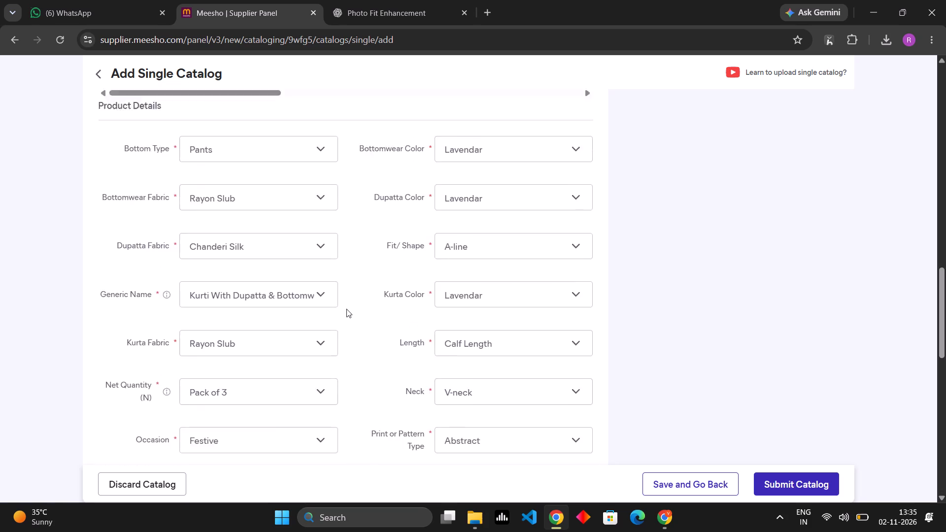
pyautogui.scroll(14, 346, 309)
pyautogui.scroll(-1, 215, 441)
pyautogui.click(237, 381)
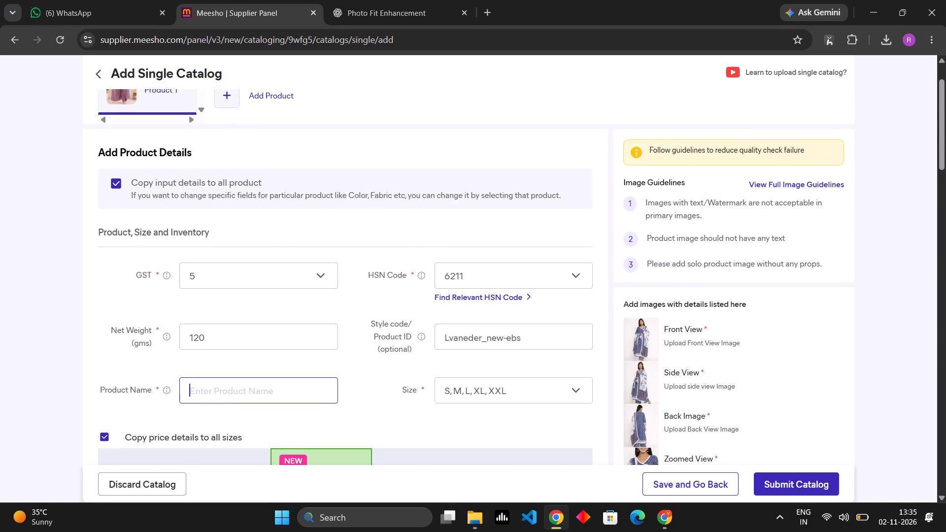
pyautogui.hotkey('ctrl', 'v')
pyautogui.click(352, 398)
# Upload the "Lavender Kurta with Embroidered Yoke" close-up from Downloads as the second product image.
pyautogui.scroll(-3, 388, 389)
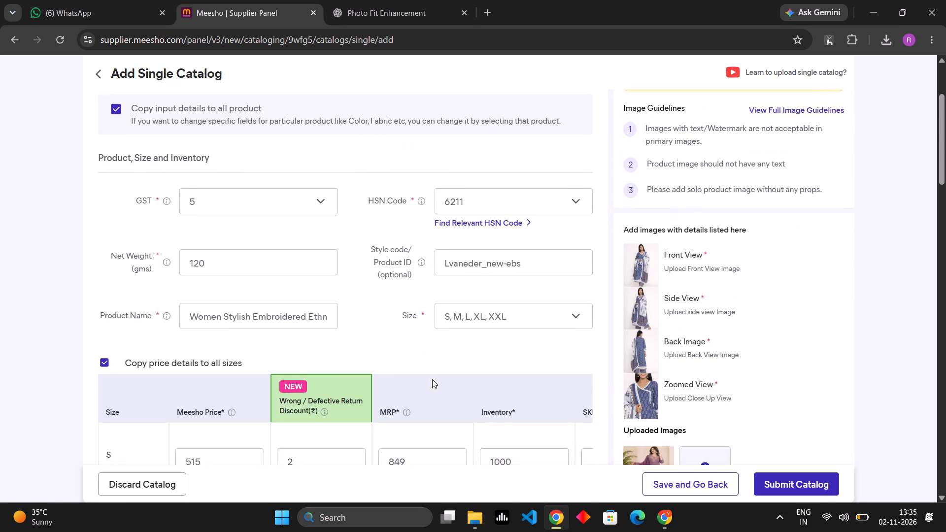
pyautogui.scroll(-2, 432, 379)
pyautogui.click(703, 226)
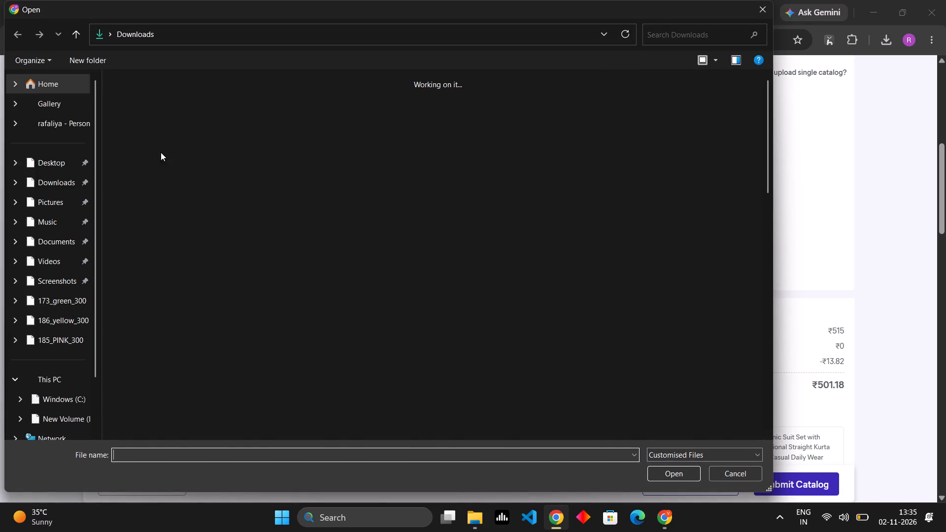
pyautogui.click(170, 124)
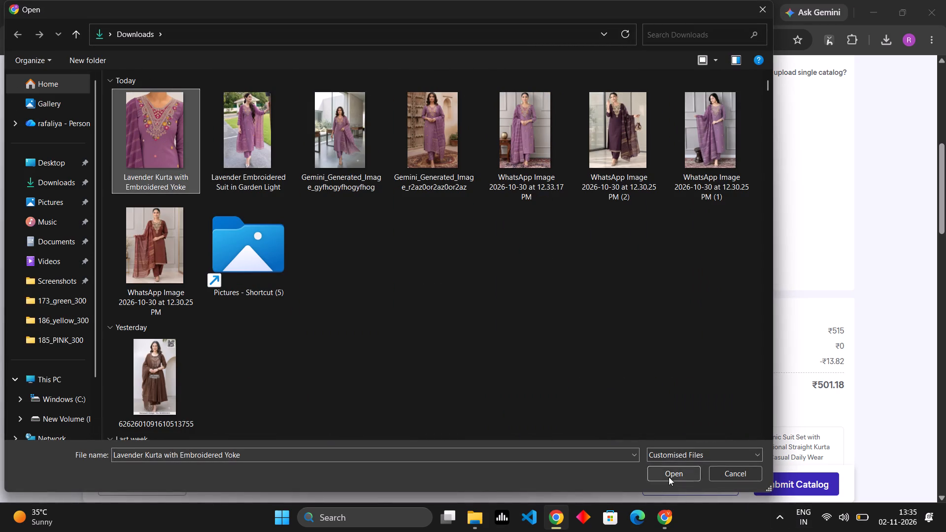
pyautogui.click(669, 476)
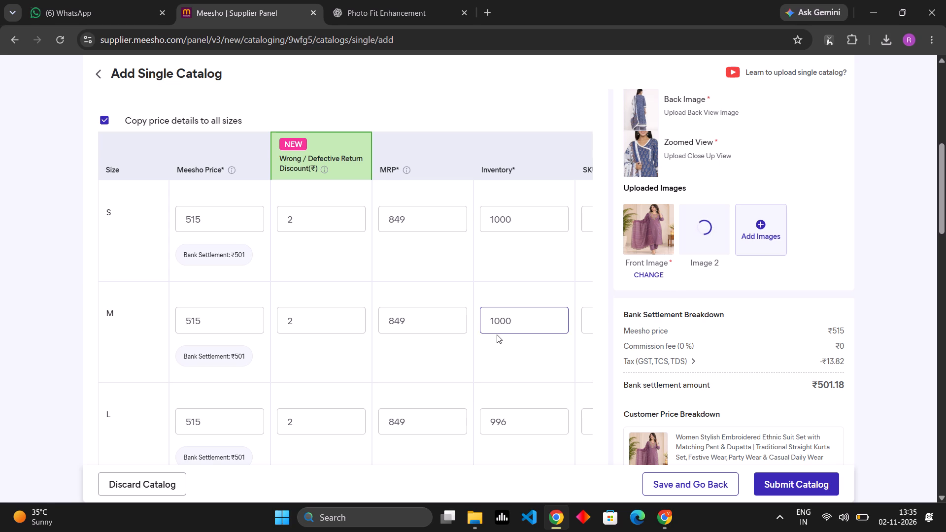
# For more product images, find and select the purple suit's back view "Gemini_Generated_Image_s18cqts18cqts18c" in Downloads.
pyautogui.scroll(-1, 497, 334)
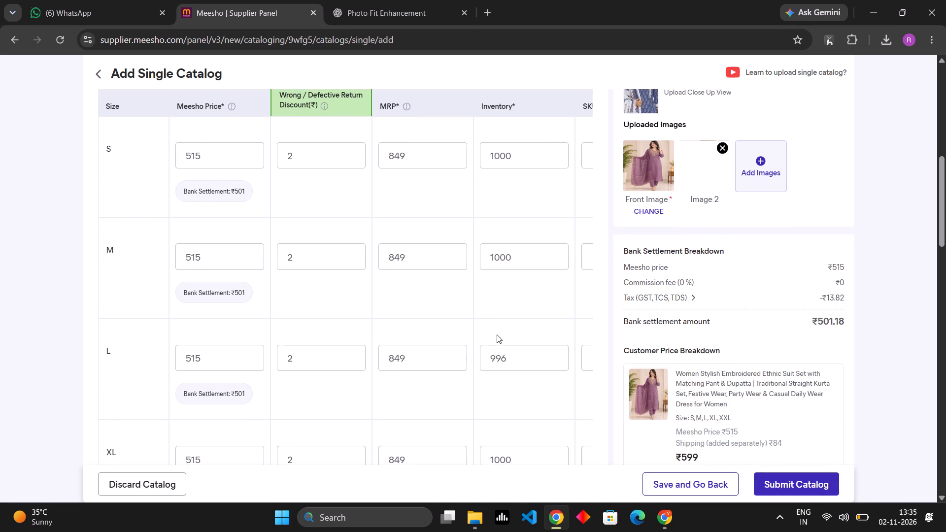
pyautogui.click(746, 177)
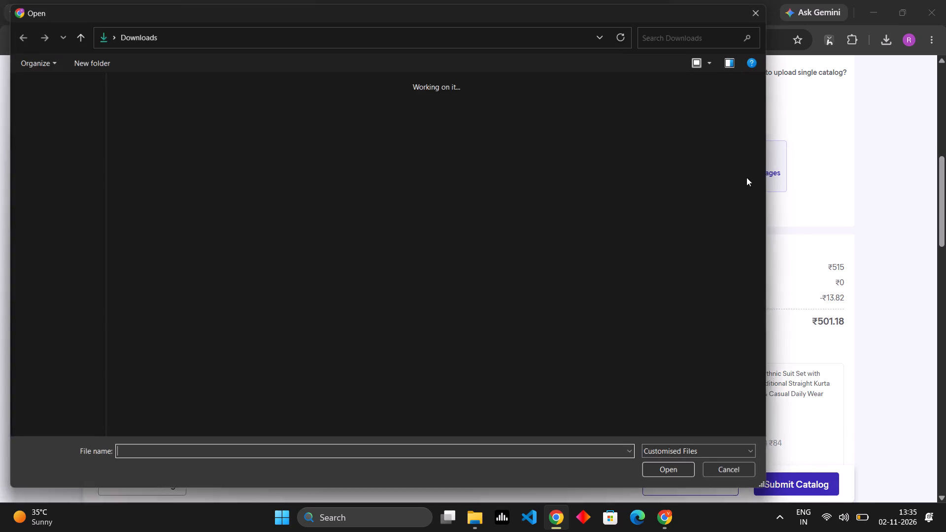
pyautogui.scroll(-10, 265, 312)
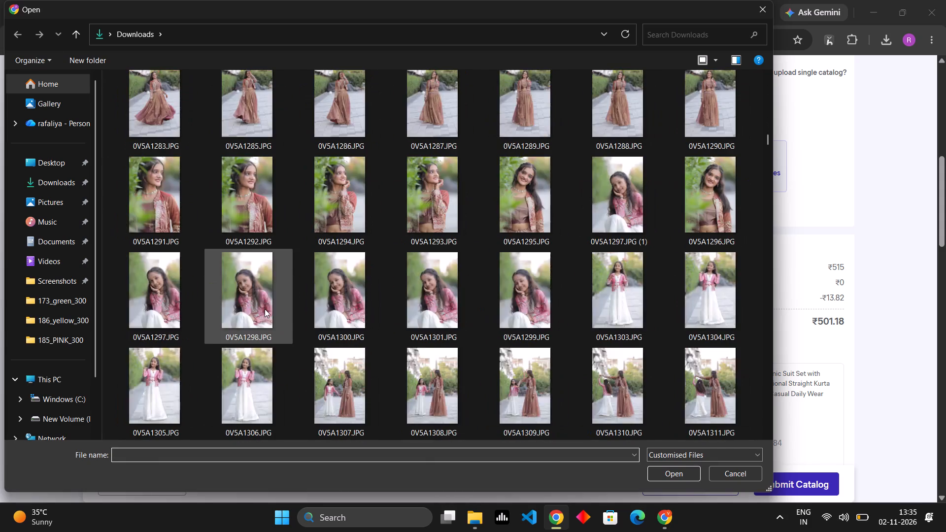
pyautogui.scroll(-9, 265, 309)
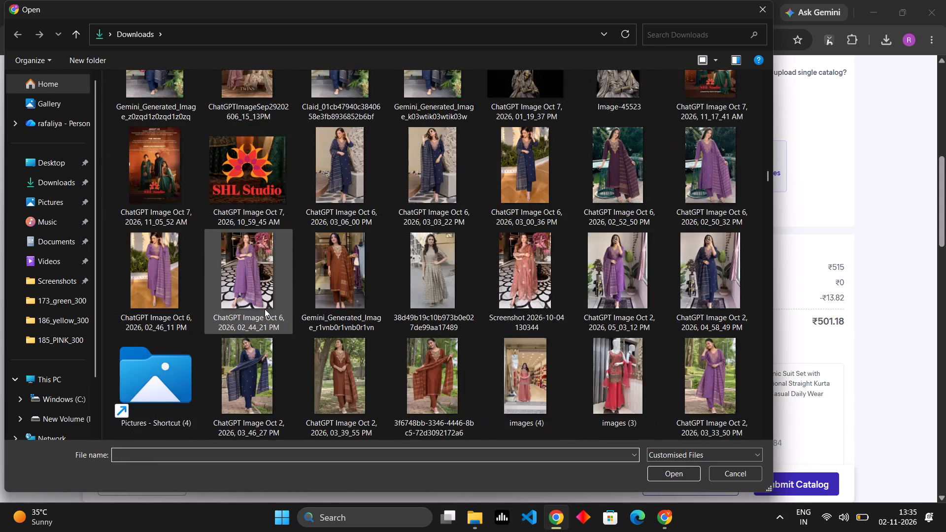
pyautogui.scroll(-2, 265, 309)
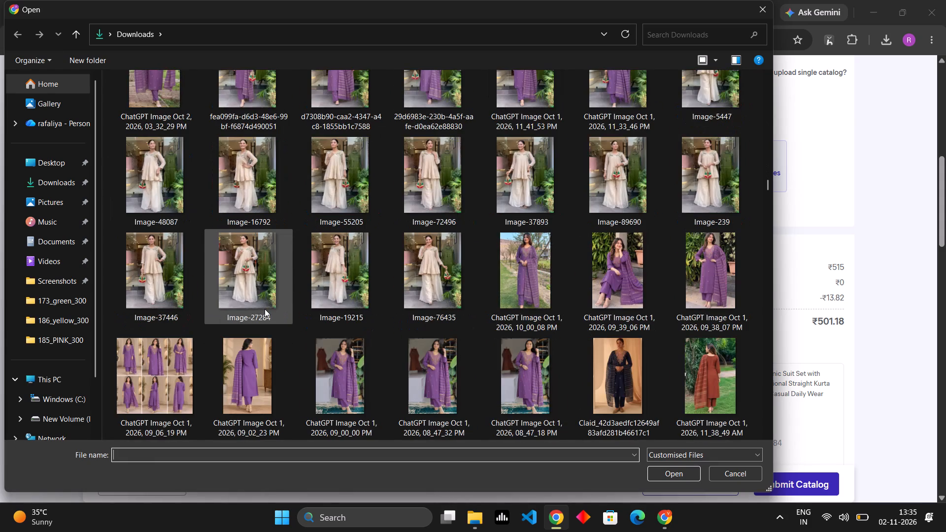
pyautogui.scroll(-3, 265, 309)
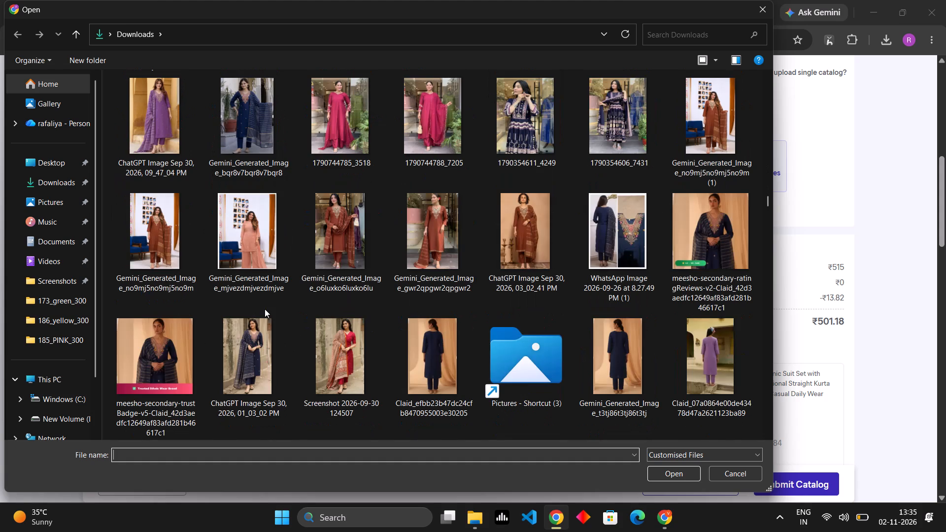
pyautogui.scroll(-3, 265, 309)
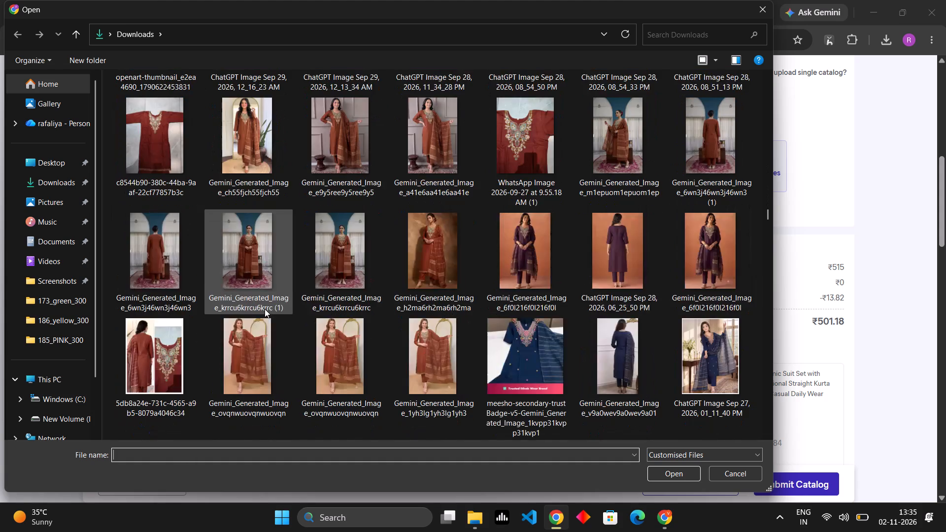
pyautogui.scroll(-7, 265, 309)
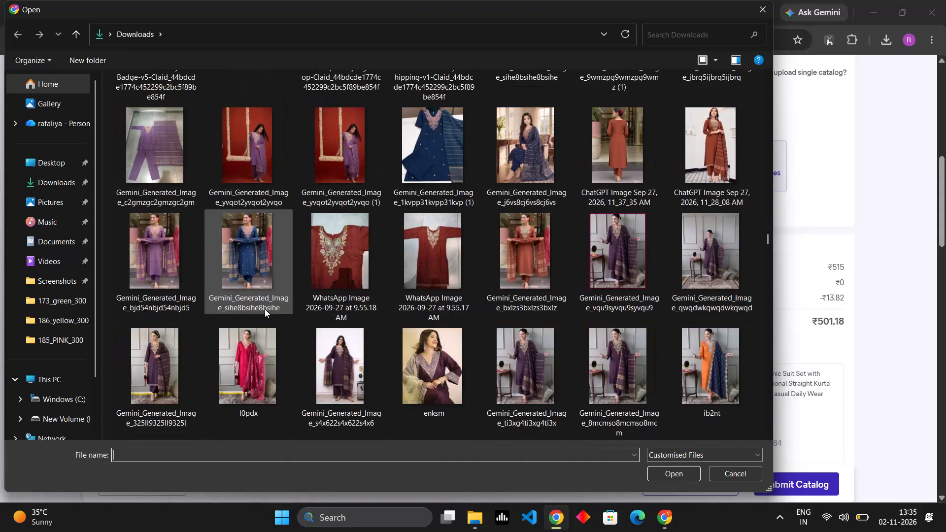
pyautogui.scroll(-3, 265, 309)
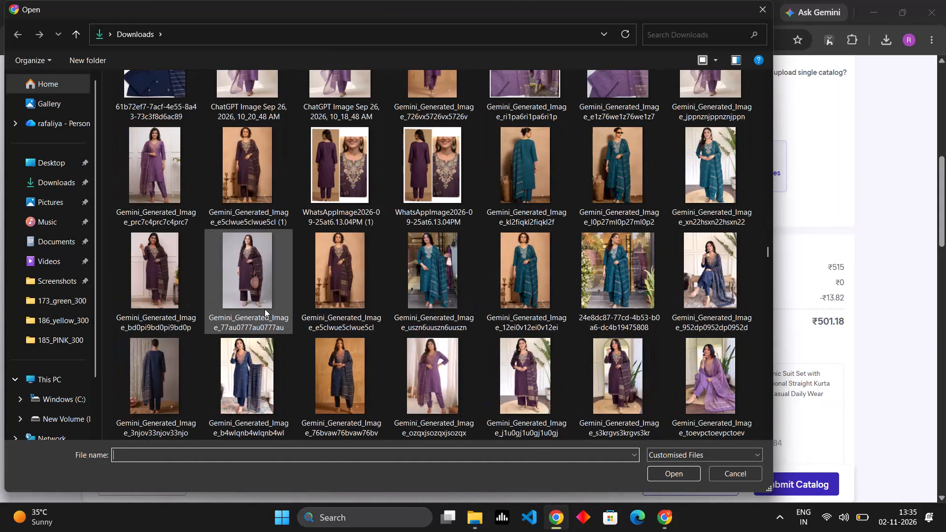
pyautogui.scroll(1, 265, 309)
pyautogui.scroll(-2, 265, 309)
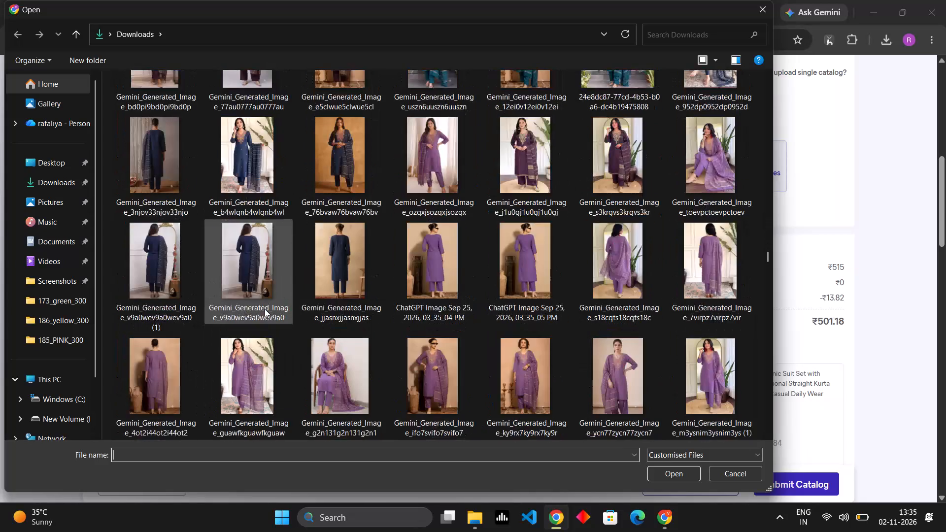
pyautogui.click(637, 248)
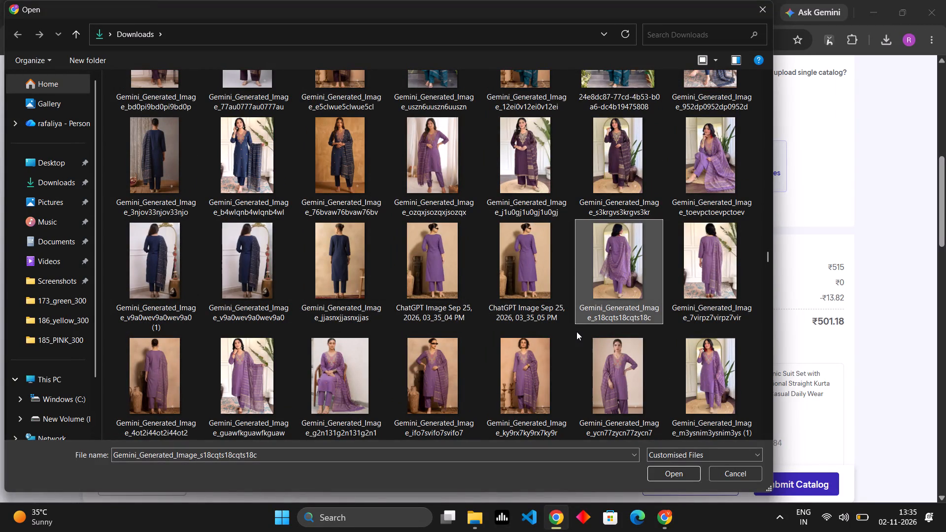
pyautogui.scroll(-3, 576, 332)
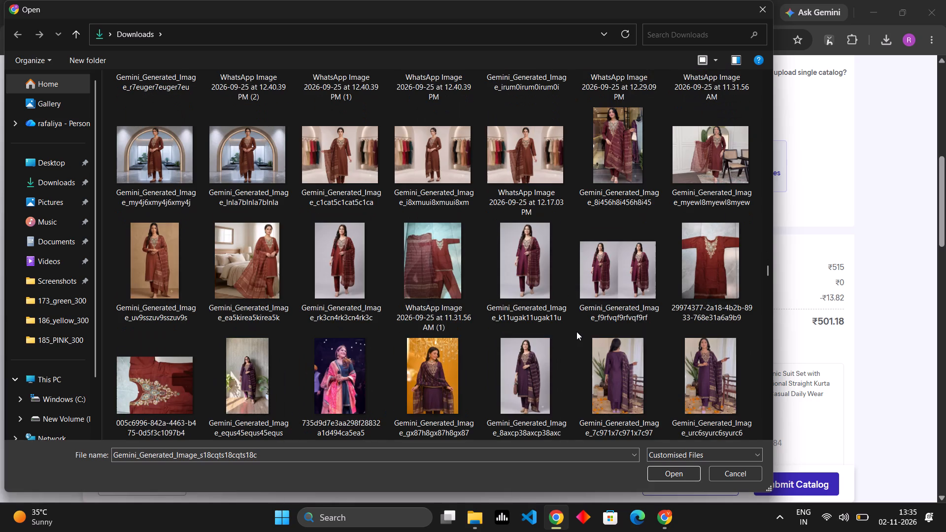
pyautogui.scroll(-4, 576, 332)
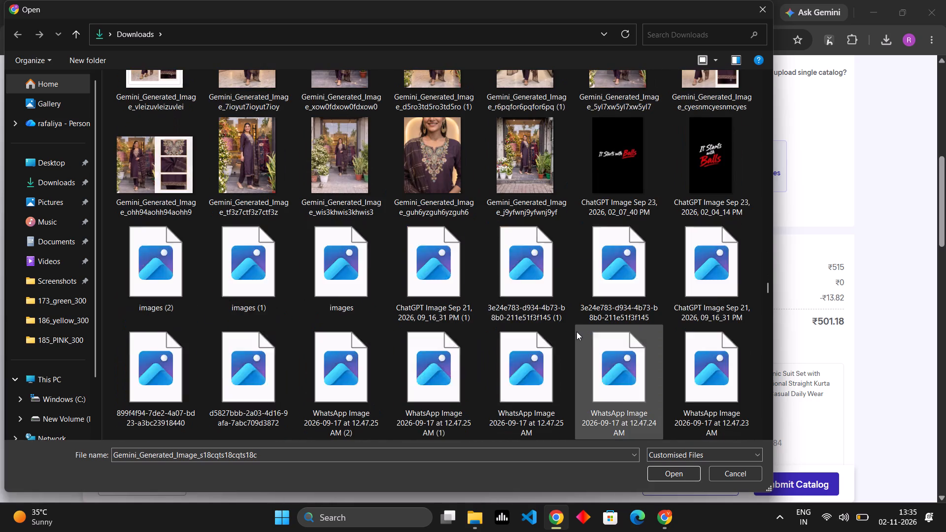
pyautogui.scroll(-3, 576, 332)
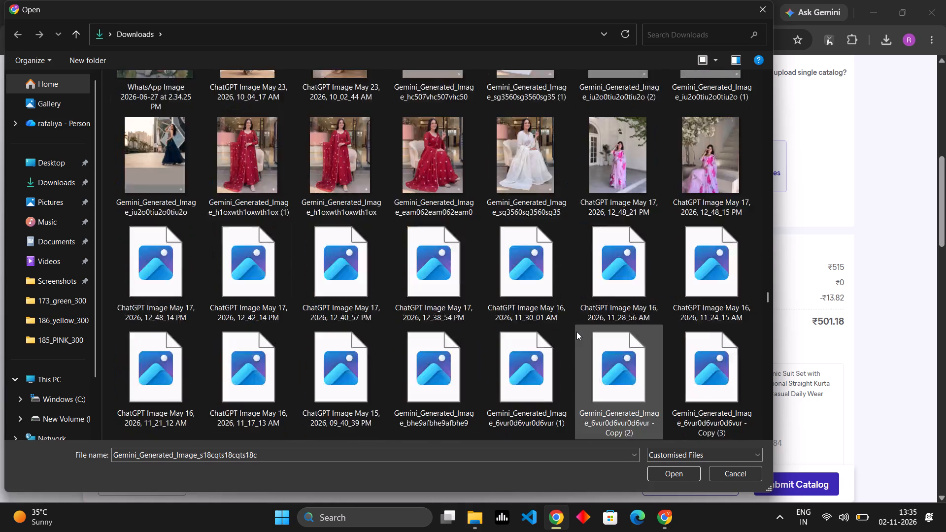
pyautogui.scroll(-6, 576, 332)
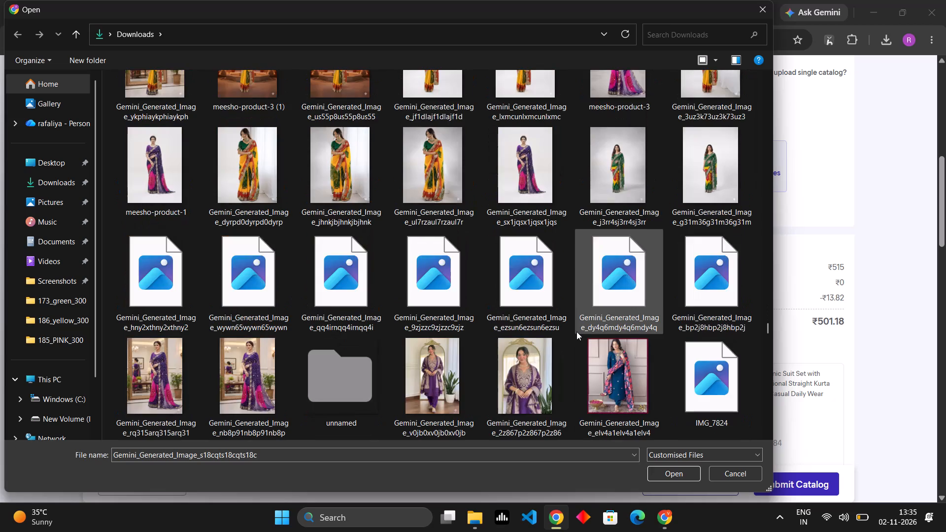
pyautogui.scroll(-1, 576, 332)
pyautogui.scroll(7, 576, 332)
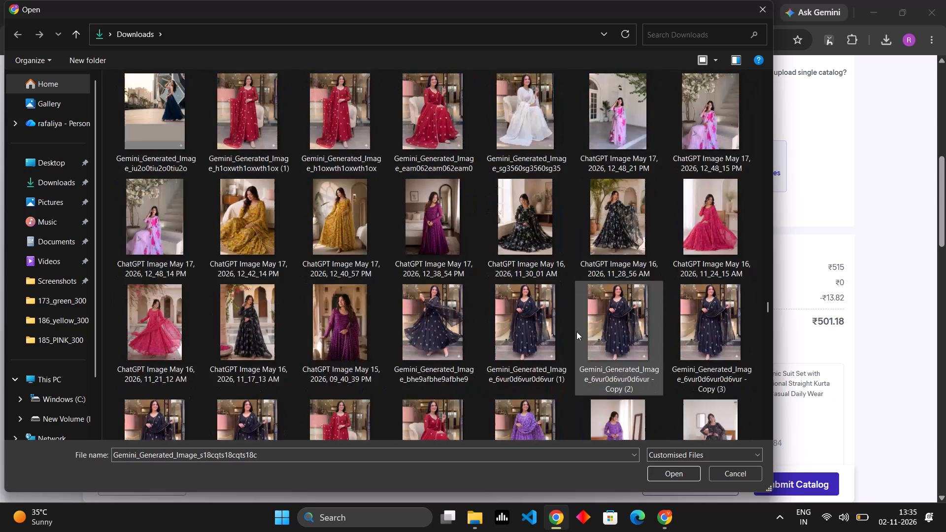
pyautogui.scroll(3, 576, 332)
pyautogui.scroll(-1, 576, 332)
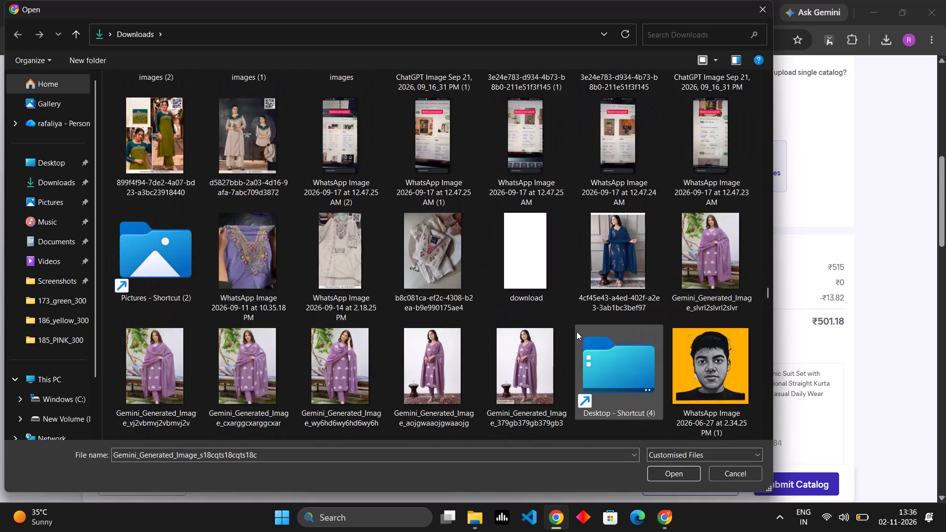
pyautogui.scroll(3, 576, 332)
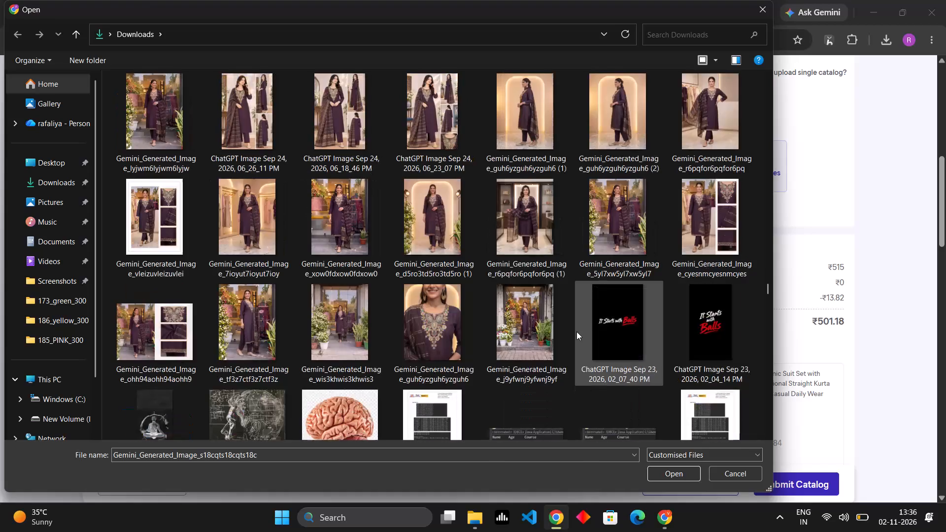
pyautogui.scroll(1, 576, 332)
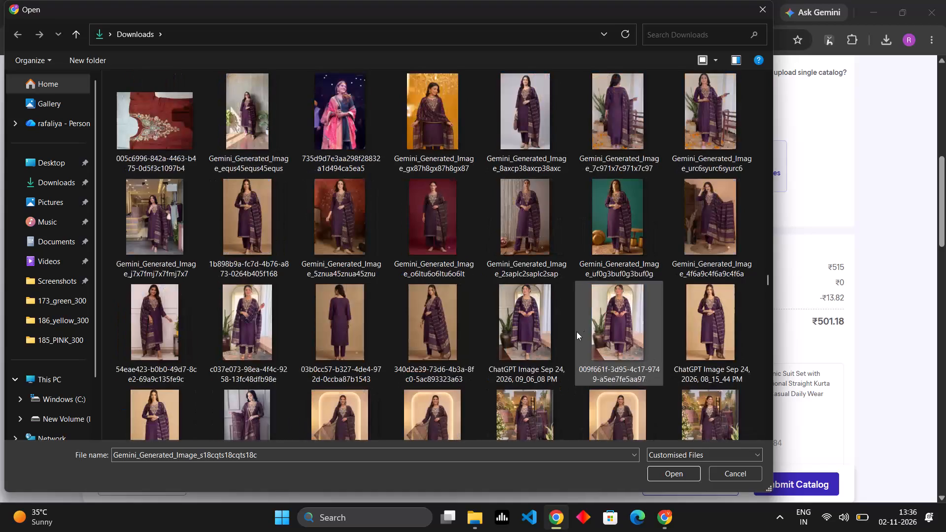
pyautogui.scroll(2, 576, 332)
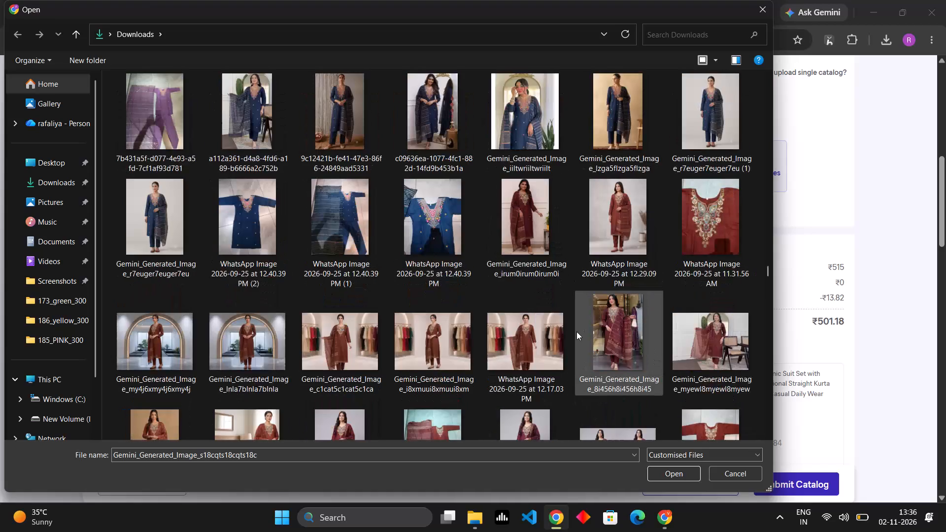
pyautogui.scroll(1, 576, 332)
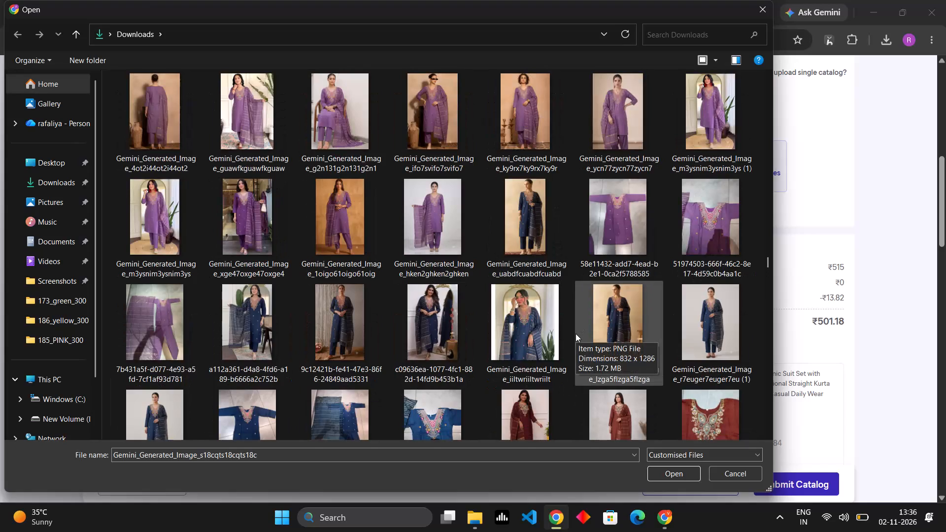
pyautogui.keyDown('ctrl'); pyautogui.keyDown('alt'); pyautogui.click(692, 224); pyautogui.keyUp('alt'); pyautogui.keyUp('ctrl')
pyautogui.click(661, 468)
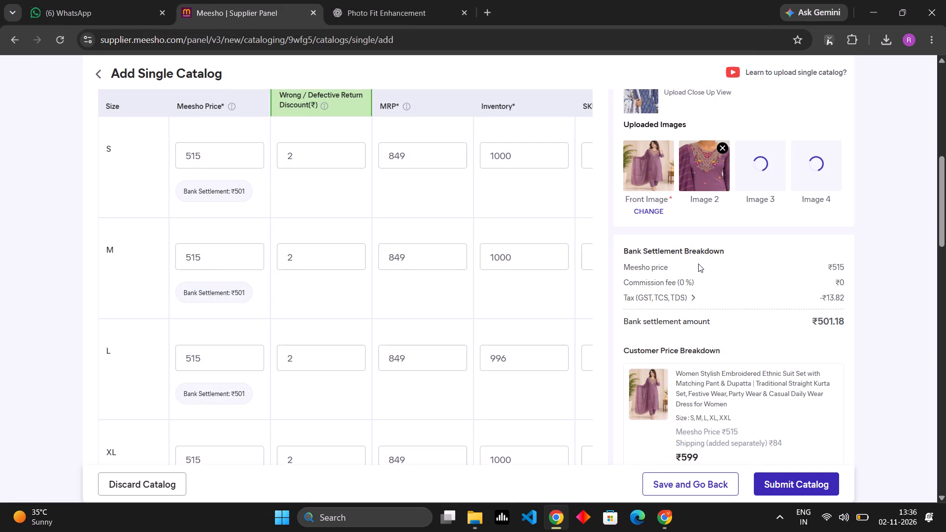
# Inspect the uploaded front, close-up, back and flat-lay product images at enlarged size.
pyautogui.hotkey('ctrl', '+')
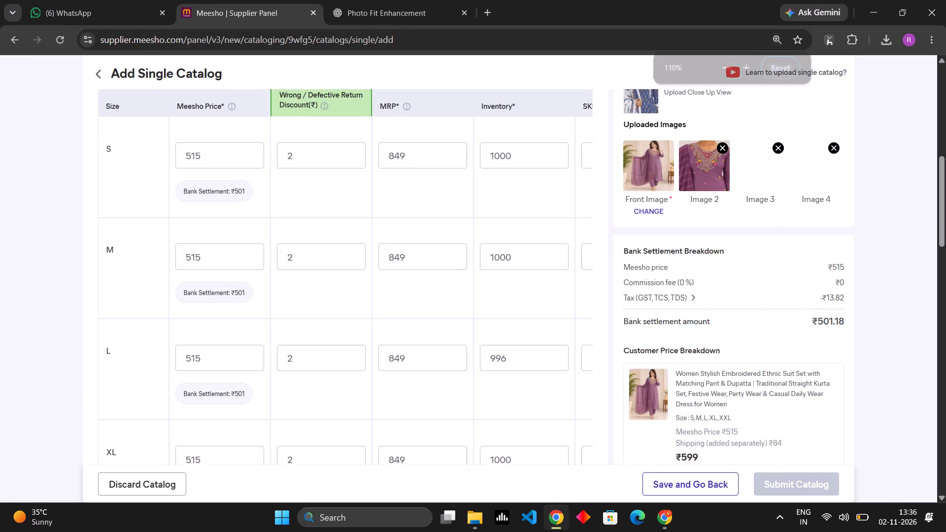
pyautogui.scroll(1, 773, 274)
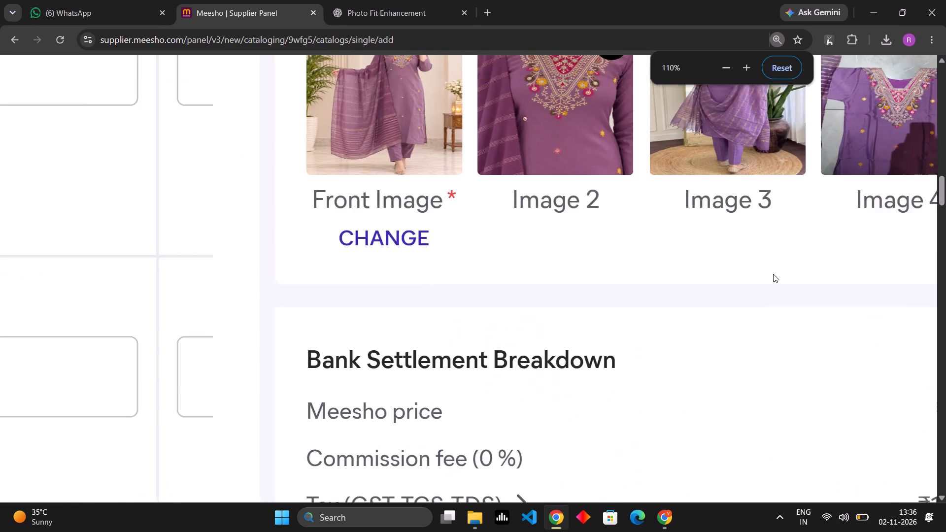
pyautogui.scroll(2, 773, 274)
pyautogui.hscroll(1, 773, 274)
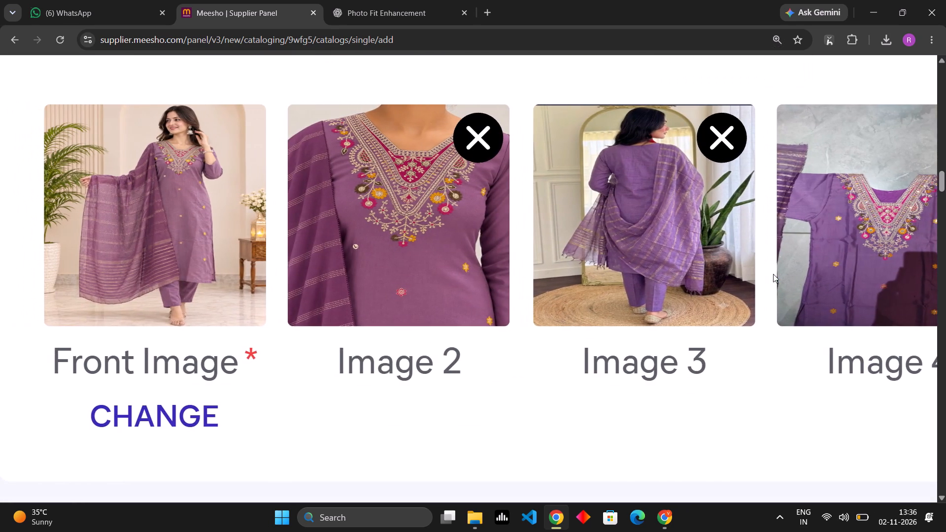
pyautogui.hscroll(3, 773, 274)
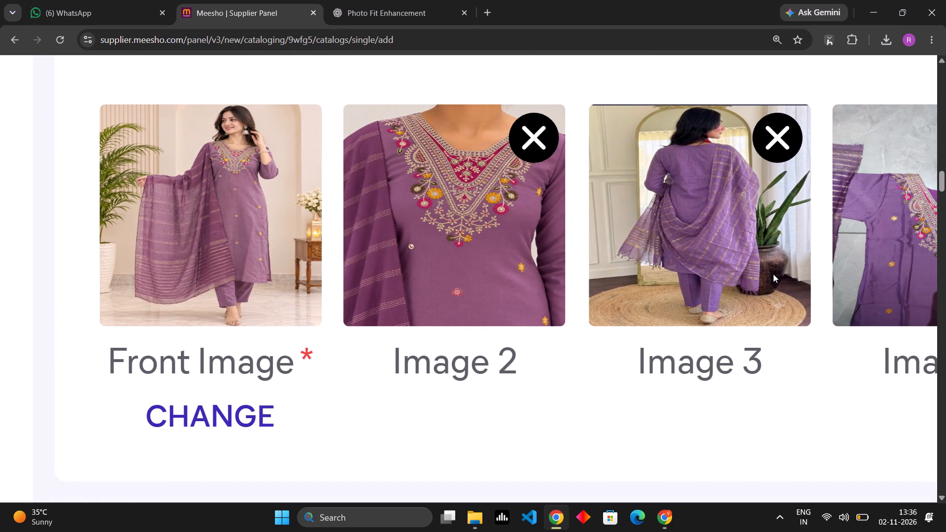
# Check the uploaded product images and remove the purple suit's back view from Image 3.
pyautogui.hscroll(1, 773, 274)
pyautogui.hscroll(-2, 552, 393)
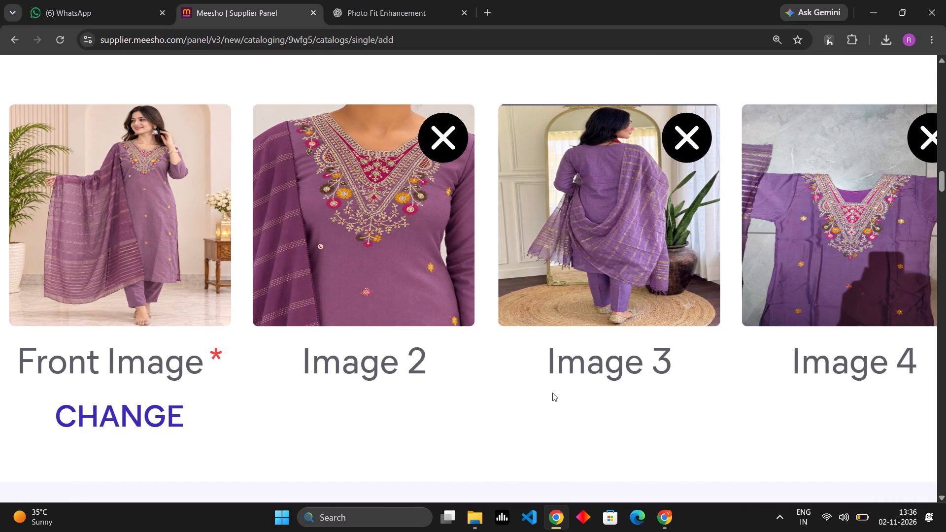
pyautogui.hscroll(-2, 552, 393)
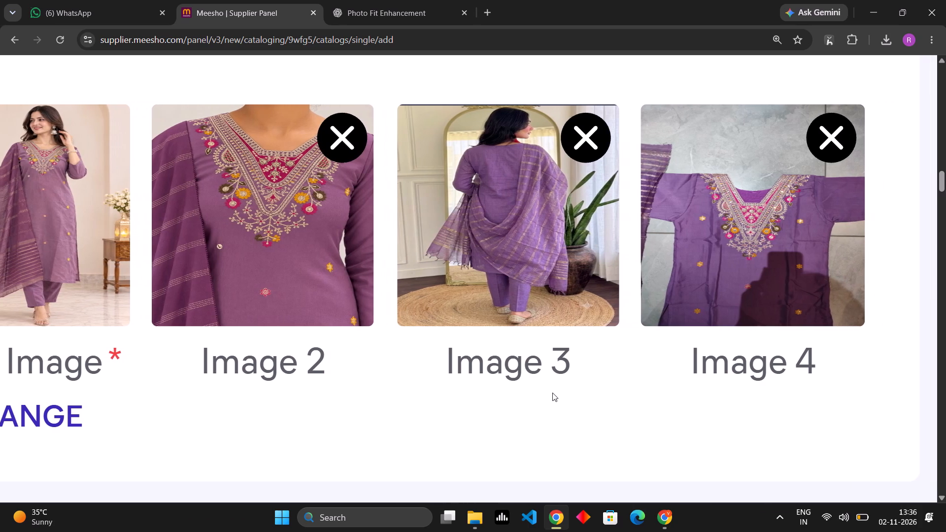
pyautogui.hscroll(-3, 552, 393)
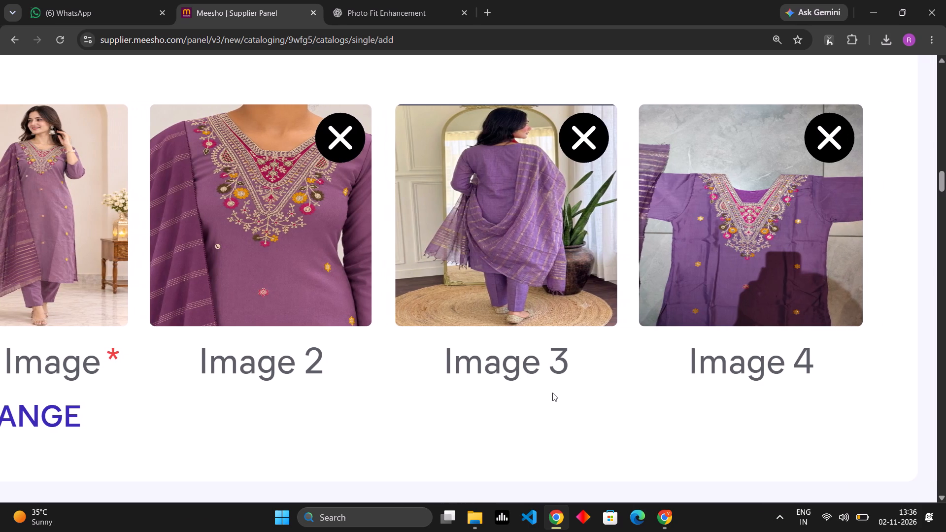
pyautogui.hscroll(-3, 552, 393)
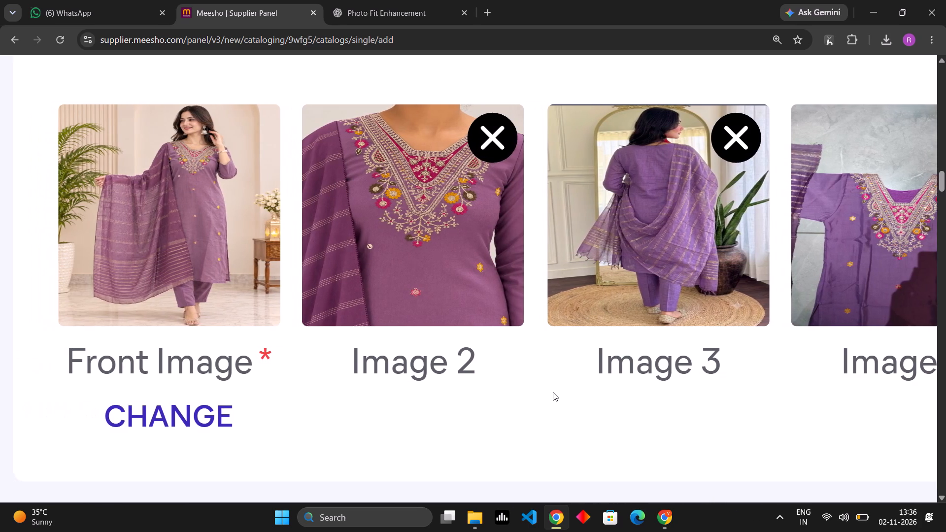
pyautogui.hscroll(-1, 553, 392)
pyautogui.click(640, 133)
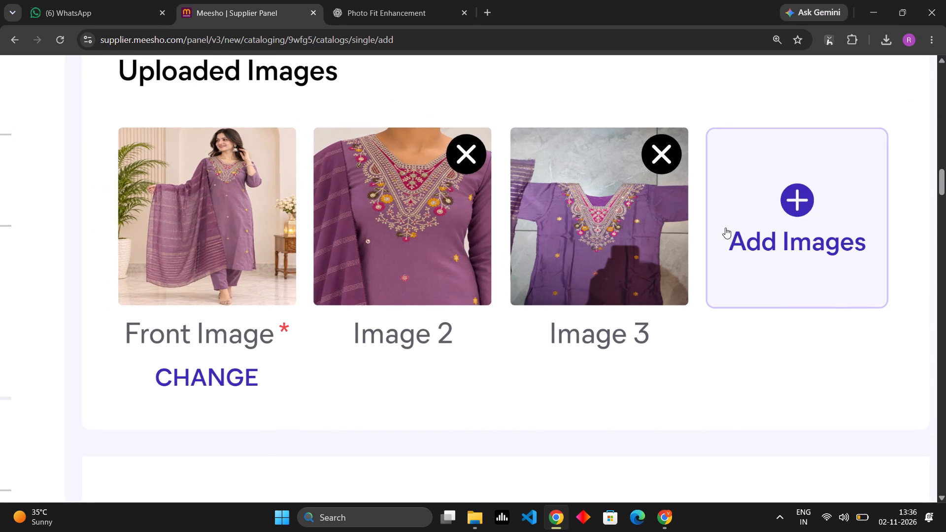
# Start adding another product image and browse the Downloads photos for a replacement back view of the purple suit.
pyautogui.click(725, 228)
pyautogui.scroll(-3, 294, 219)
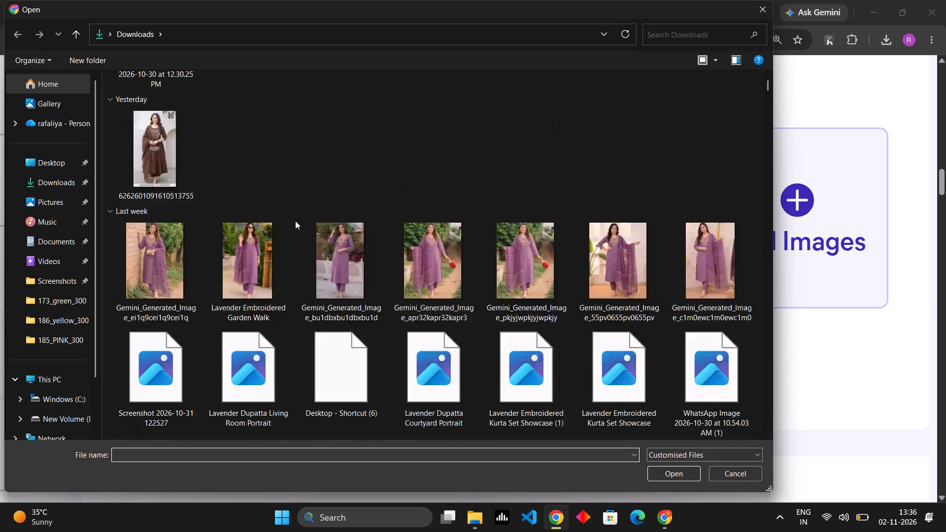
pyautogui.scroll(-20, 295, 221)
pyautogui.scroll(-5, 295, 221)
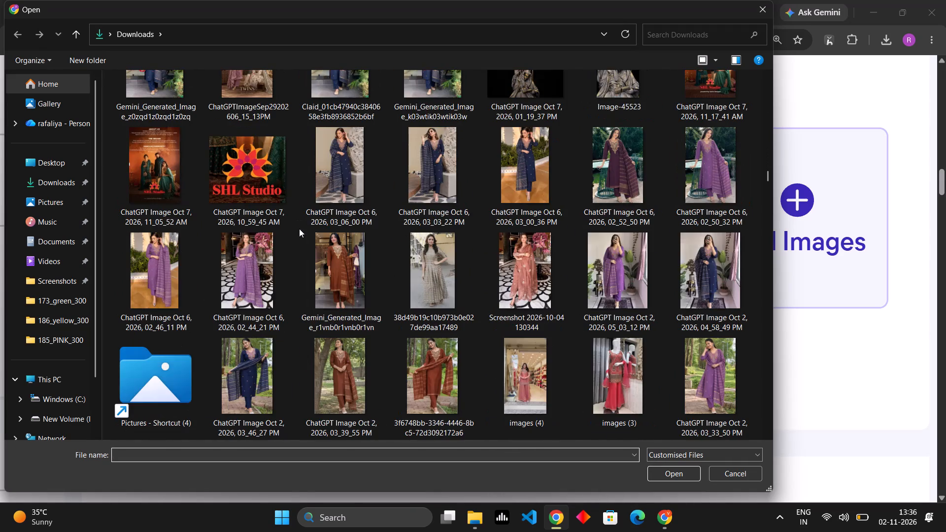
pyautogui.scroll(-6, 299, 229)
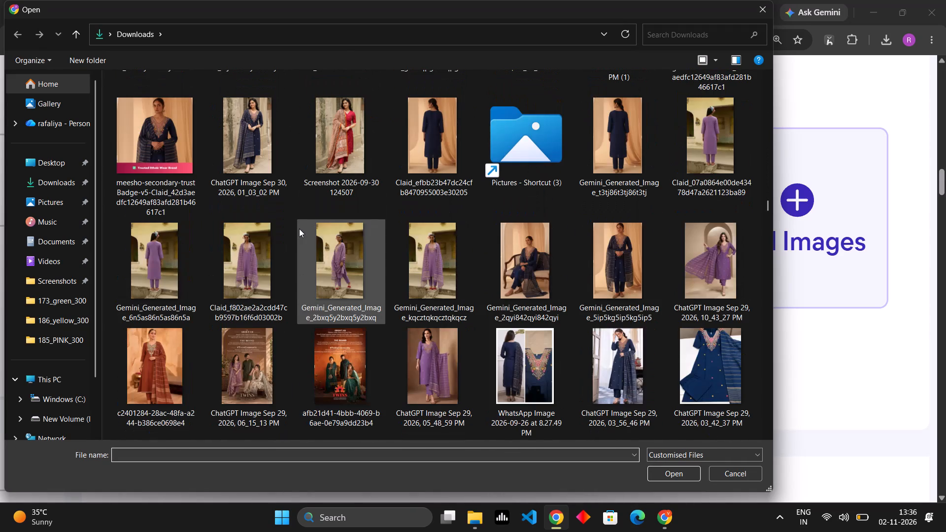
pyautogui.scroll(-7, 299, 229)
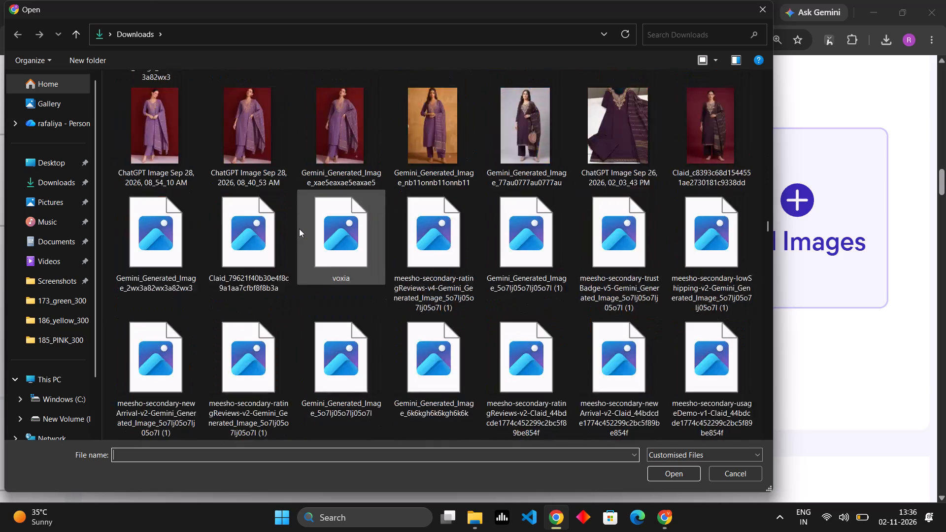
pyautogui.scroll(-4, 299, 229)
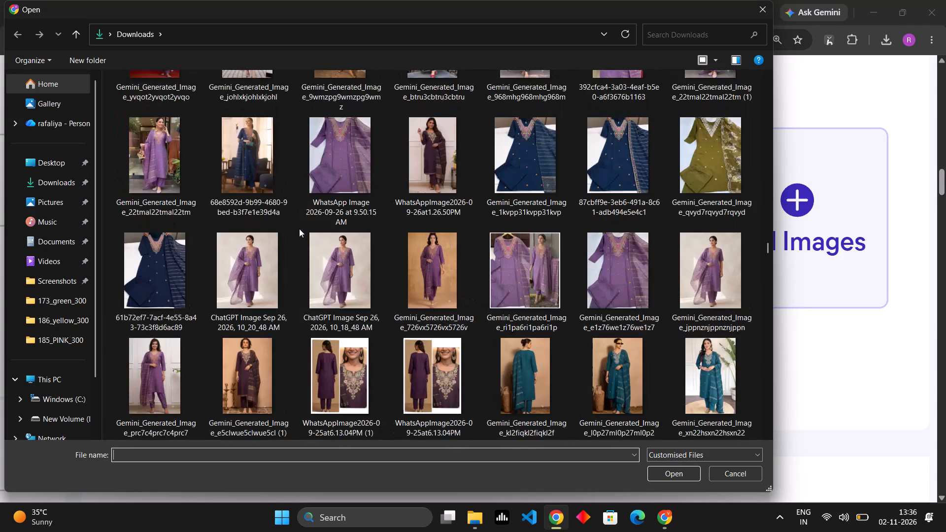
pyautogui.scroll(-3, 299, 229)
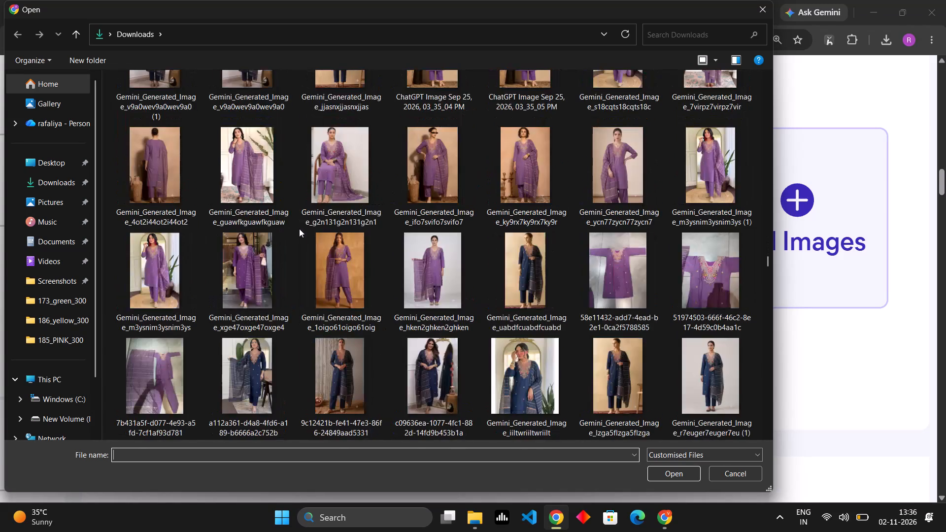
pyautogui.scroll(-1, 299, 229)
pyautogui.scroll(1, 299, 229)
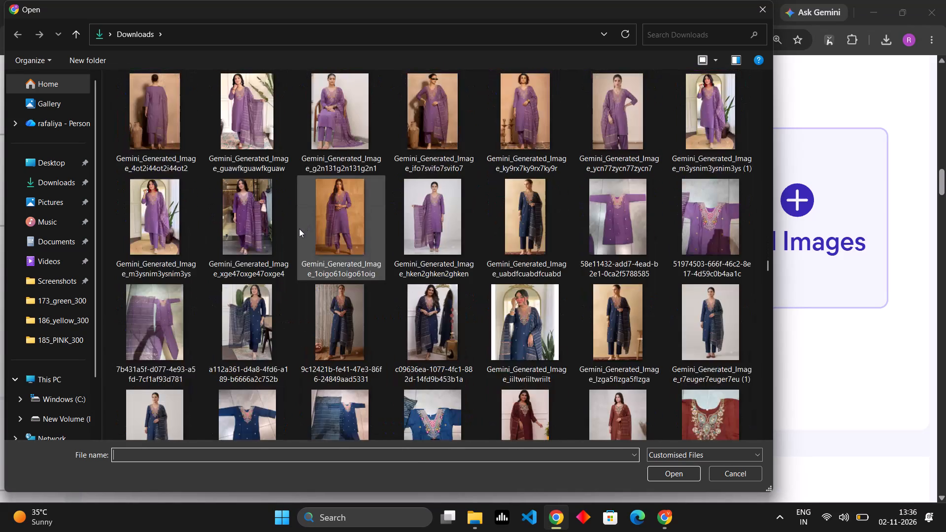
pyautogui.scroll(6, 299, 229)
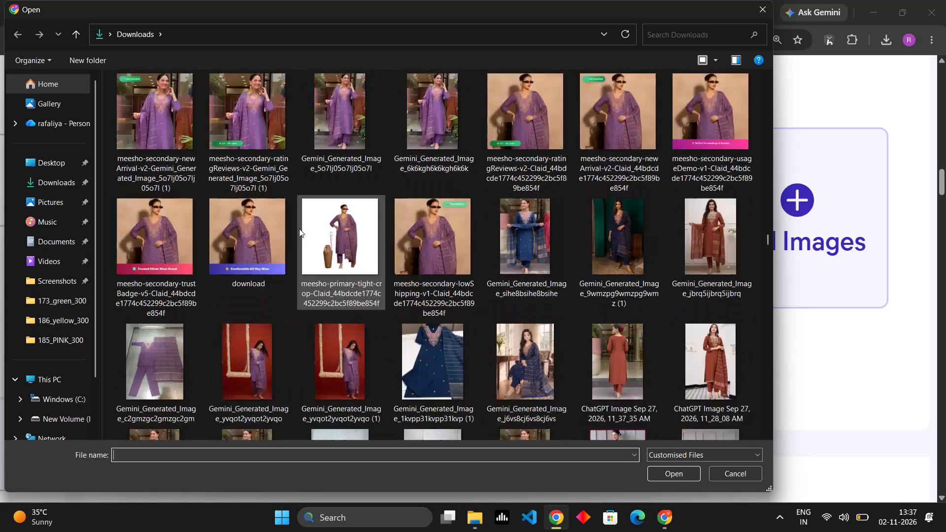
pyautogui.scroll(5, 299, 229)
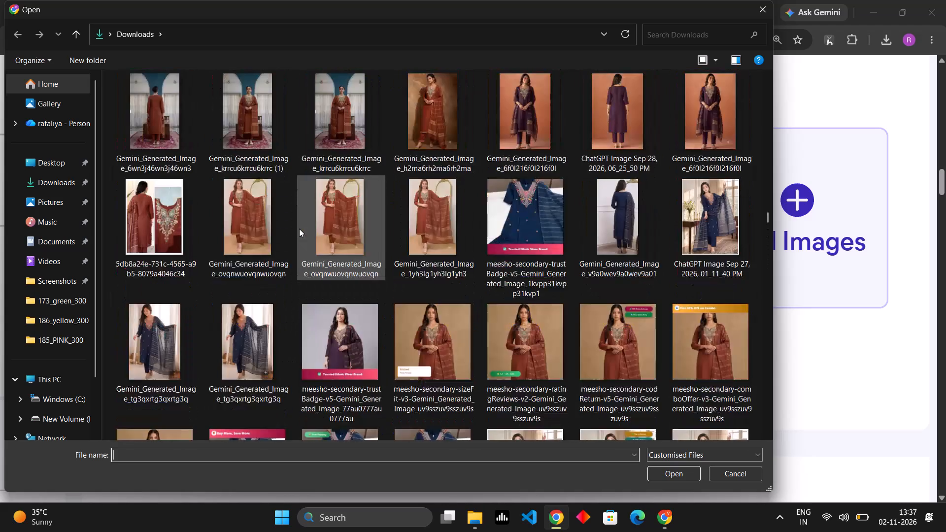
pyautogui.scroll(3, 299, 229)
pyautogui.scroll(-1, 299, 229)
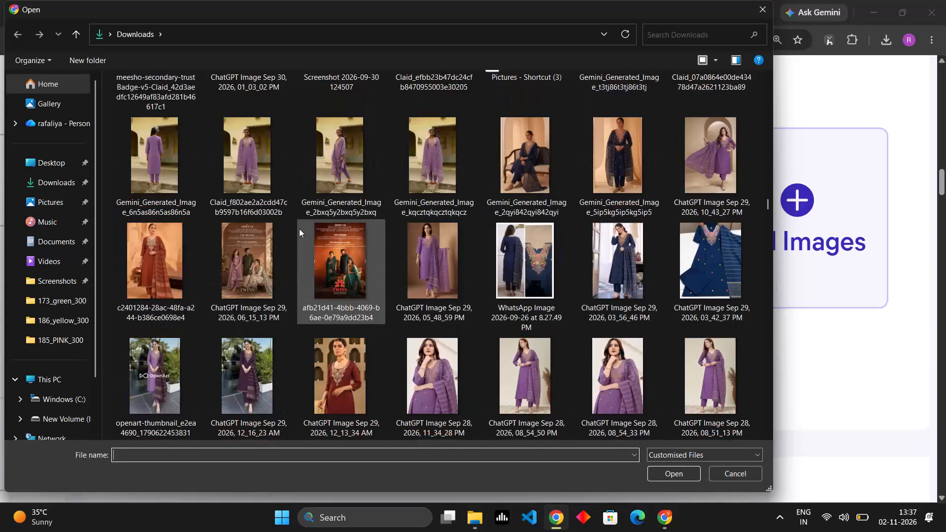
pyautogui.scroll(6, 299, 229)
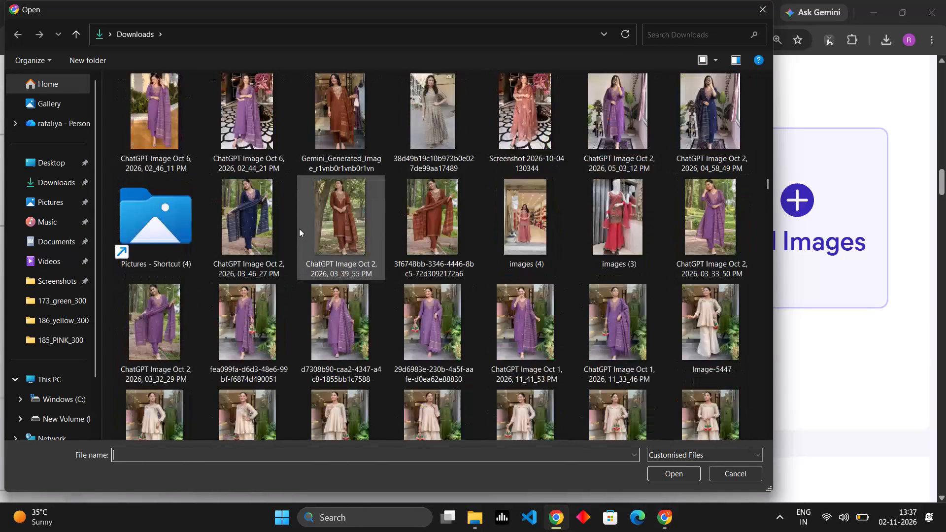
# Find the purple suit back view "Gemini_Generated_Image_7virpz7virpz7vir" in Downloads and upload it as Image 4.
pyautogui.scroll(-20, 299, 229)
pyautogui.scroll(-1, 299, 229)
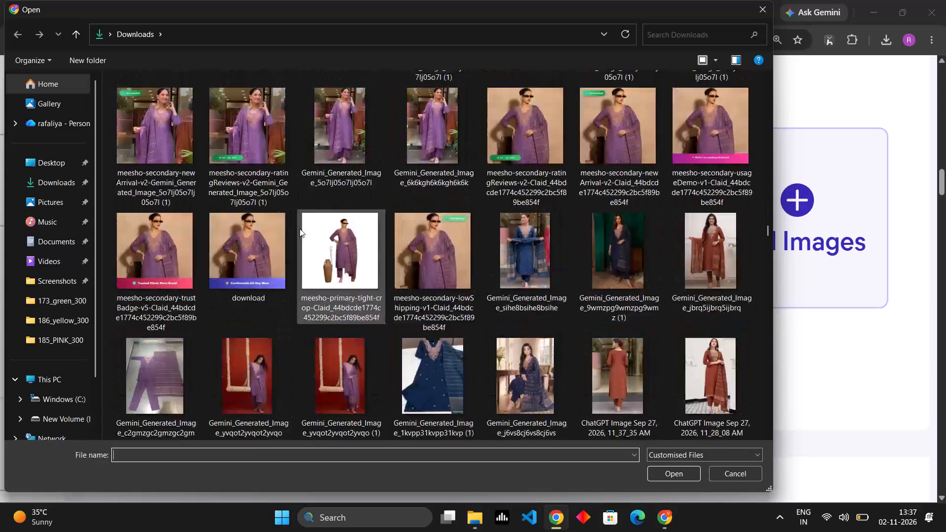
pyautogui.scroll(-9, 300, 229)
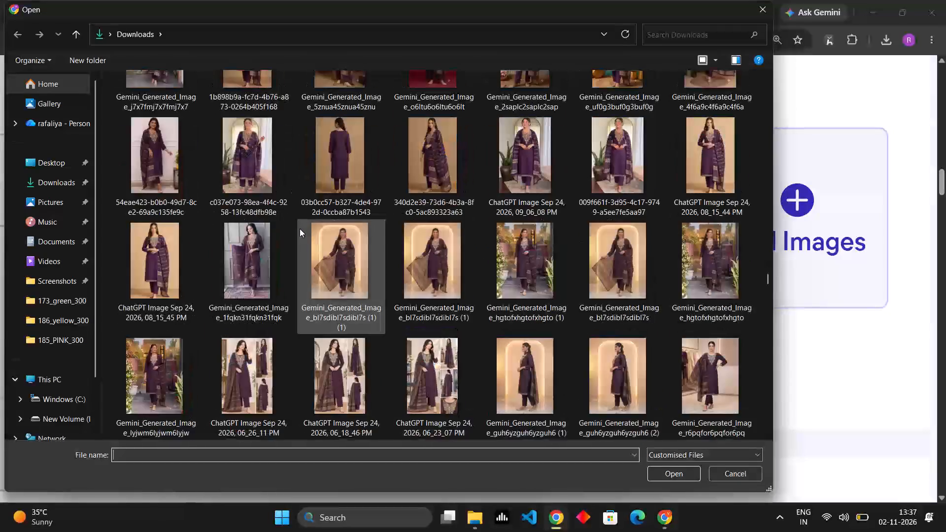
pyautogui.scroll(-3, 300, 229)
pyautogui.scroll(4, 300, 229)
pyautogui.scroll(2, 359, 206)
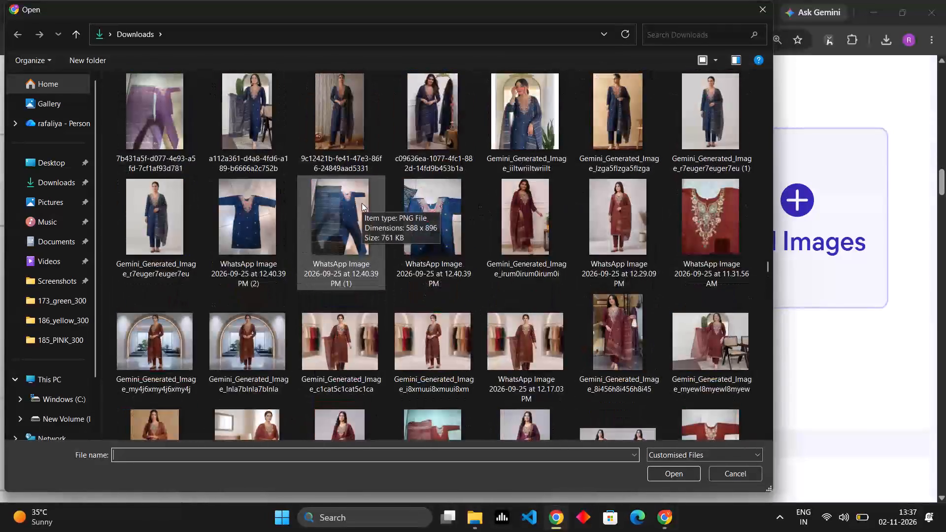
pyautogui.scroll(2, 362, 203)
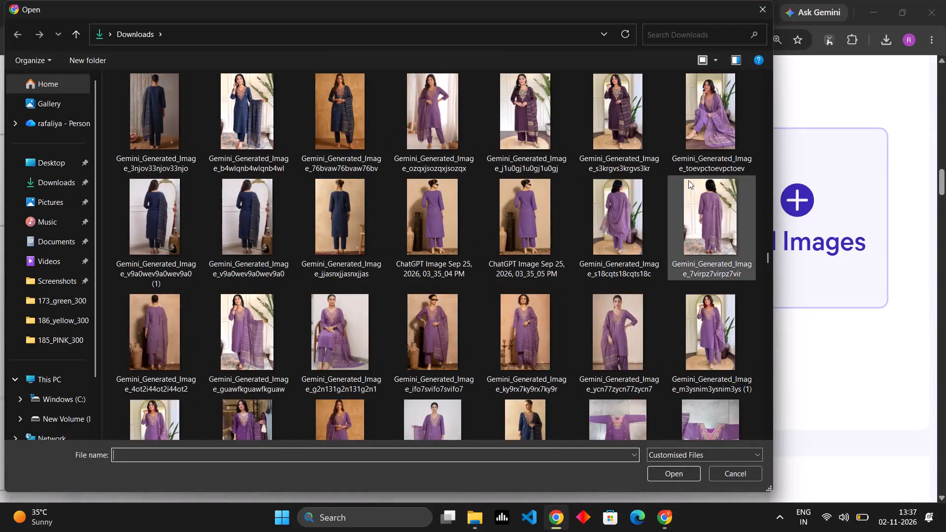
pyautogui.click(699, 199)
pyautogui.click(665, 472)
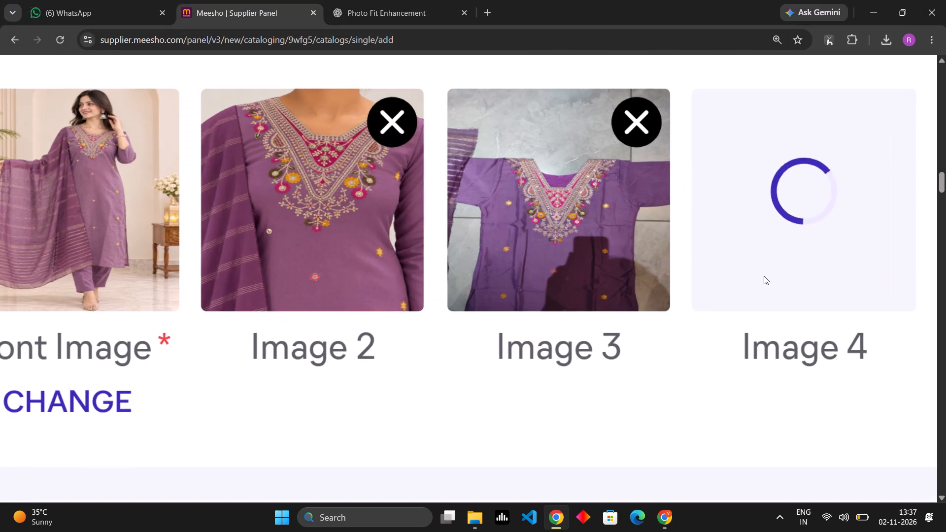
# Inspect the front, close-up, flat-lay and new back-view product images at enlarged size.
pyautogui.scroll(1, 764, 276)
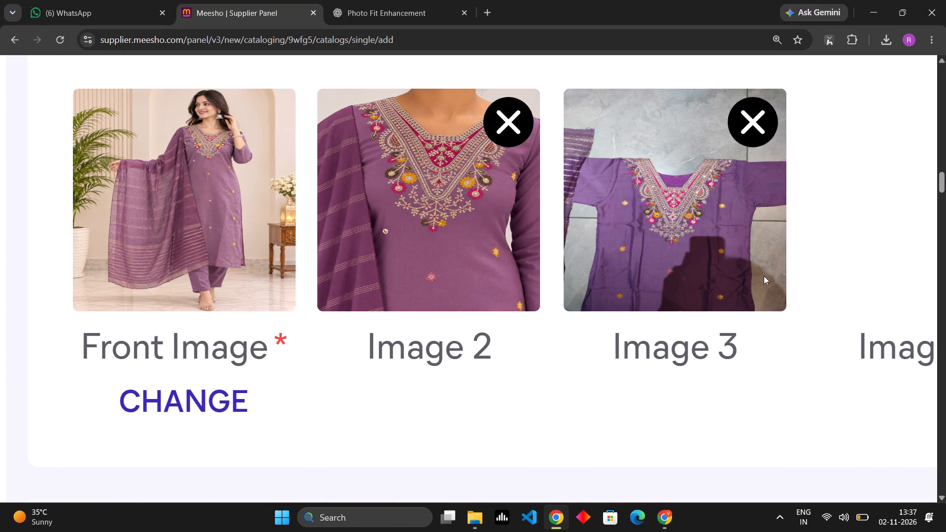
pyautogui.scroll(1, 764, 276)
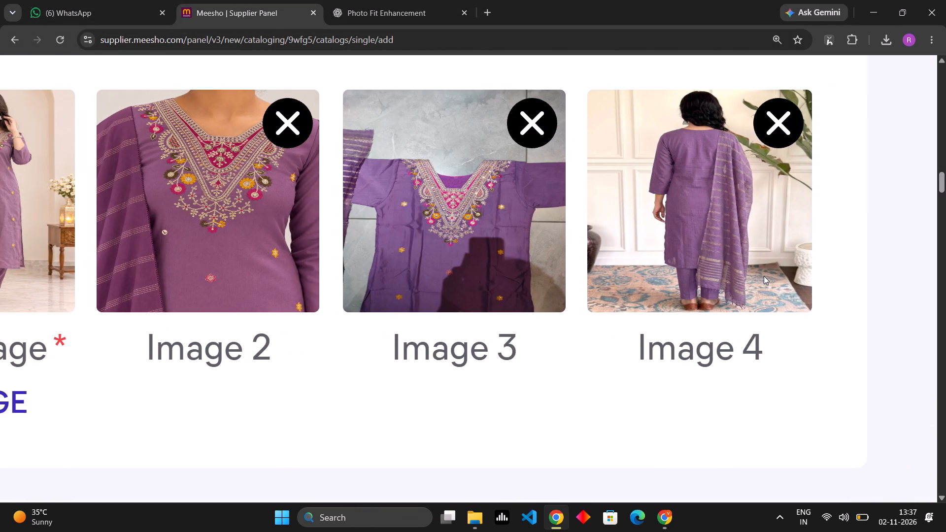
pyautogui.scroll(2, 764, 276)
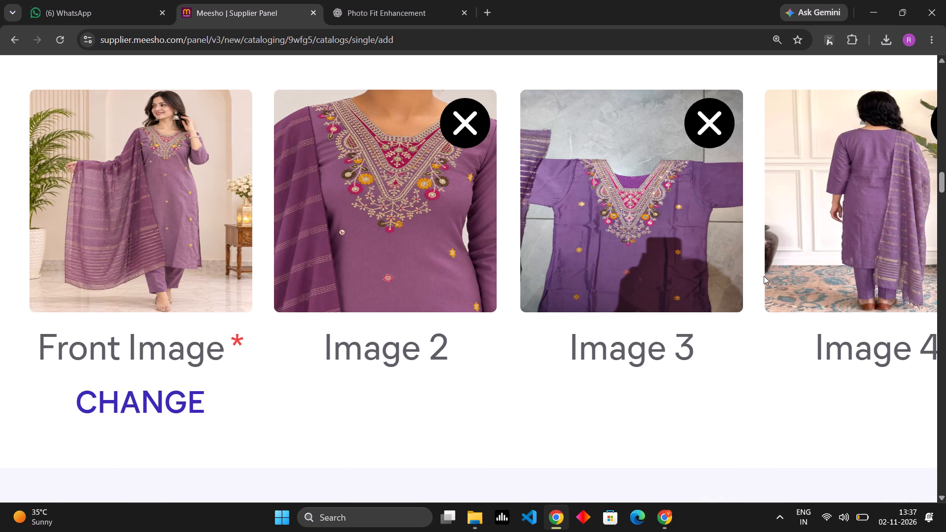
pyautogui.scroll(2, 764, 276)
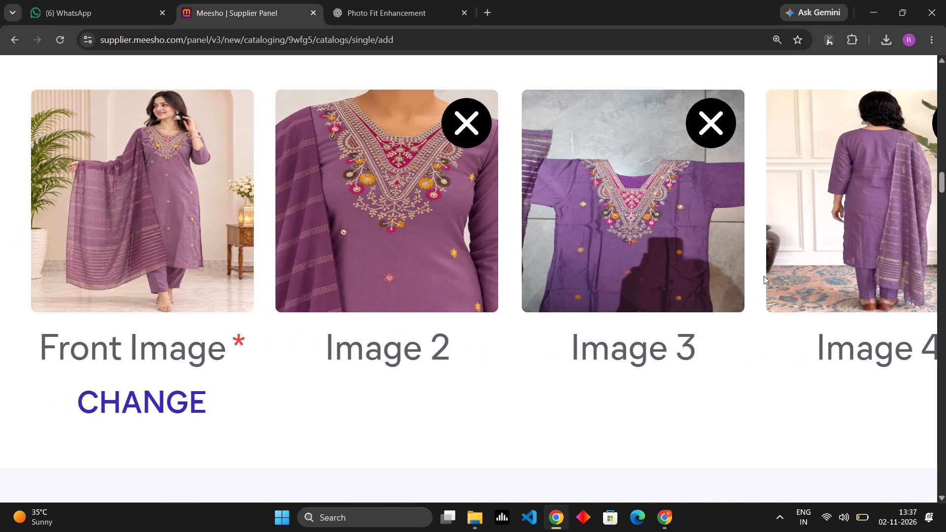
pyautogui.scroll(1, 764, 276)
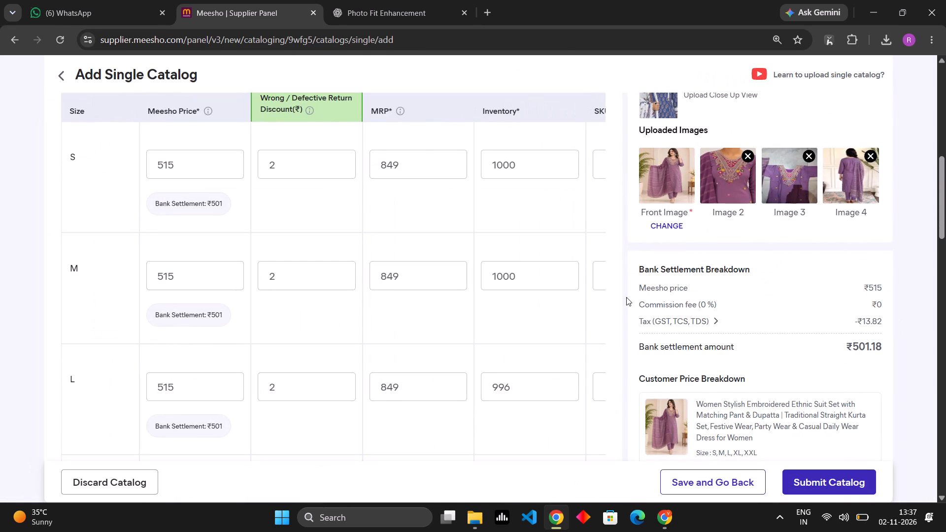
# Review the size-wise prices and inventory, save the purple kurti catalog, and return to the catalog uploads list.
pyautogui.scroll(-7, 626, 298)
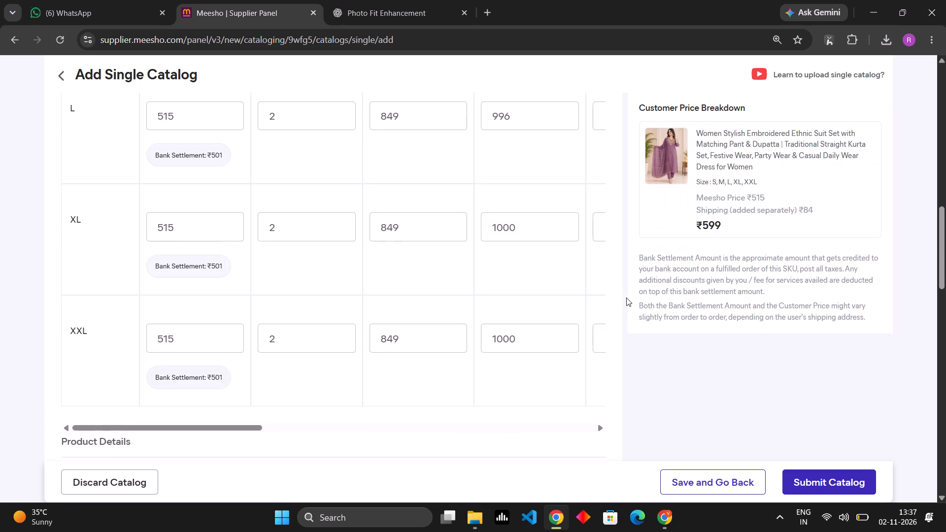
pyautogui.scroll(-5, 626, 298)
pyautogui.scroll(9, 626, 298)
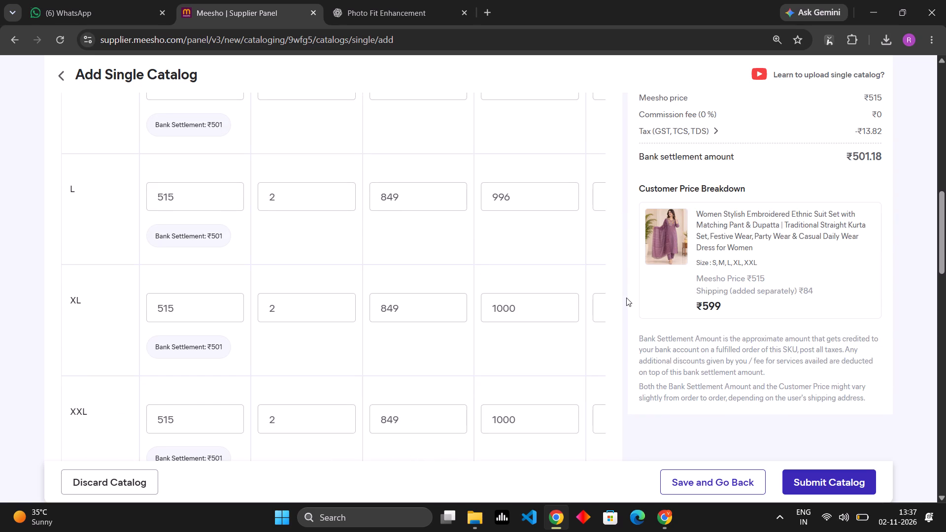
pyautogui.scroll(1, 626, 298)
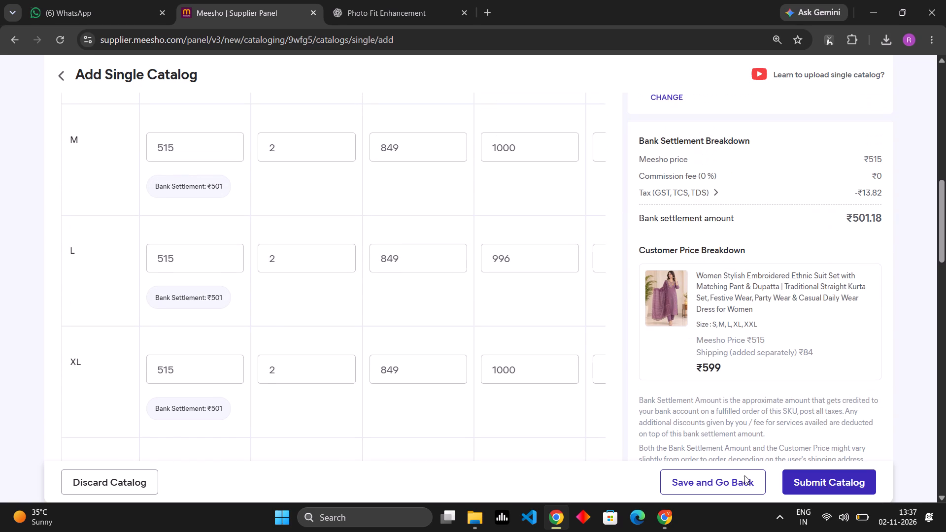
pyautogui.click(719, 486)
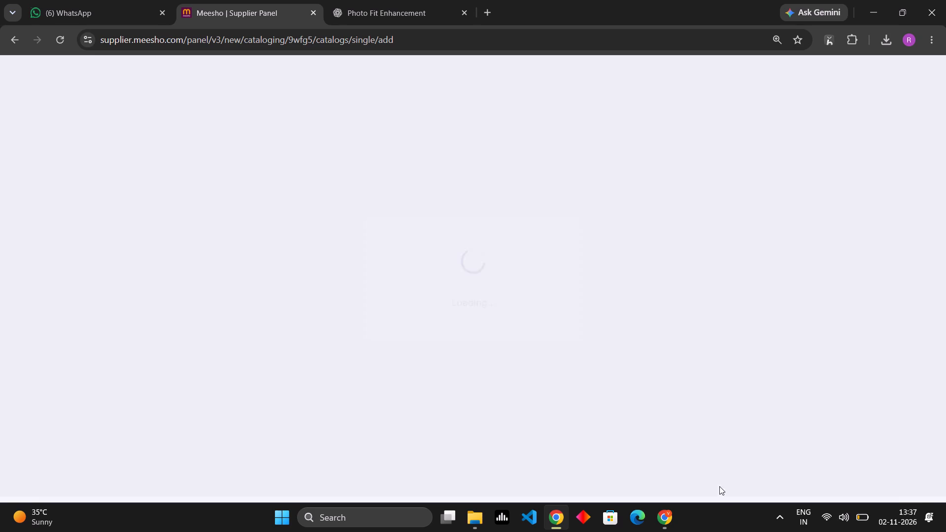
# Open the rust brown kurti draft created 12 Oct at 08:15 PM, review its size-wise prices and inventory, and save back to the list.
pyautogui.scroll(-4, 659, 335)
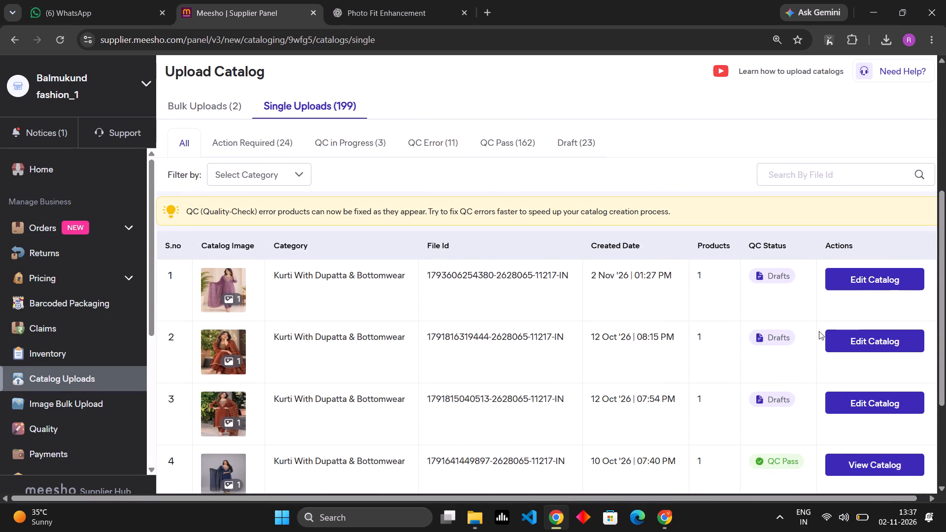
pyautogui.click(853, 343)
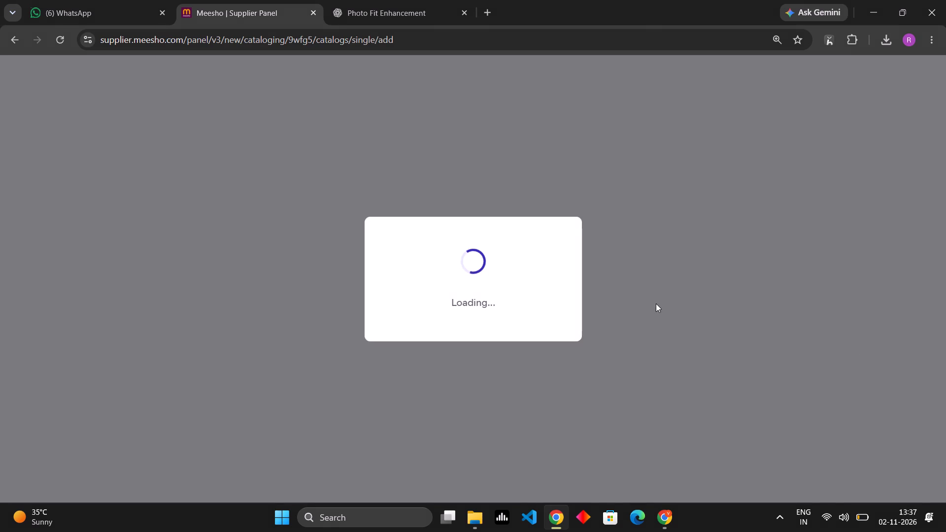
pyautogui.scroll(-8, 656, 303)
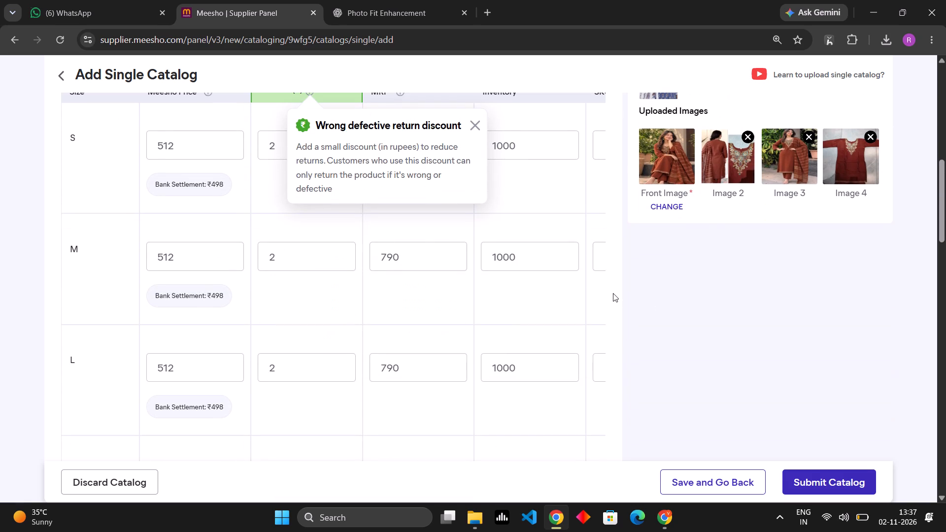
pyautogui.scroll(-2, 436, 294)
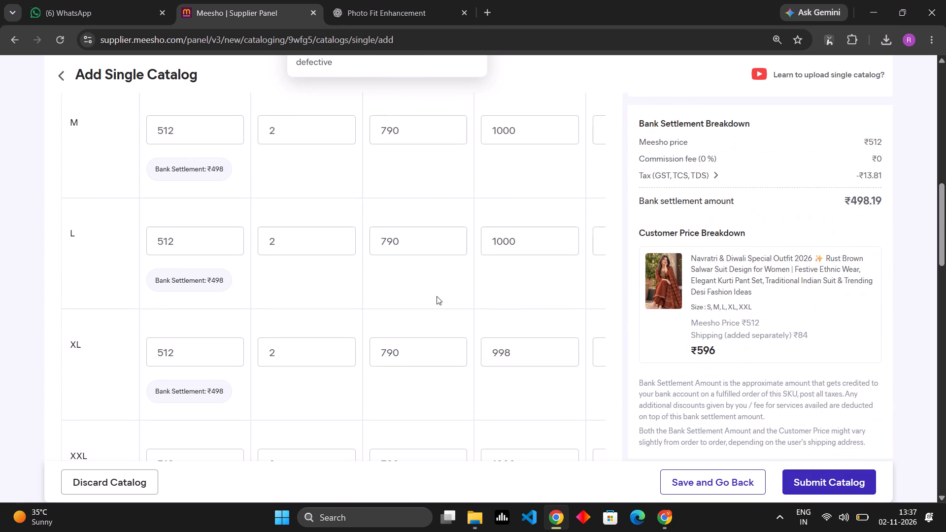
pyautogui.click(710, 482)
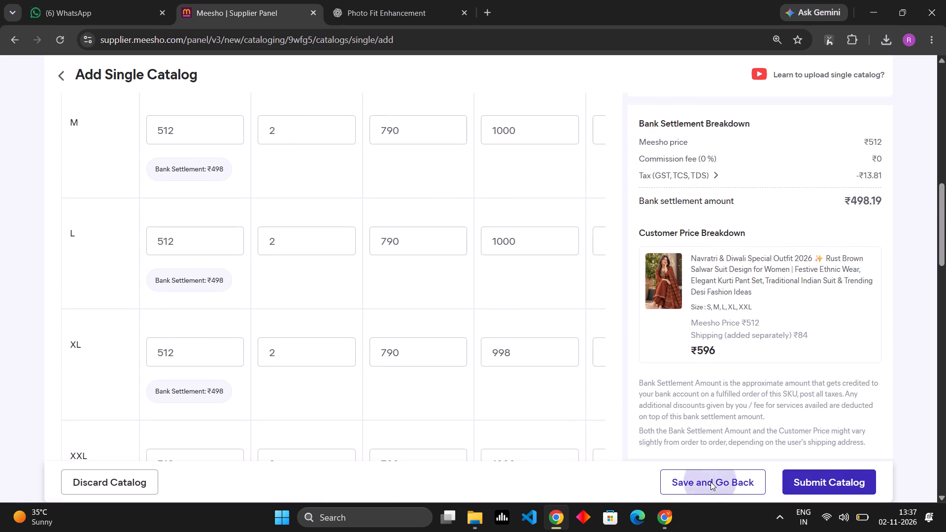
# Reopen the rust brown kurti draft, remove "Navratri &" from the start of its product name, and save back to the list.
pyautogui.scroll(-5, 496, 292)
pyautogui.click(842, 277)
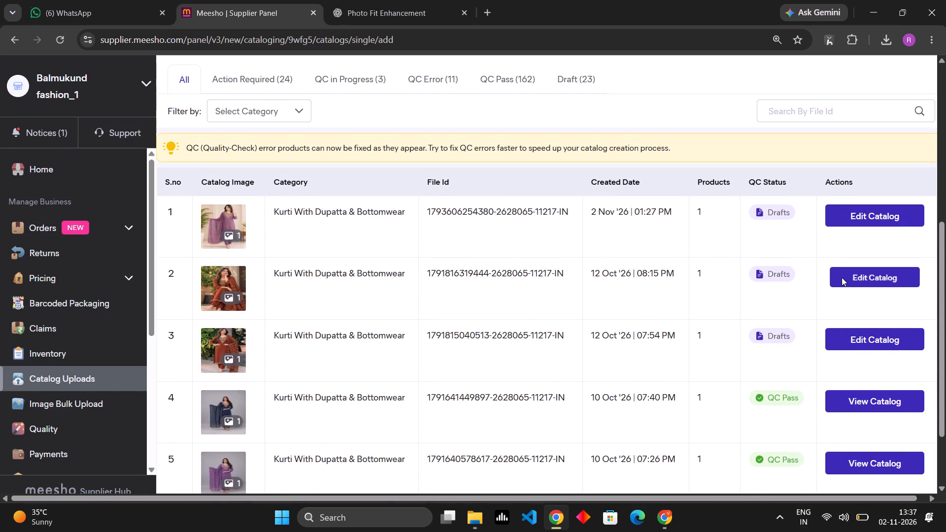
pyautogui.scroll(-2, 340, 279)
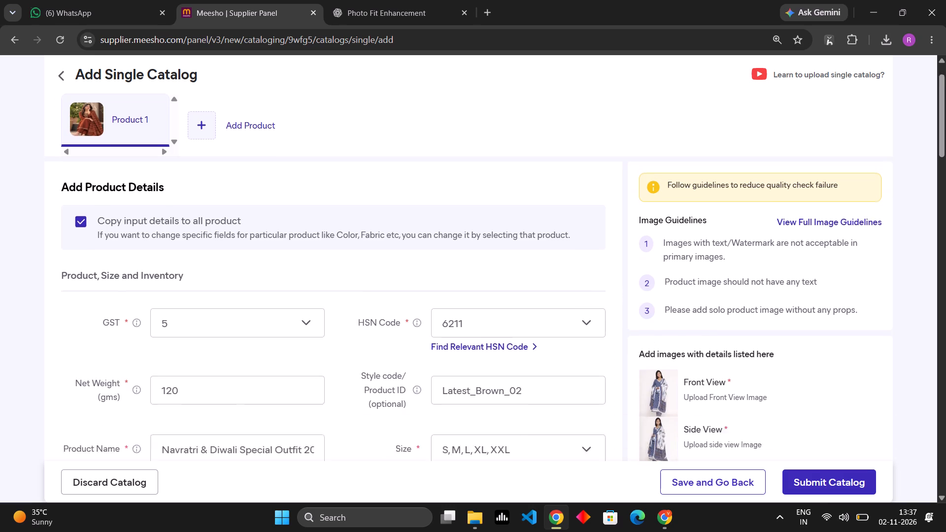
pyautogui.scroll(-1, 340, 279)
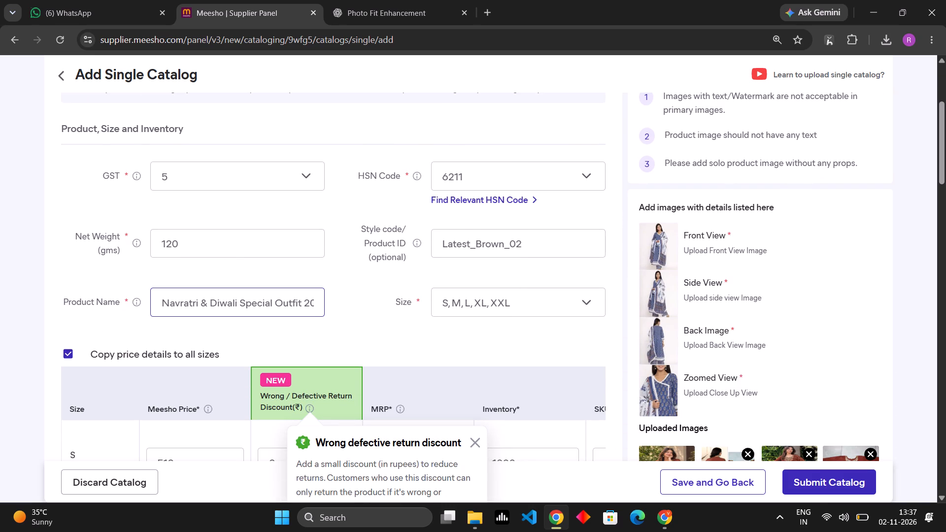
pyautogui.click(210, 300)
pyautogui.moveTo(210, 300); pyautogui.dragTo(164, 308)
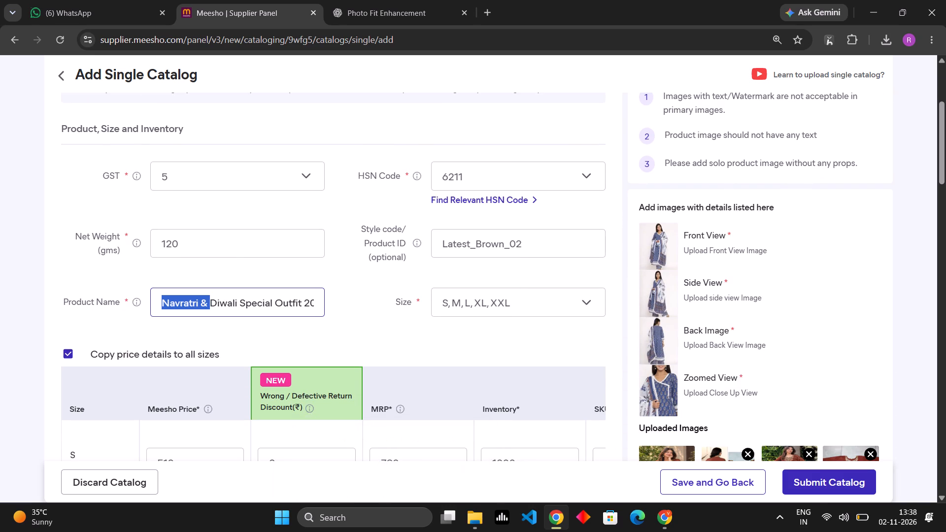
pyautogui.press('BackSpace')
pyautogui.scroll(-3, 580, 343)
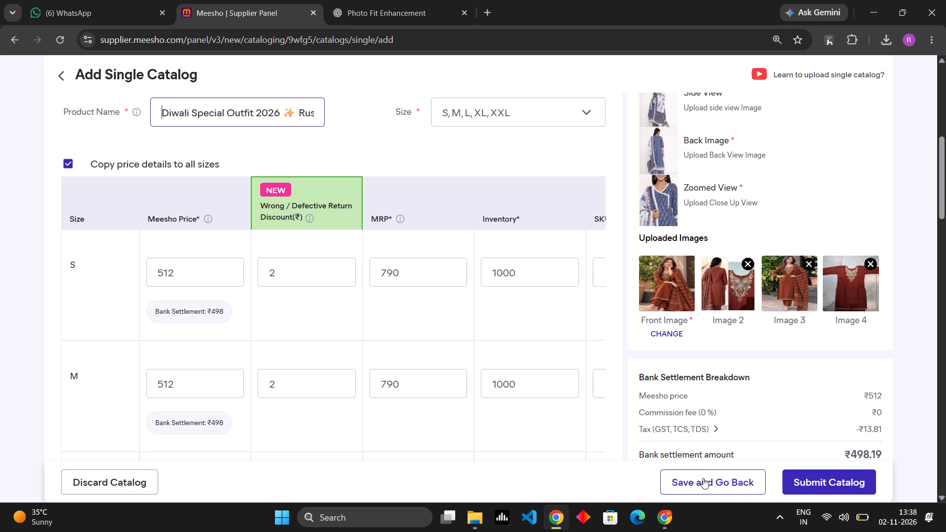
pyautogui.click(703, 478)
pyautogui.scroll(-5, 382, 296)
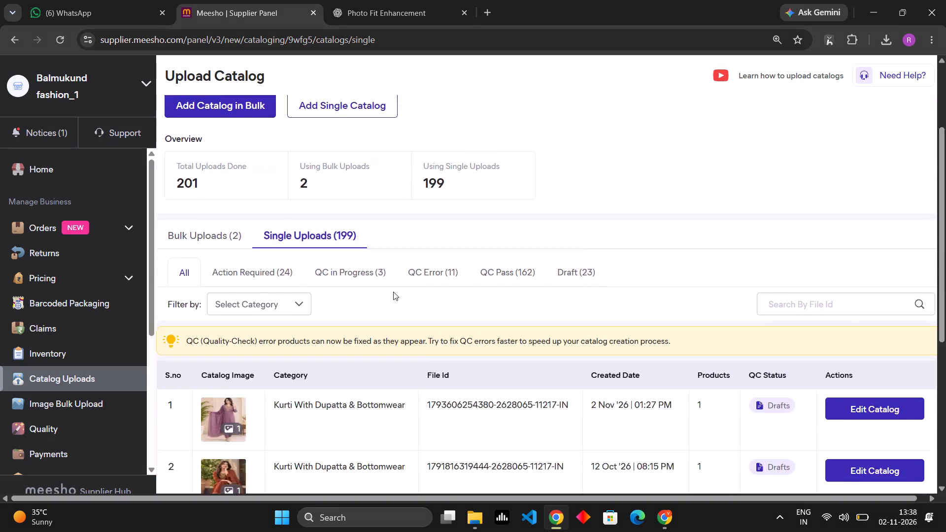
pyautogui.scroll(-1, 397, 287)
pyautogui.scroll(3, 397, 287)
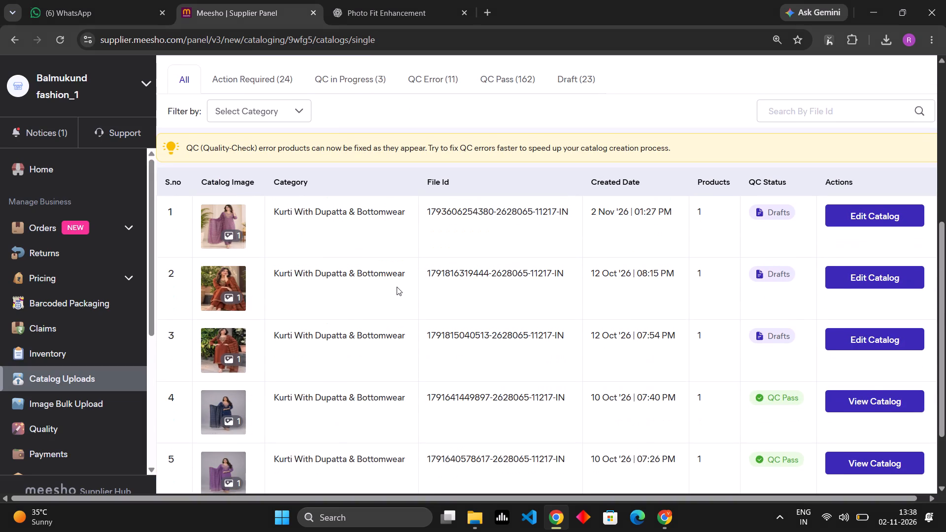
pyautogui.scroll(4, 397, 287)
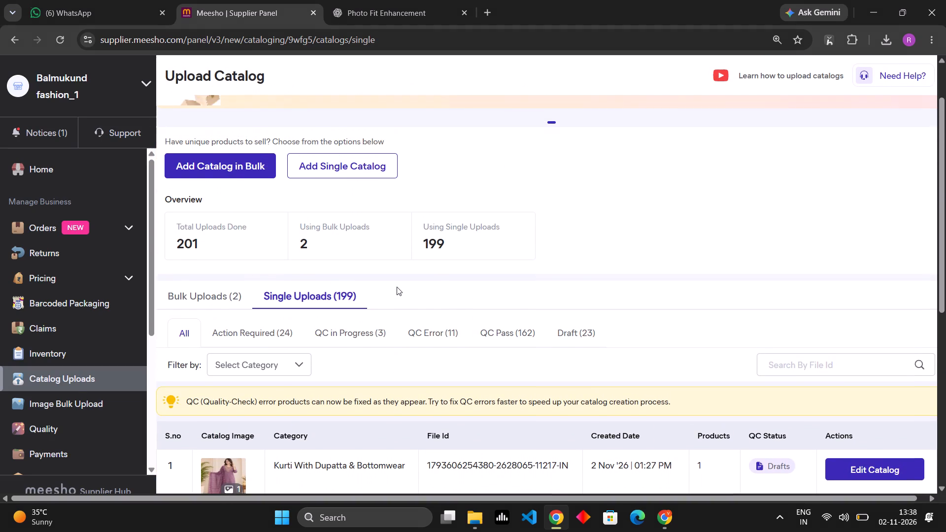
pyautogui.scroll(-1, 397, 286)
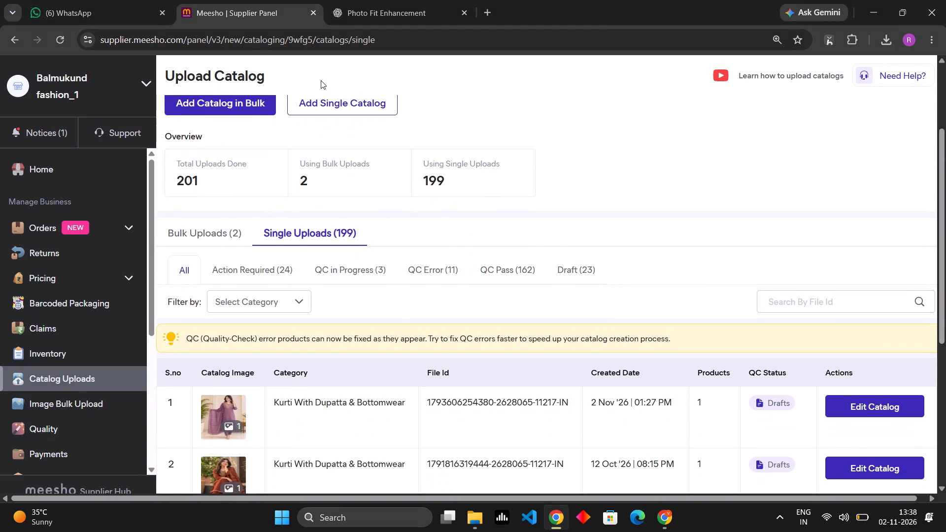
# Switch to the ChatGPT "Photo Fit Enhancement" chat and check the close-up image of the purple kurti.
pyautogui.click(367, 17)
pyautogui.scroll(-5, 274, 275)
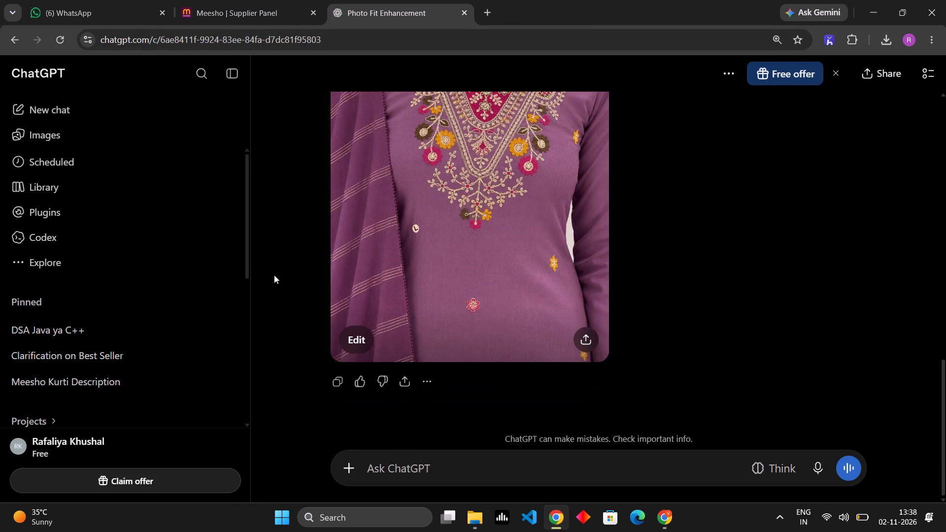
pyautogui.scroll(-1, 274, 275)
pyautogui.scroll(5, 274, 275)
pyautogui.scroll(-5, 274, 275)
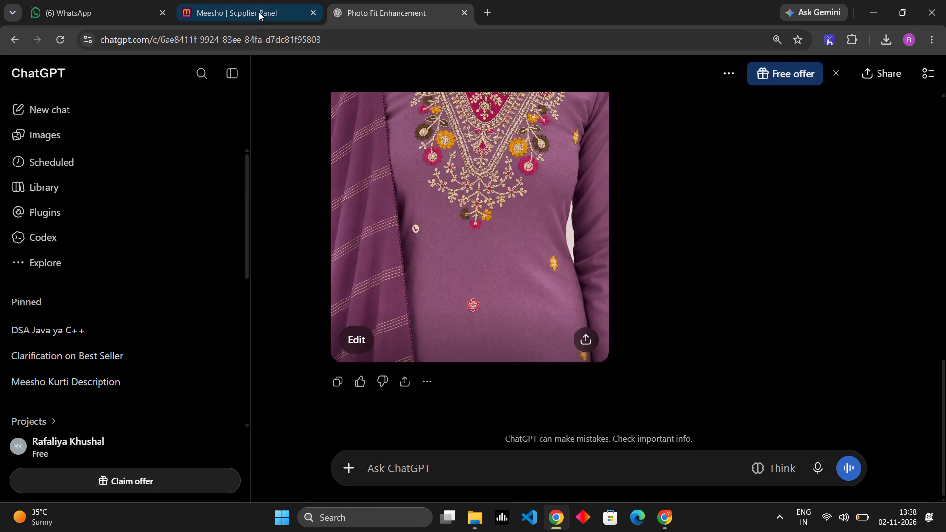
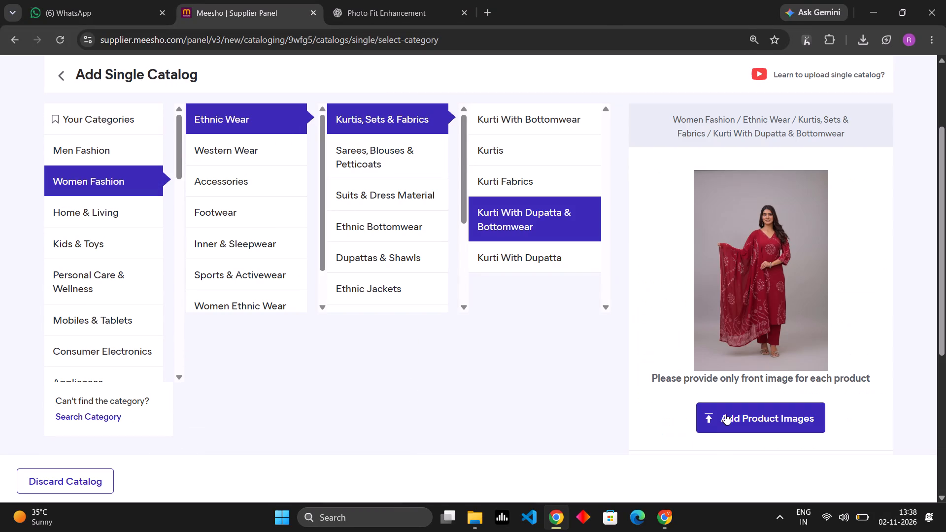
# Upload "Lavender Dupatta Courtyard Portrait" from Downloads as the front image for the new Kurti With Dupatta & Bottomwear catalog and continue.
pyautogui.click(726, 414)
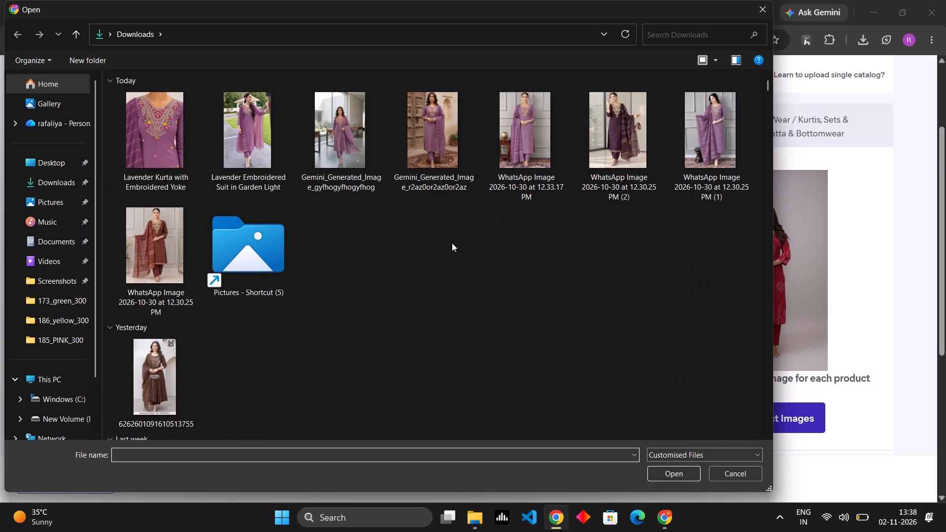
pyautogui.scroll(-1, 452, 243)
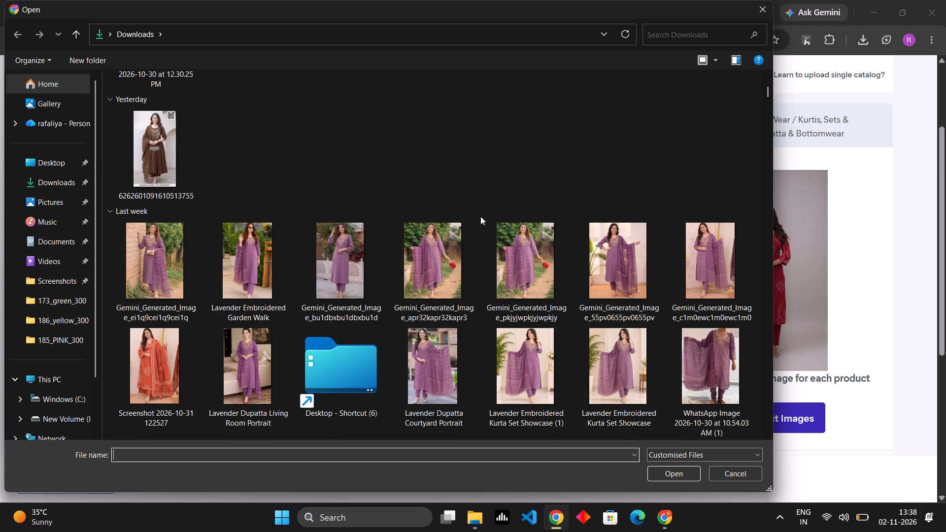
pyautogui.scroll(-1, 481, 220)
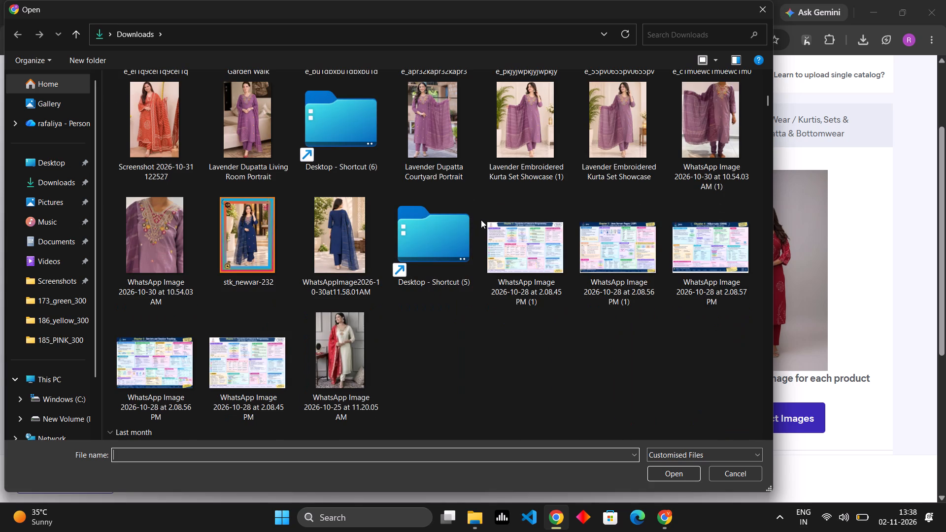
pyautogui.scroll(1, 481, 220)
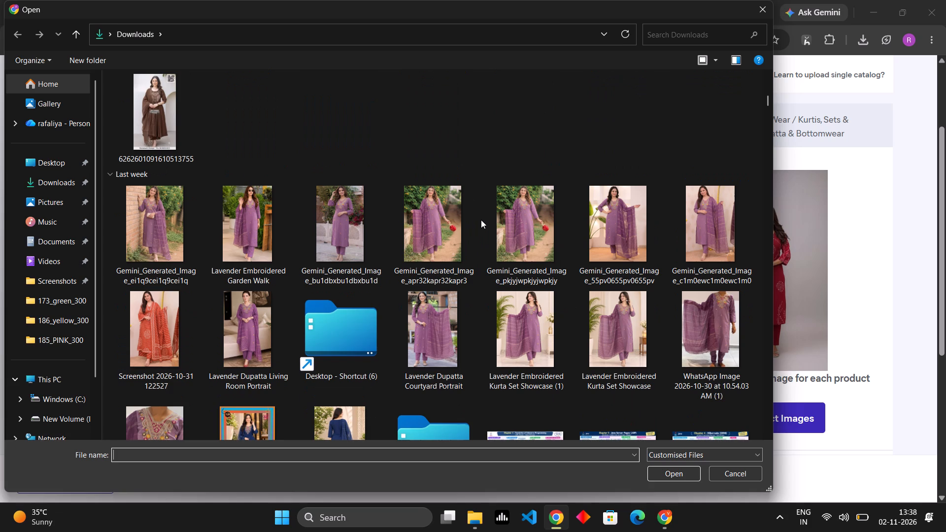
pyautogui.click(444, 334)
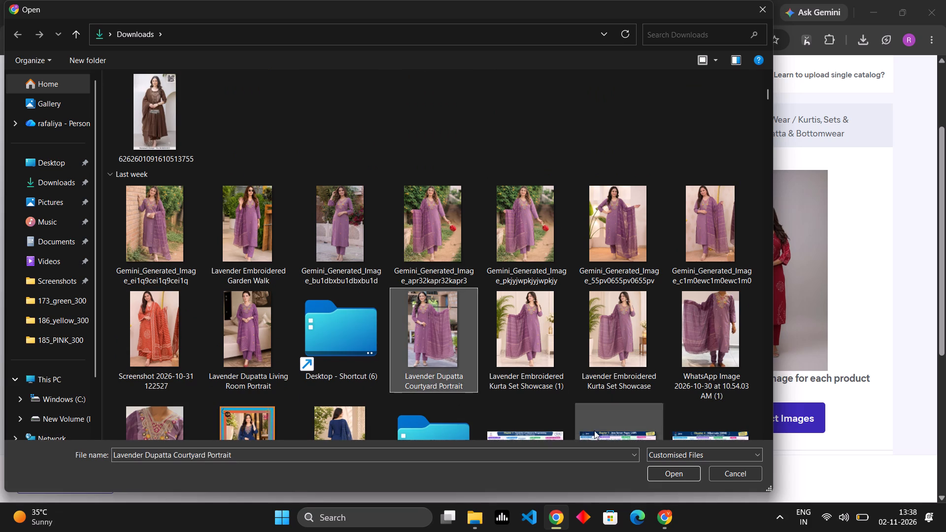
pyautogui.click(670, 474)
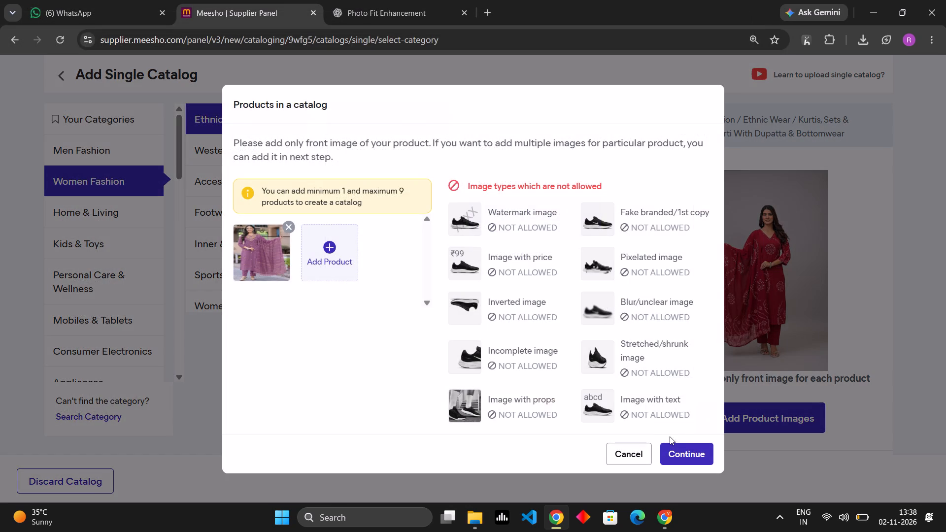
pyautogui.click(684, 452)
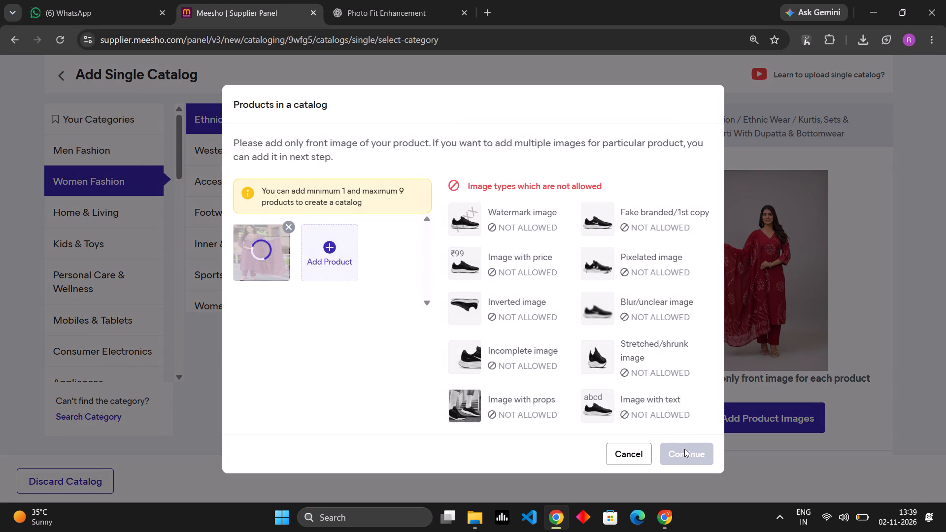
# Switch to the ChatGPT "Photo Fit Enhancement" chat.
pyautogui.click(404, 0)
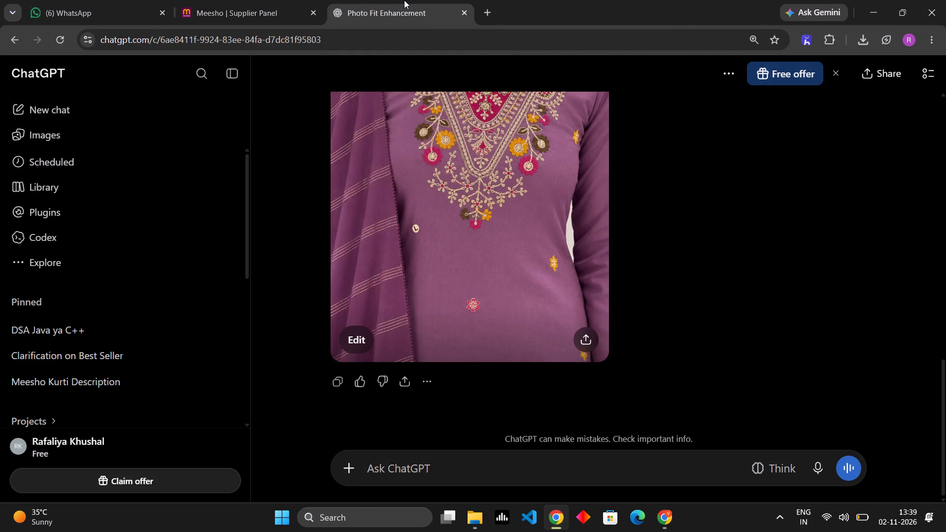
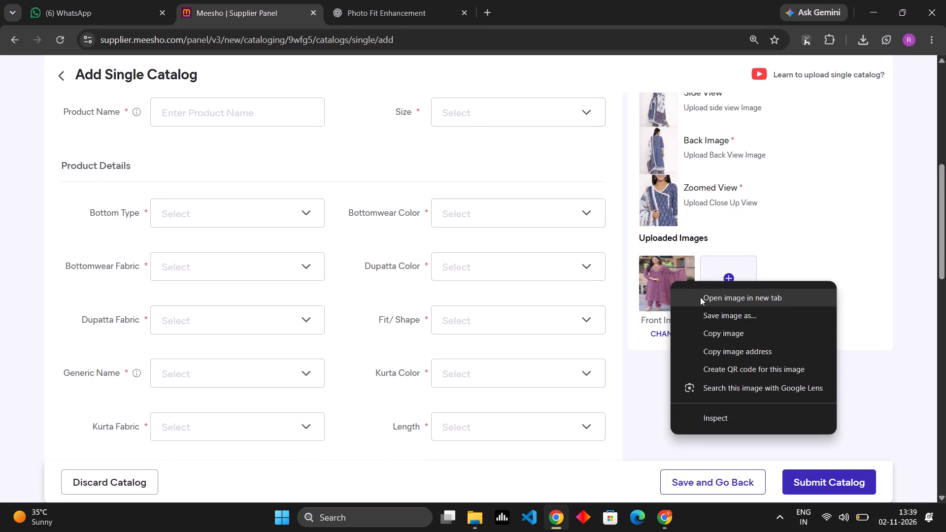
# Open the uploaded front image separately and view the downloaded LavenderDupattaCourtyardPortrait.png at full size from the Downloads folder.
pyautogui.click(700, 297)
pyautogui.click(412, 0)
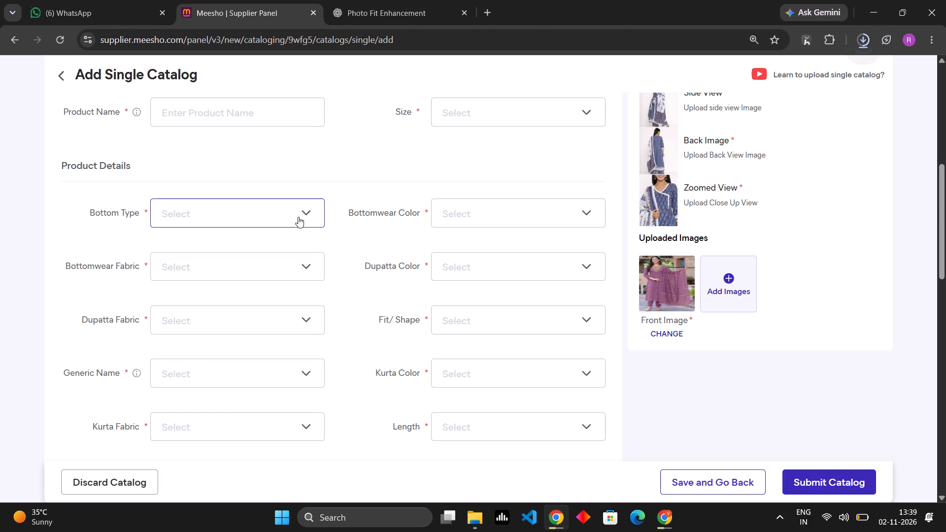
pyautogui.click(833, 71)
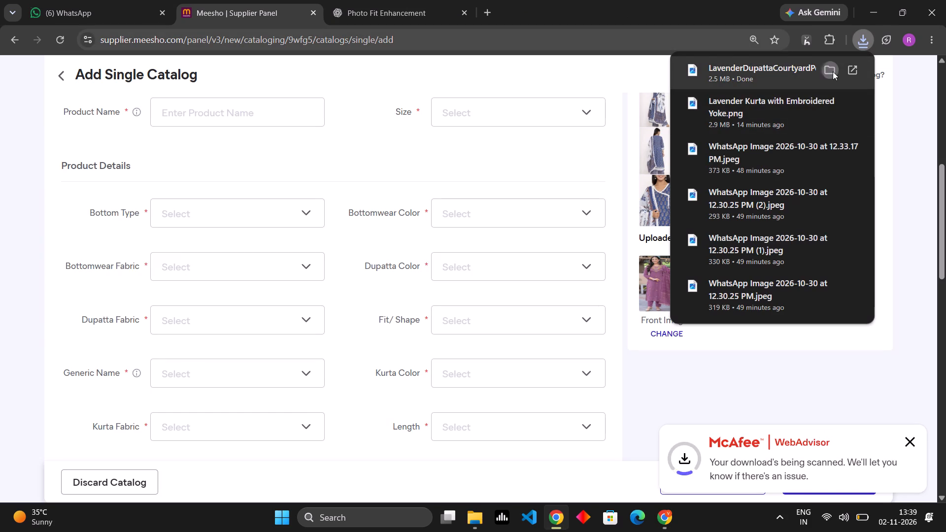
pyautogui.doubleClick(166, 134)
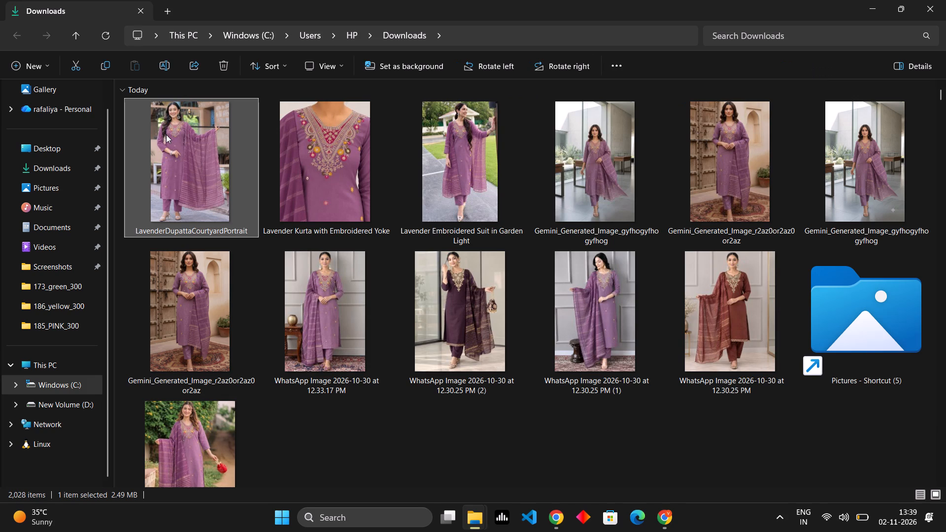
pyautogui.click(676, 30)
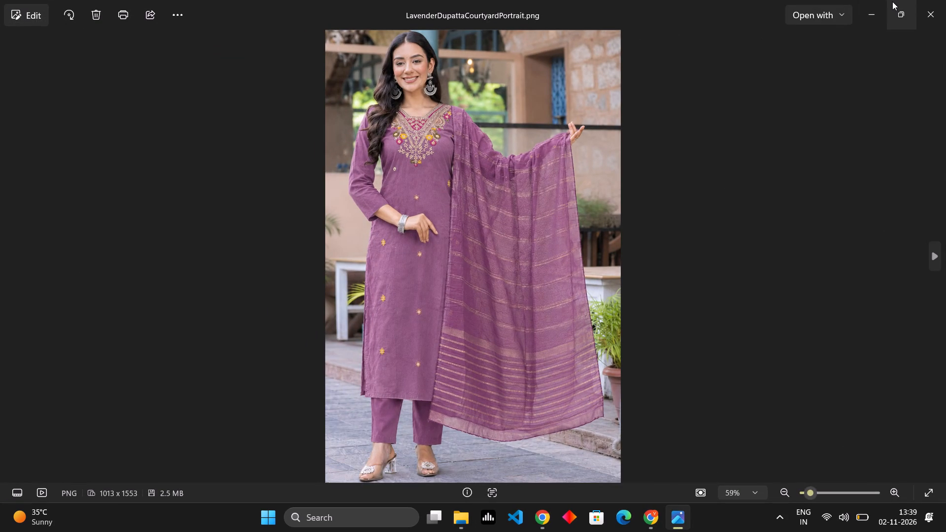
pyautogui.click(934, 17)
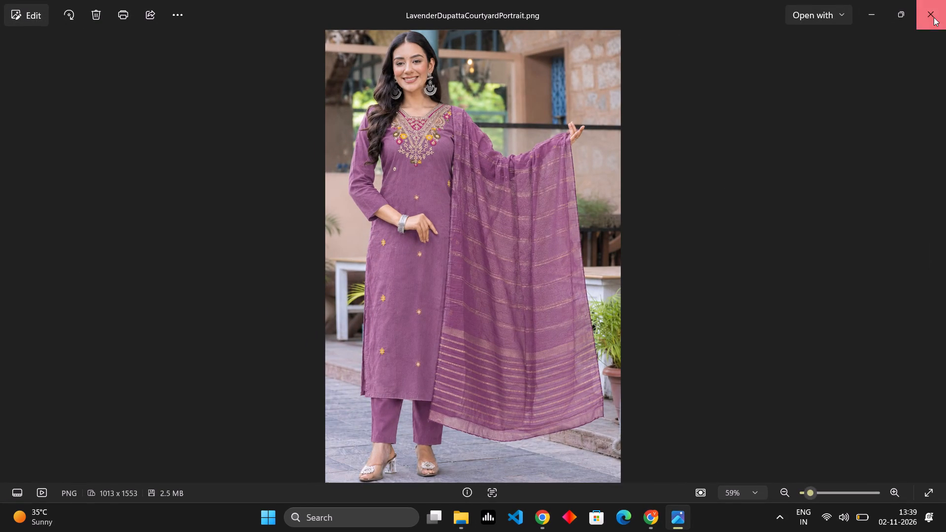
pyautogui.click(882, 3)
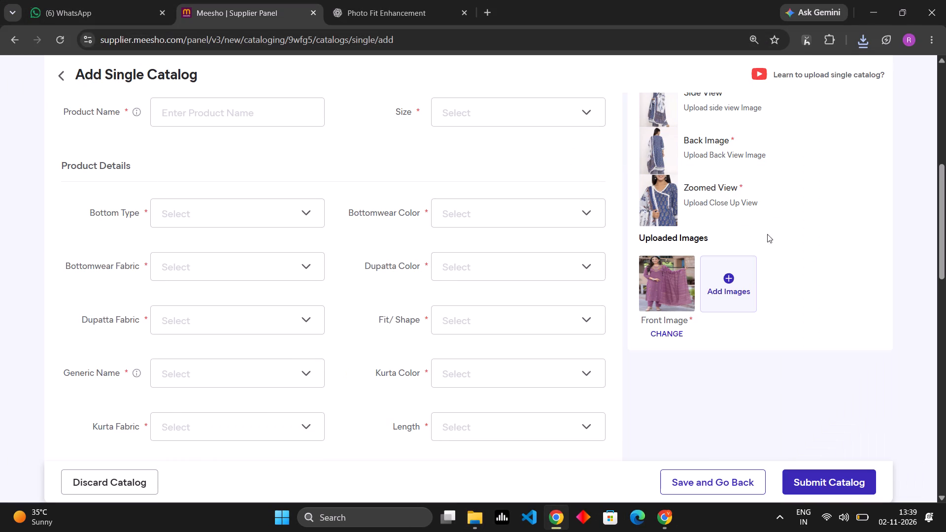
# Select sizes S, M, L, XL and XXL for the lavender kurti set and apply them.
pyautogui.click(452, 105)
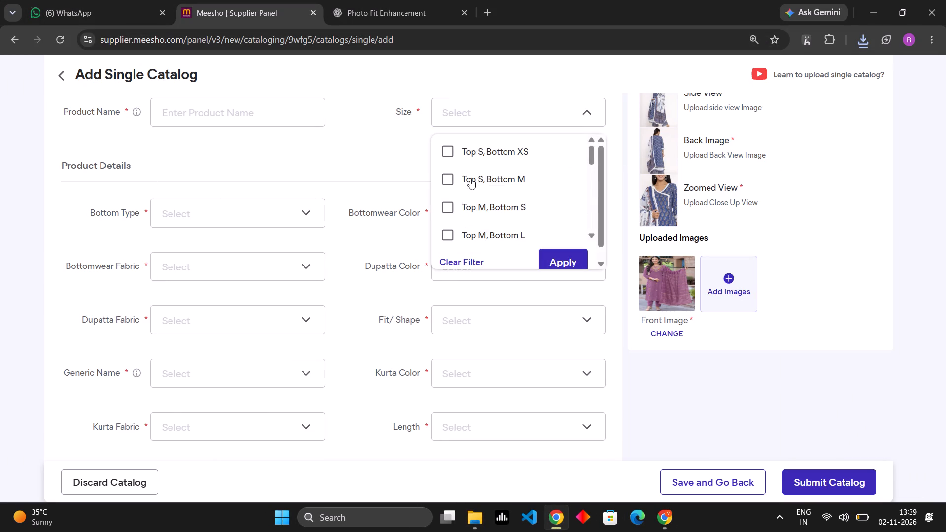
pyautogui.scroll(-2, 491, 217)
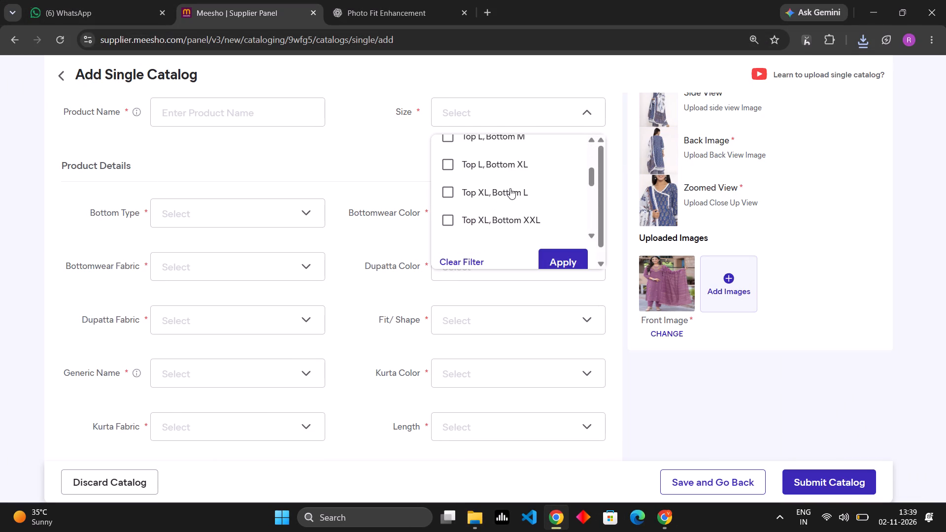
pyautogui.scroll(-2, 510, 188)
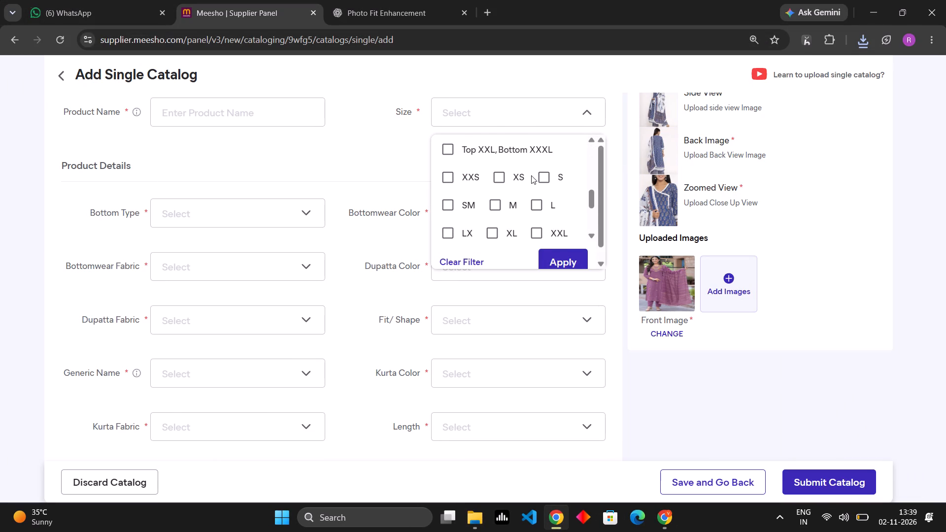
pyautogui.click(545, 175)
pyautogui.click(489, 203)
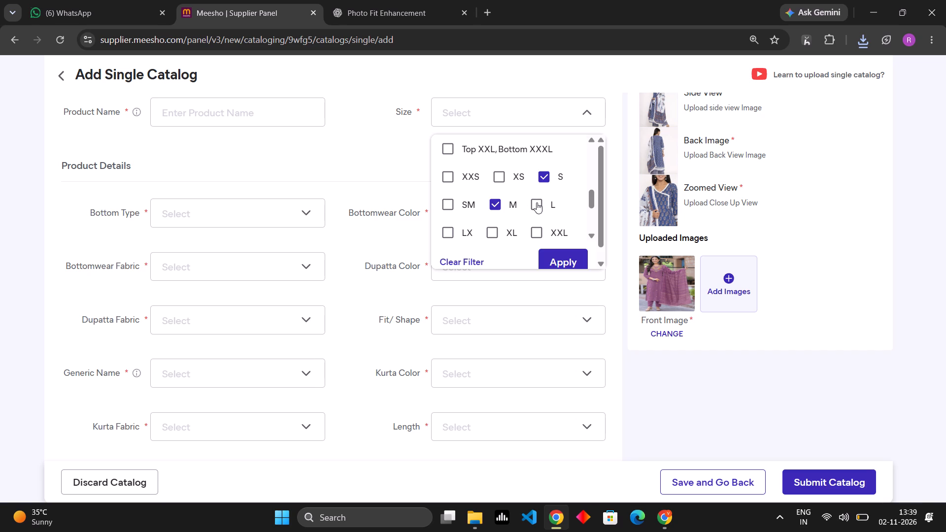
pyautogui.click(537, 202)
pyautogui.click(495, 228)
pyautogui.click(531, 230)
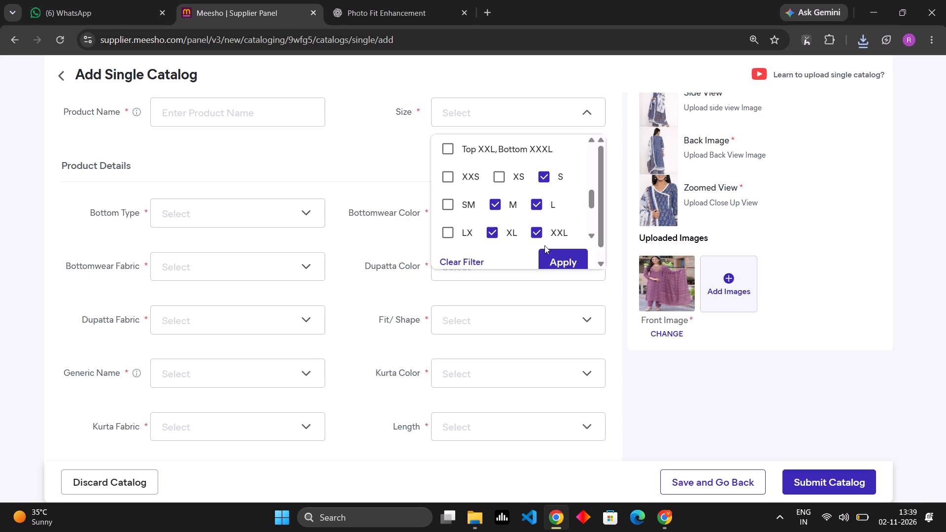
pyautogui.click(549, 252)
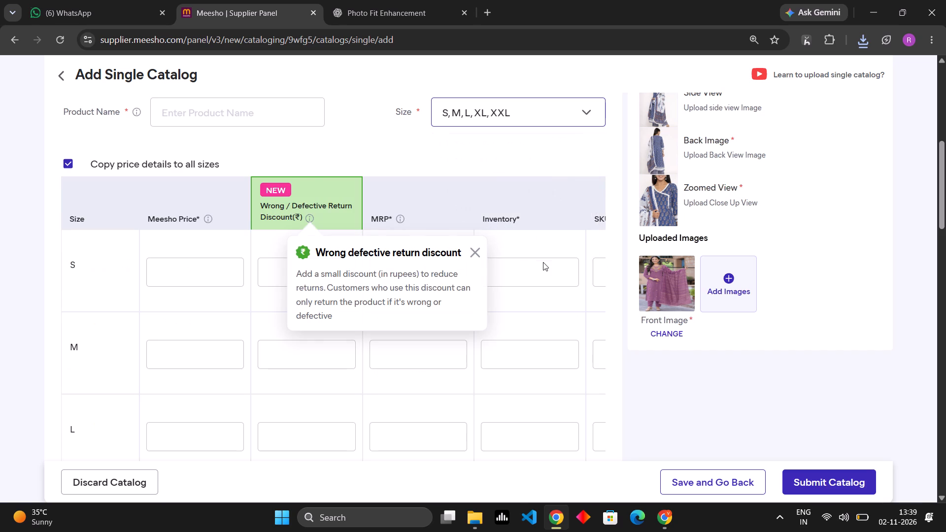
# Enter a Meesho price of 512, a wrong/defective return discount of 2 and an MRP of 899 for all sizes.
pyautogui.click(211, 268)
pyautogui.write('51')
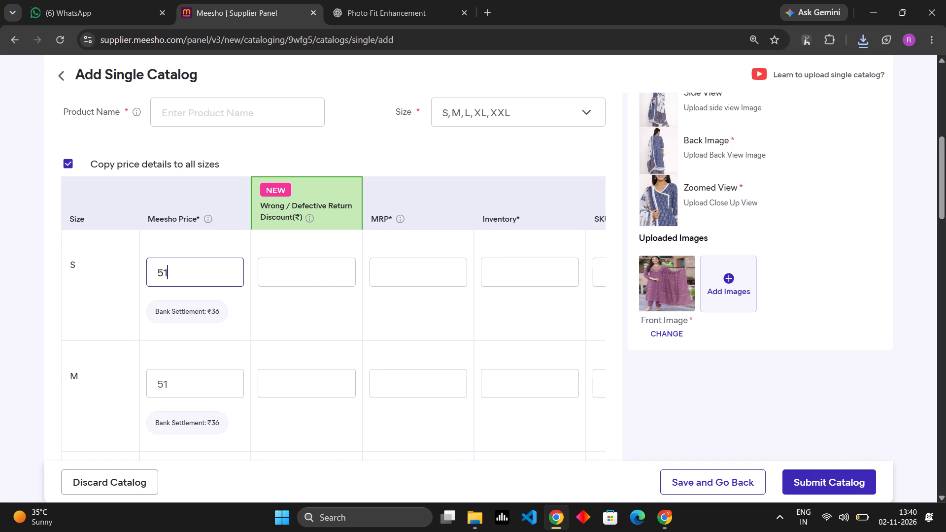
pyautogui.press('2')
pyautogui.click(285, 280)
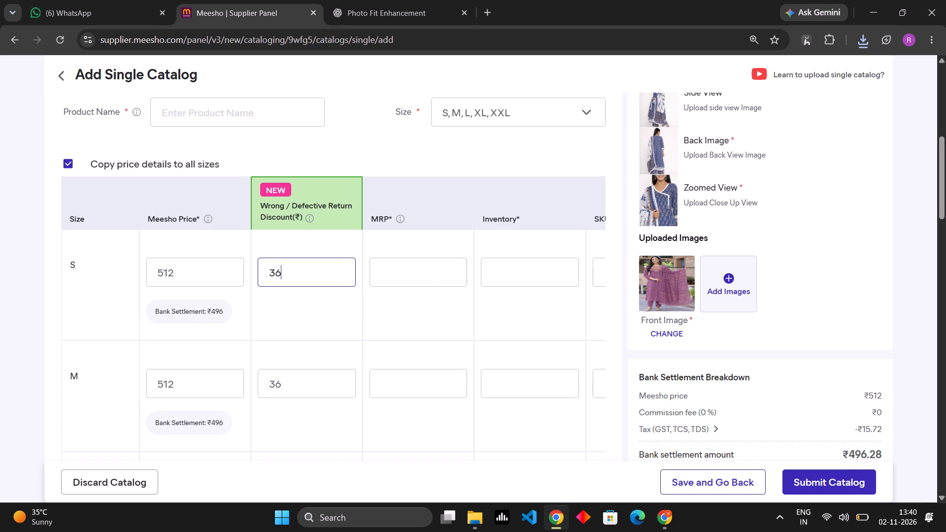
pyautogui.press('BackSpace')
pyautogui.press('BackSpace')
pyautogui.press('2')
pyautogui.click(436, 266)
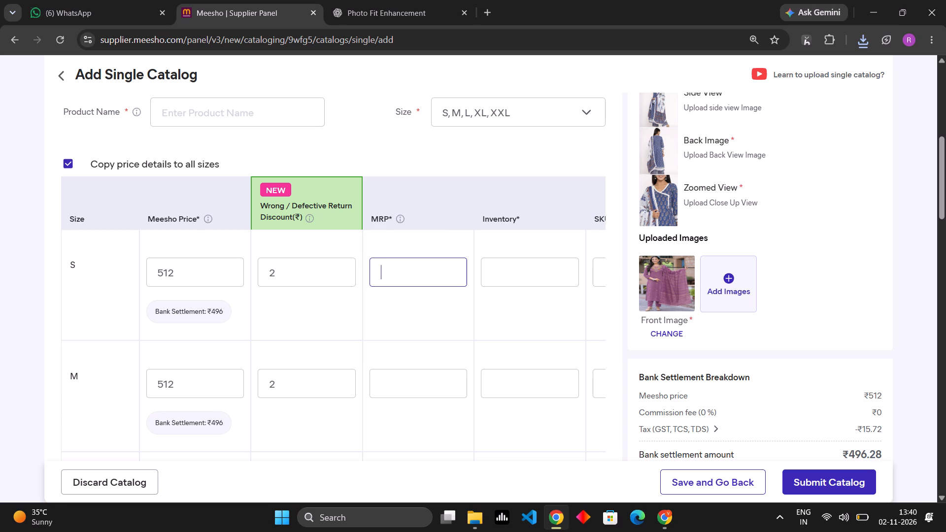
pyautogui.write('899')
# Set the product's GST to 5 and its HSN code to 6211.
pyautogui.scroll(3, 356, 168)
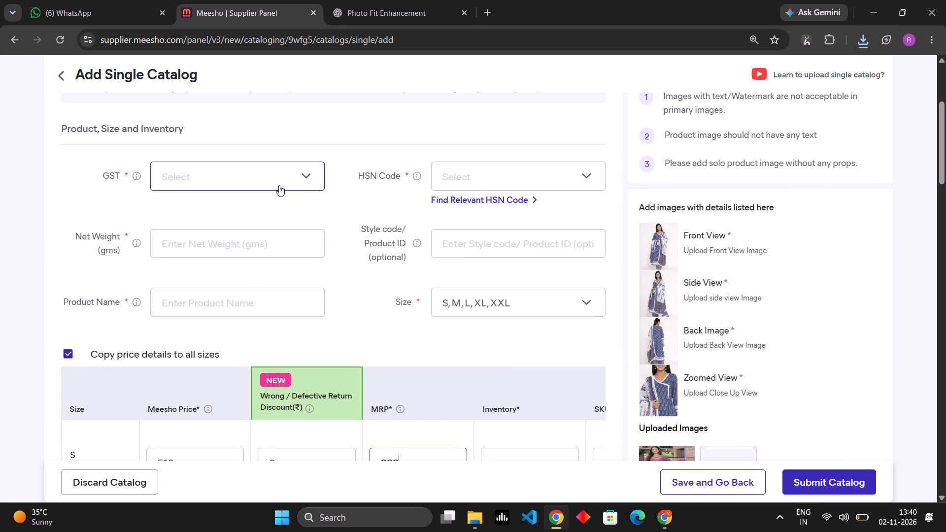
pyautogui.click(295, 170)
pyautogui.click(211, 248)
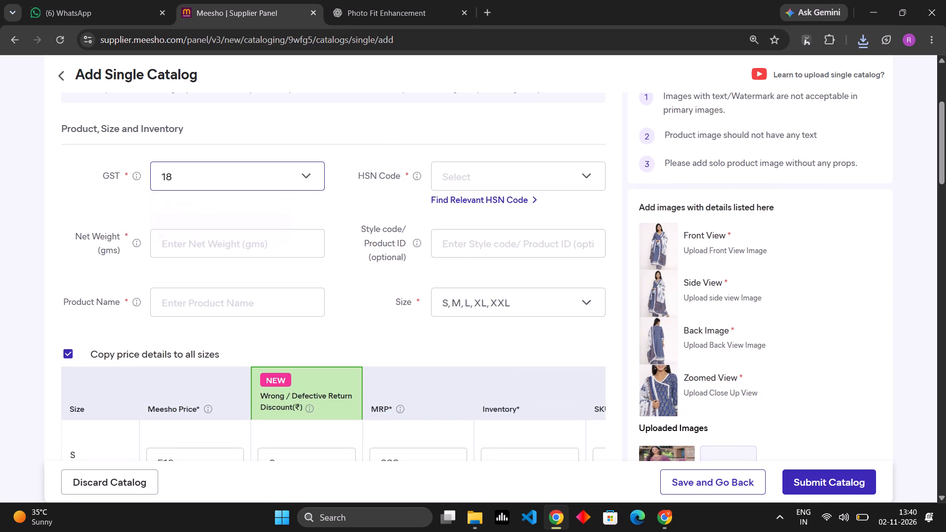
pyautogui.click(247, 177)
pyautogui.click(219, 230)
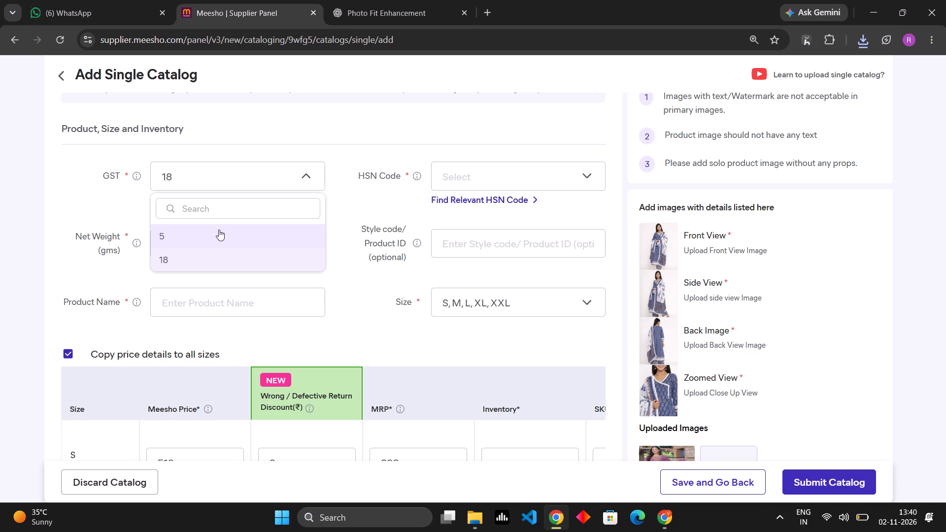
pyautogui.scroll(-5, 694, 172)
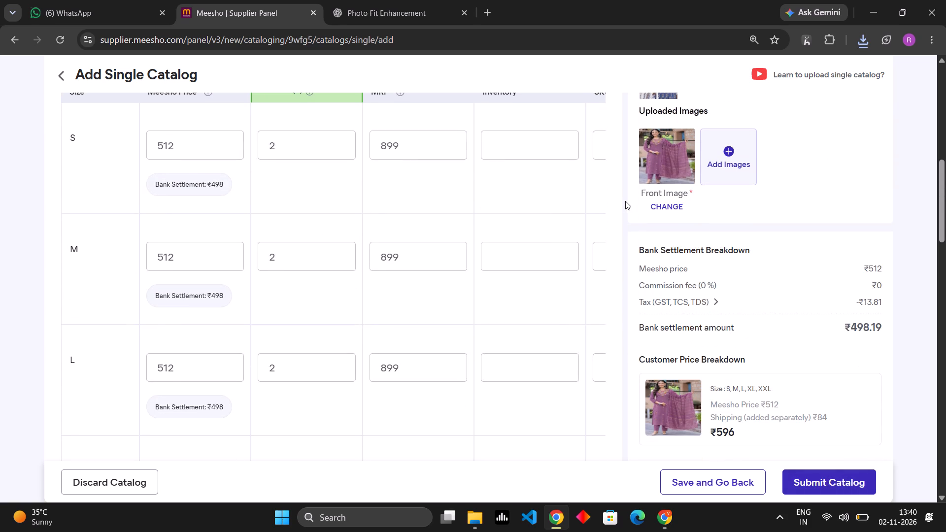
pyautogui.scroll(4, 624, 201)
pyautogui.scroll(1, 486, 117)
pyautogui.click(515, 175)
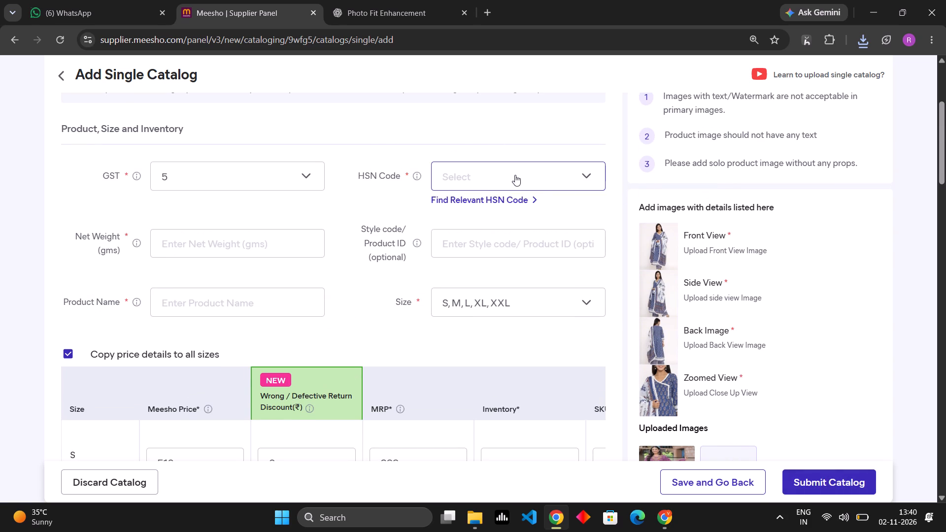
pyautogui.click(447, 235)
# Enter a net weight of 120 grams and the style code lavender_001.
pyautogui.click(278, 243)
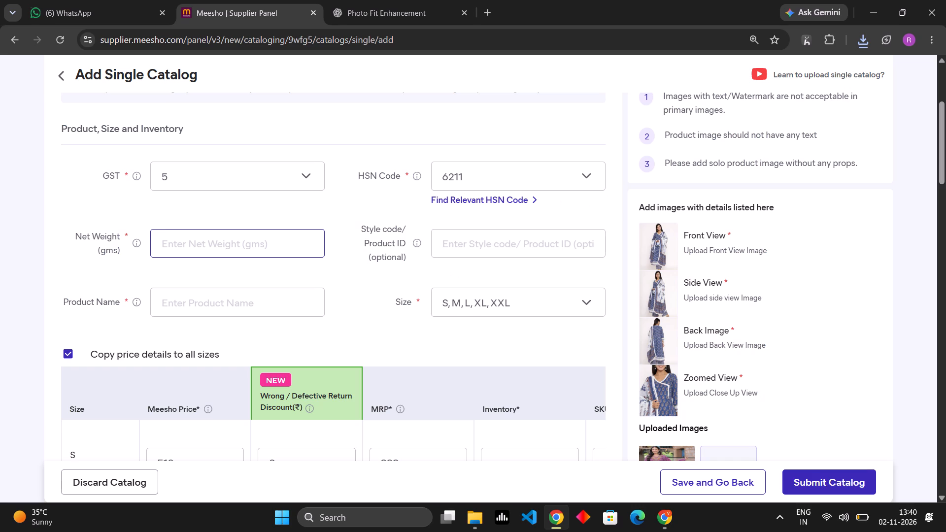
pyautogui.write('120')
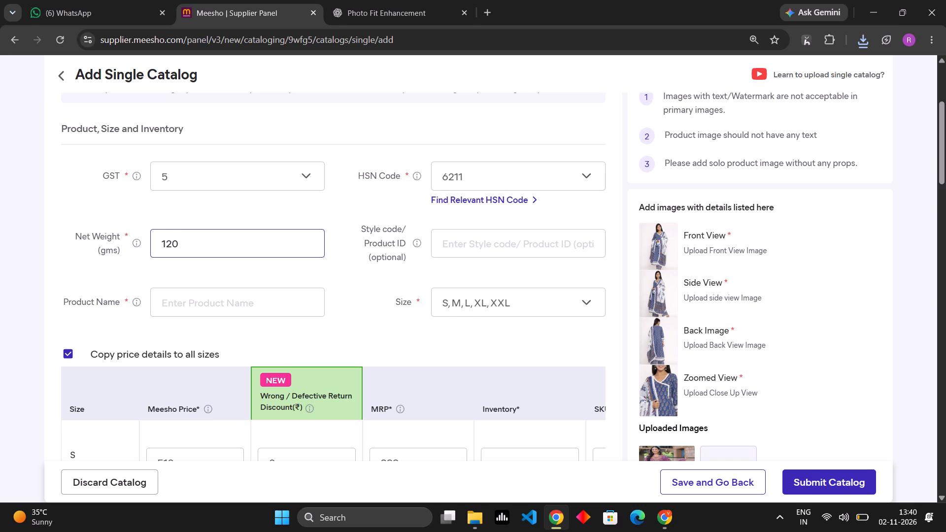
pyautogui.scroll(-2, 488, 245)
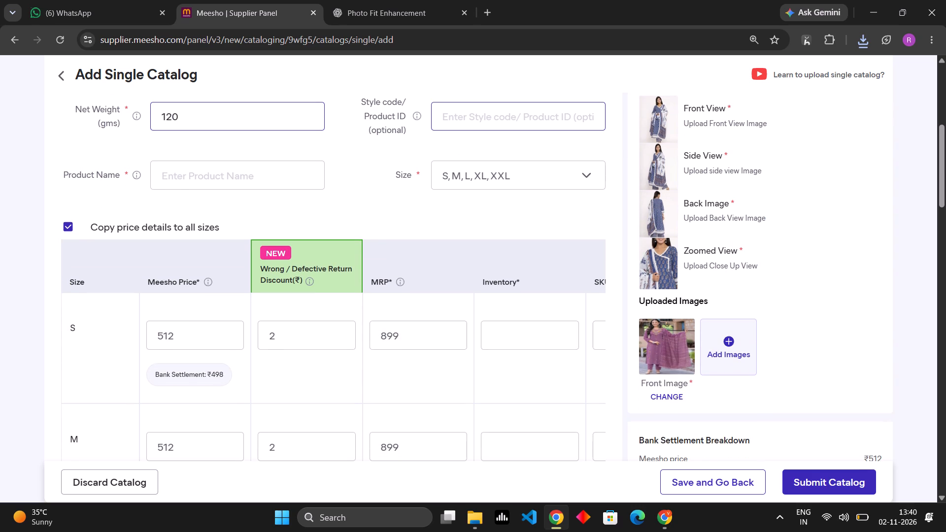
pyautogui.click(458, 123)
pyautogui.write('lavender_')
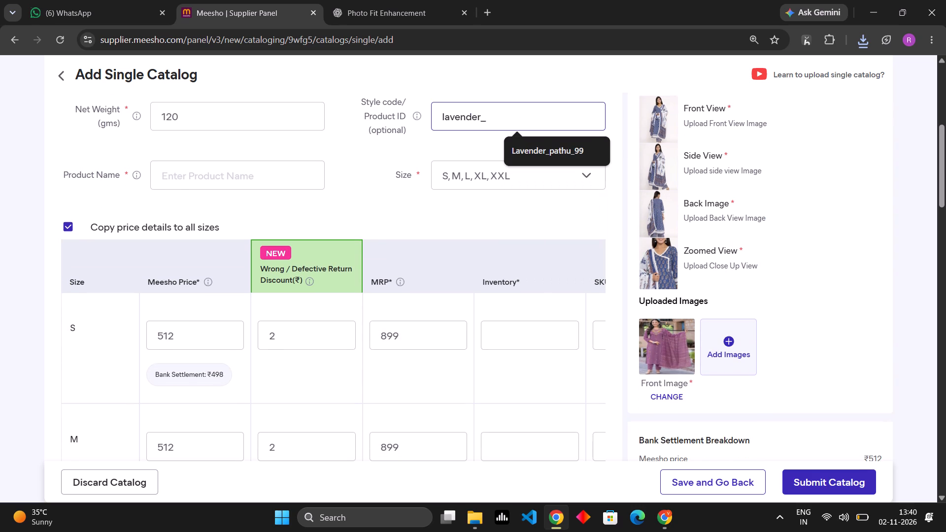
pyautogui.write('001')
pyautogui.press('1')
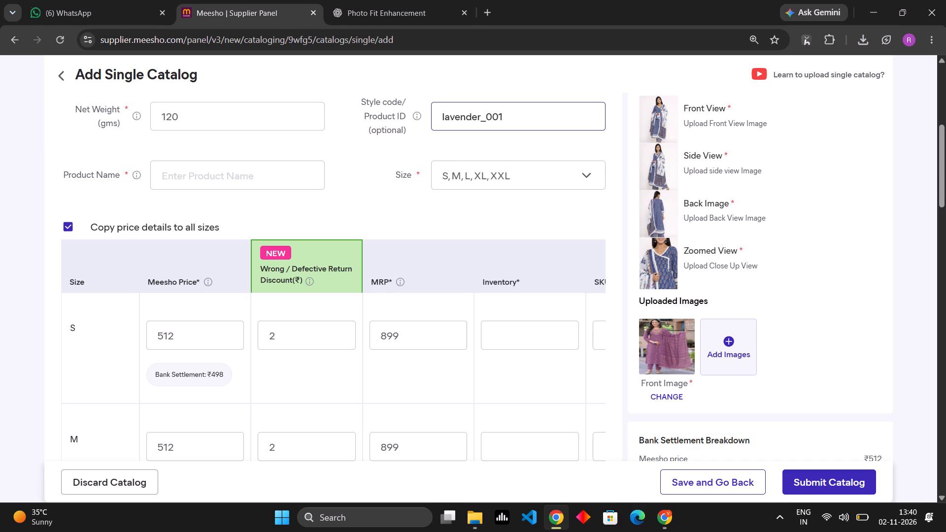
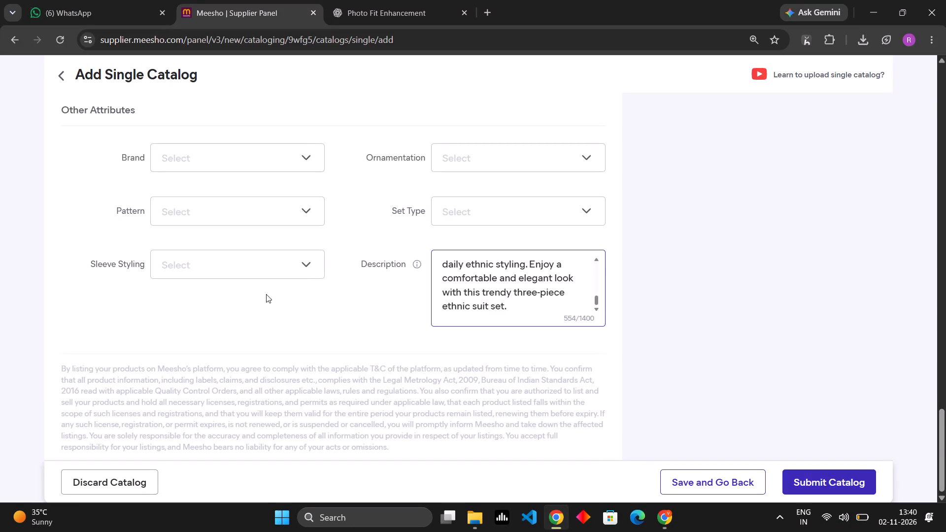
# Enter an inventory of 1000 for each of the sizes S, M, L, XL and XXL.
pyautogui.scroll(17, 326, 267)
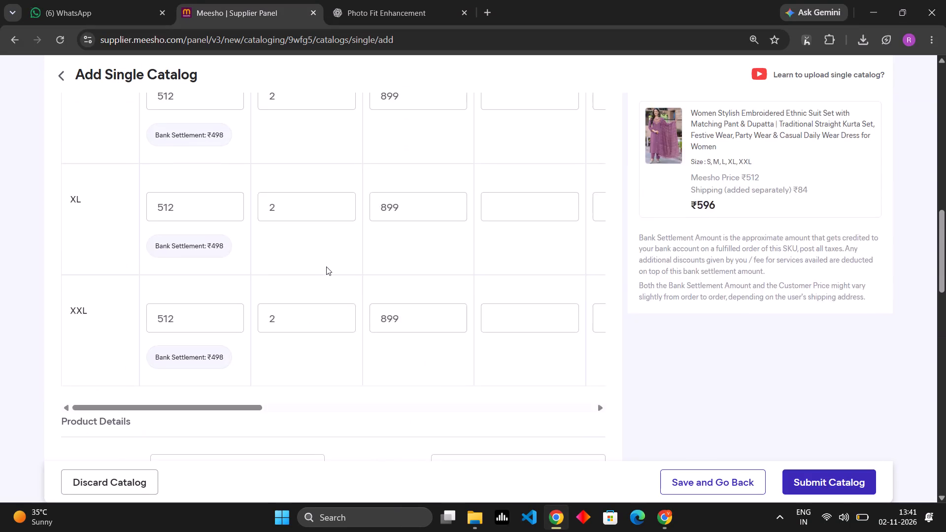
pyautogui.scroll(7, 326, 266)
pyautogui.click(498, 314)
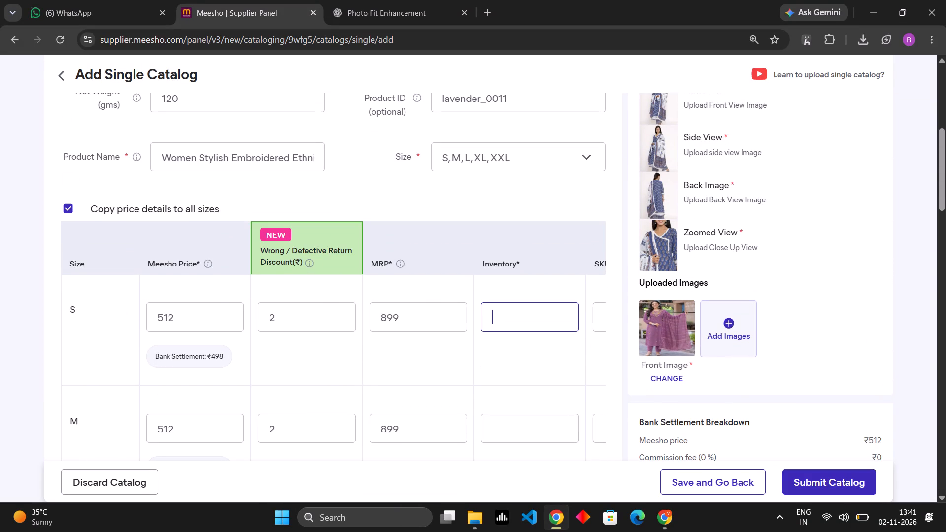
pyautogui.write('1000')
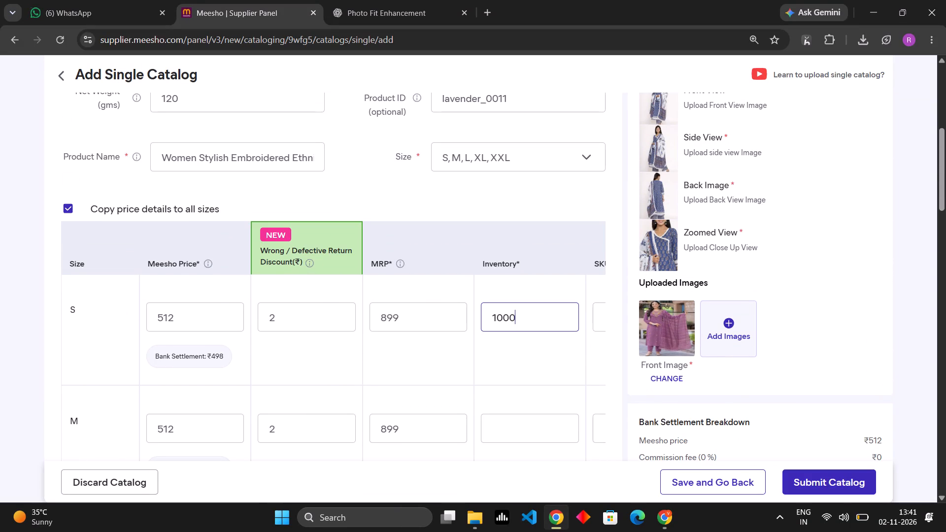
pyautogui.doubleClick(495, 318)
pyautogui.hotkey('ctrl', 'c')
pyautogui.scroll(-2, 494, 354)
pyautogui.click(502, 302)
pyautogui.hotkey('ctrl', 'v')
pyautogui.moveTo(503, 307); pyautogui.dragTo(506, 318)
pyautogui.scroll(-2, 506, 318)
pyautogui.click(507, 290)
pyautogui.hotkey('ctrl', 'v')
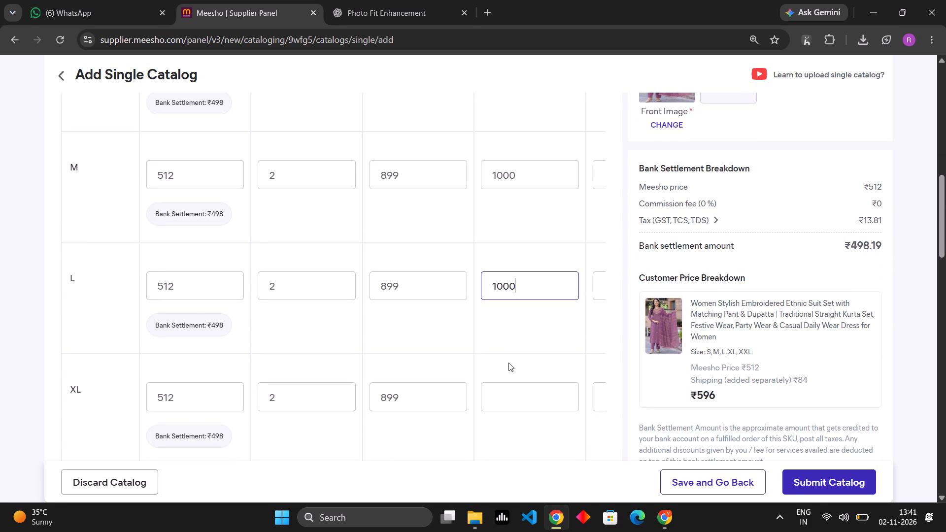
pyautogui.click(517, 400)
pyautogui.hotkey('ctrl', 'v')
pyautogui.scroll(-4, 489, 358)
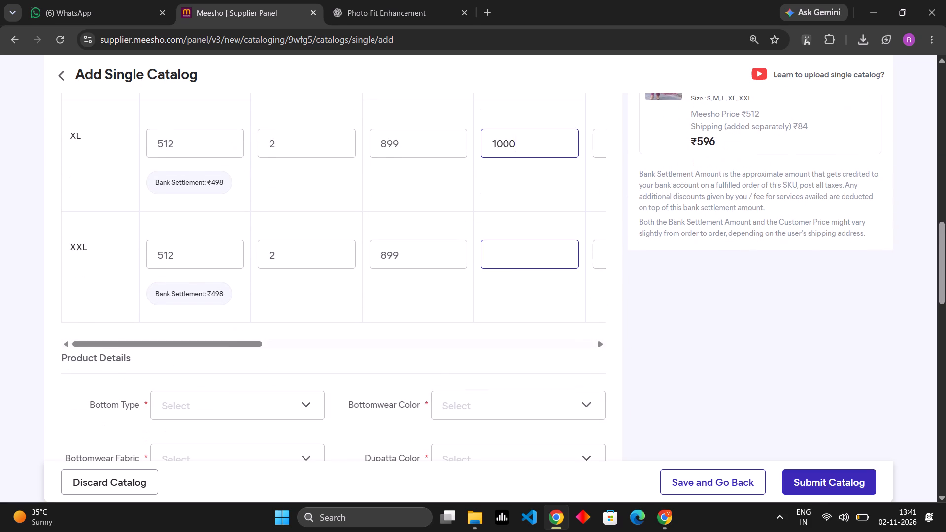
pyautogui.click(509, 265)
pyautogui.hotkey('ctrl', 'v')
pyautogui.scroll(8, 494, 287)
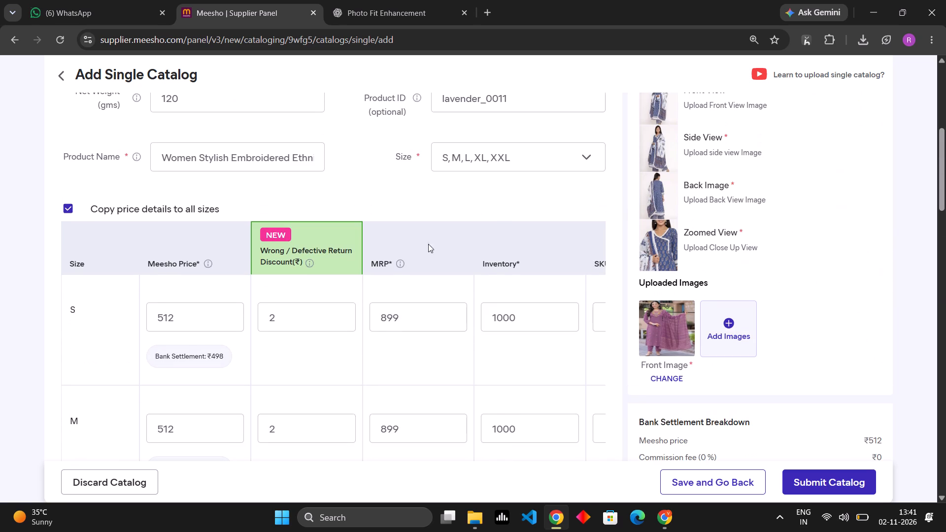
pyautogui.scroll(1, 381, 228)
pyautogui.click(372, 223)
# In the product details, set the bottom type to Pants and the bottomwear color to Lavendar.
pyautogui.scroll(-11, 372, 223)
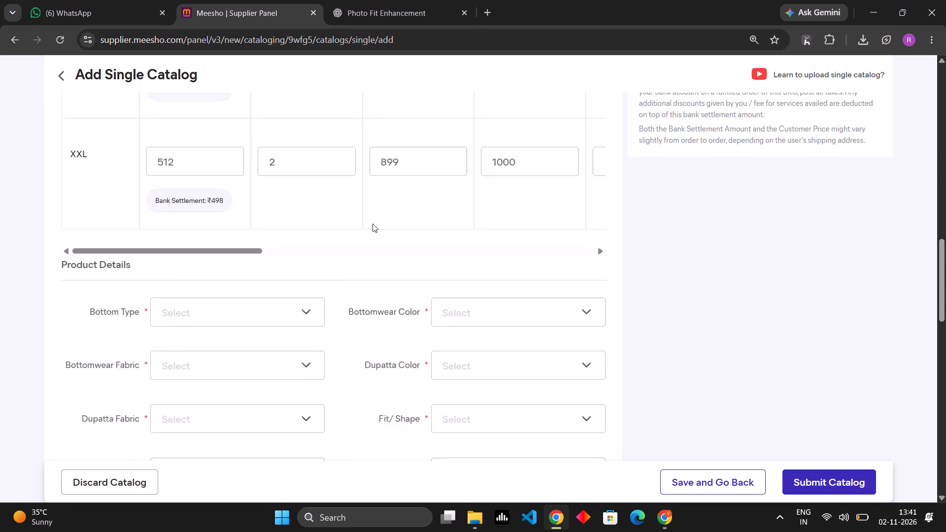
pyautogui.scroll(-2, 372, 224)
pyautogui.click(279, 149)
pyautogui.scroll(-2, 229, 252)
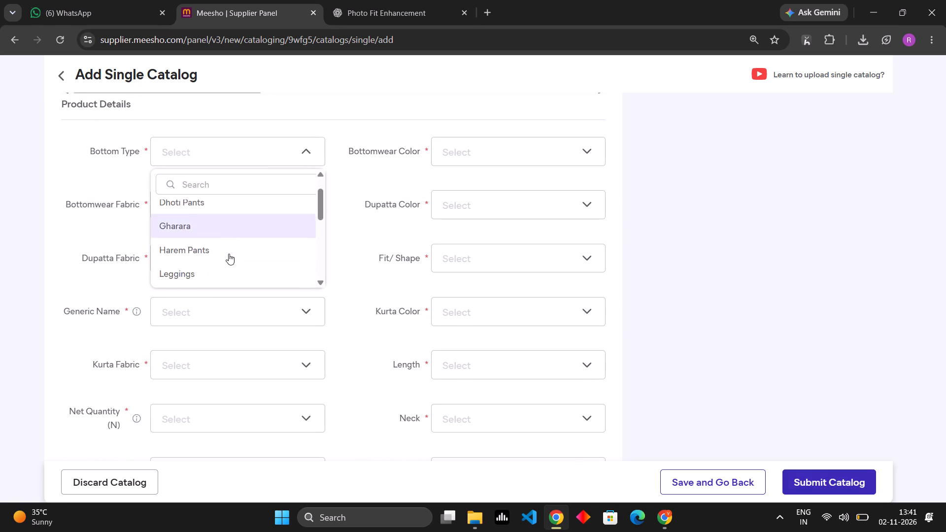
pyautogui.click(206, 218)
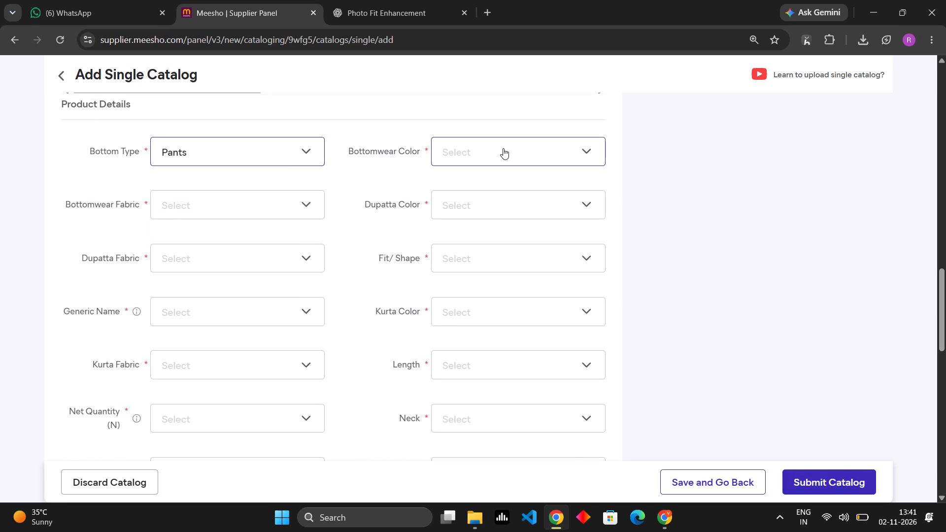
pyautogui.click(503, 149)
pyautogui.scroll(-2, 489, 258)
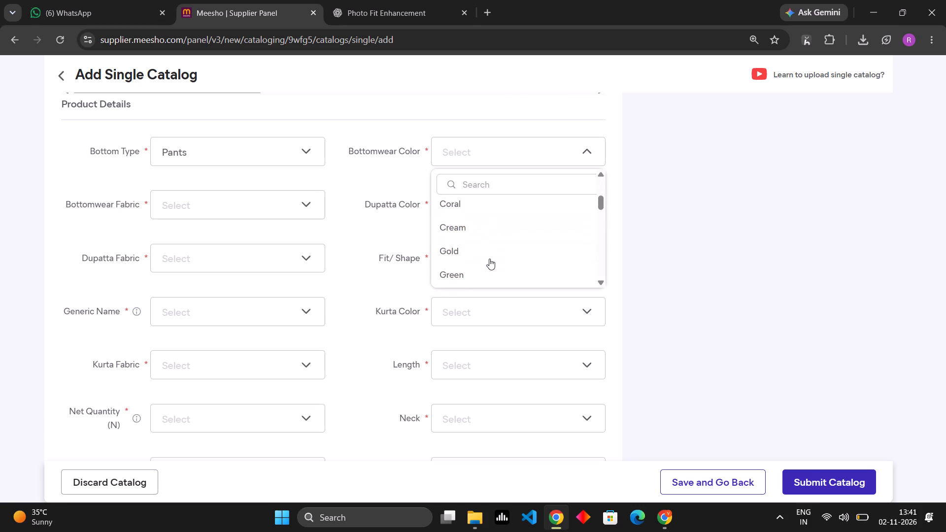
pyautogui.scroll(-3, 489, 259)
pyautogui.scroll(1, 486, 254)
pyautogui.click(484, 245)
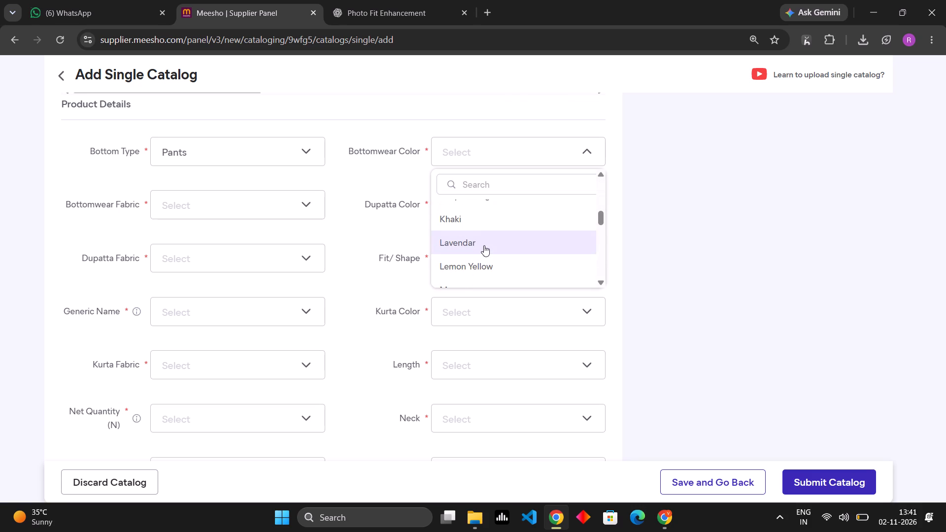
# Set the dupatta color to Lavendar.
pyautogui.click(488, 205)
pyautogui.scroll(-3, 489, 314)
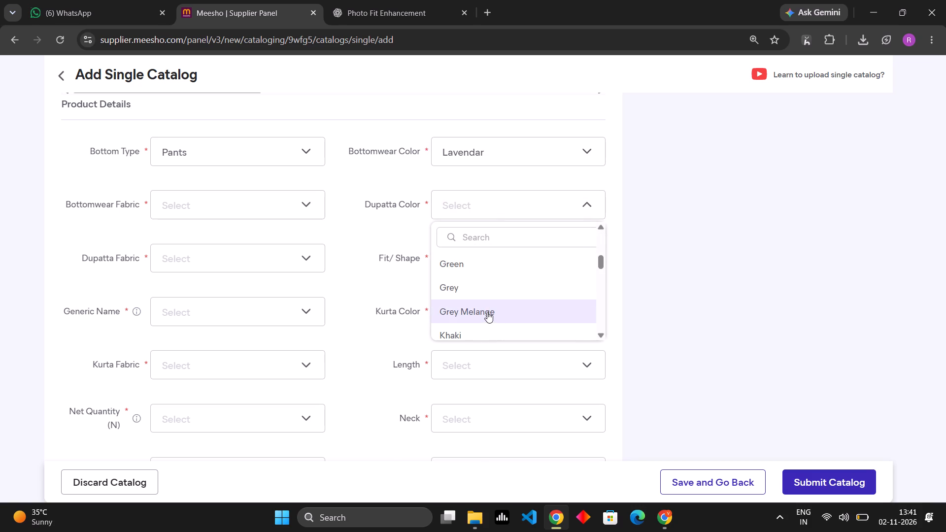
pyautogui.scroll(-3, 487, 312)
pyautogui.scroll(1, 475, 292)
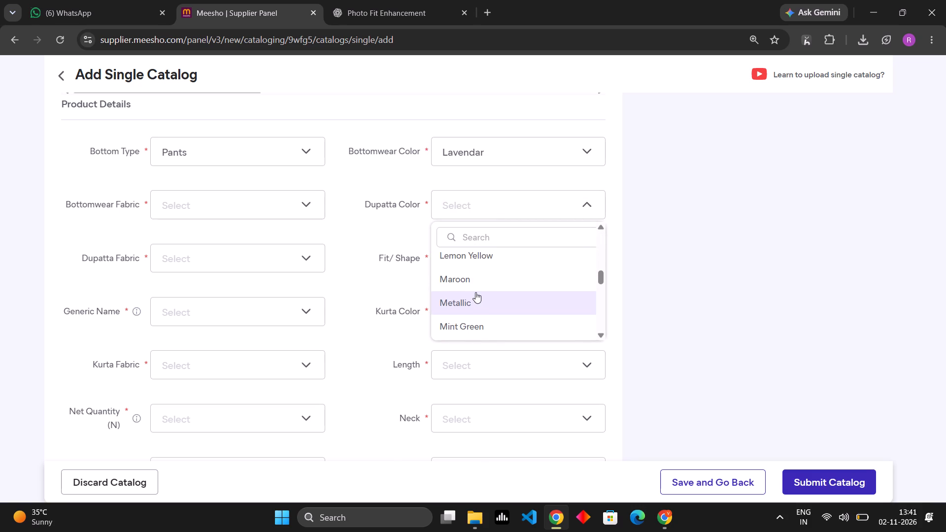
pyautogui.scroll(1, 476, 290)
pyautogui.click(477, 292)
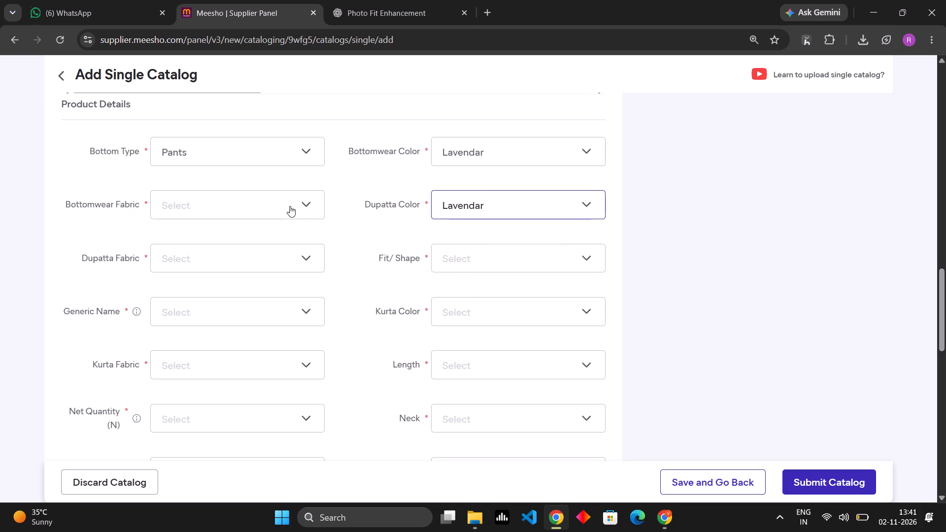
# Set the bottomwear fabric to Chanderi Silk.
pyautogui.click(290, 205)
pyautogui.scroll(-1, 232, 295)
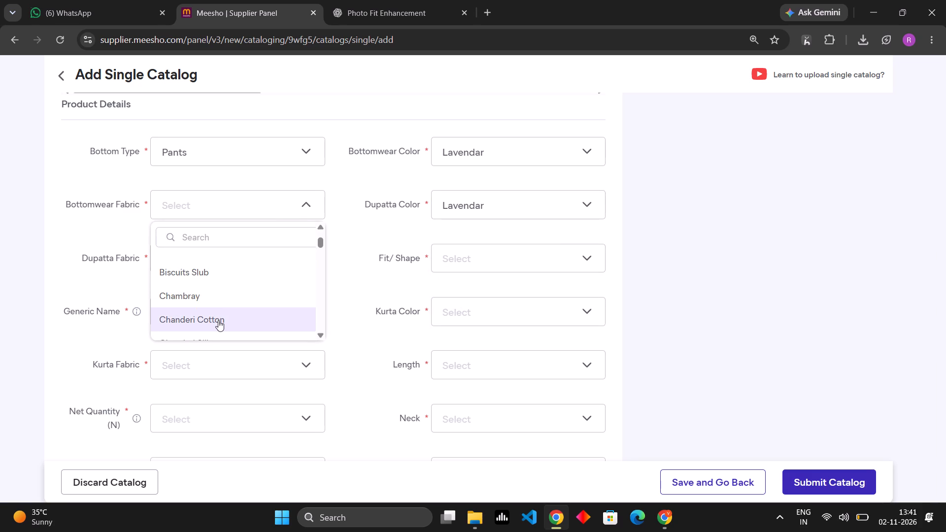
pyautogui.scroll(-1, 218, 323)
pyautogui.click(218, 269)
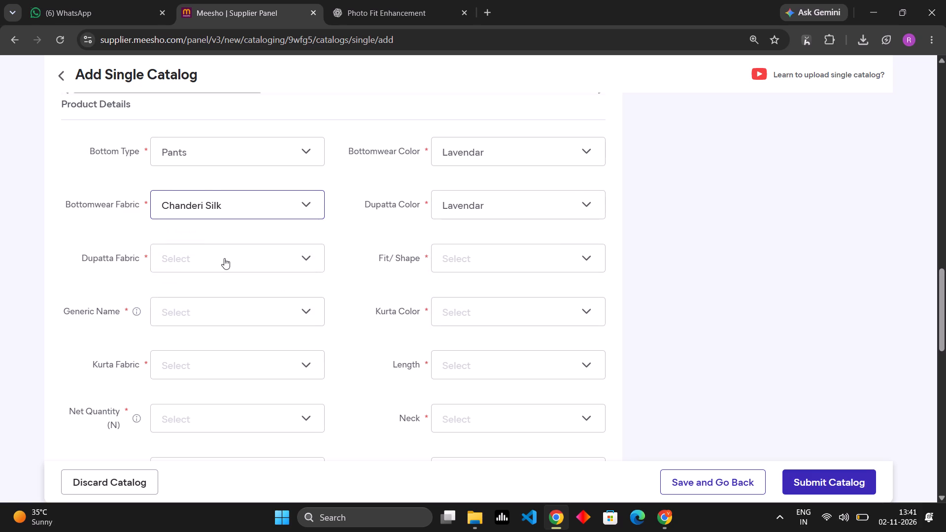
# Set the dupatta fabric to Chanderi Silk and change the bottomwear fabric to Rayon Slub.
pyautogui.click(224, 258)
pyautogui.scroll(-2, 227, 349)
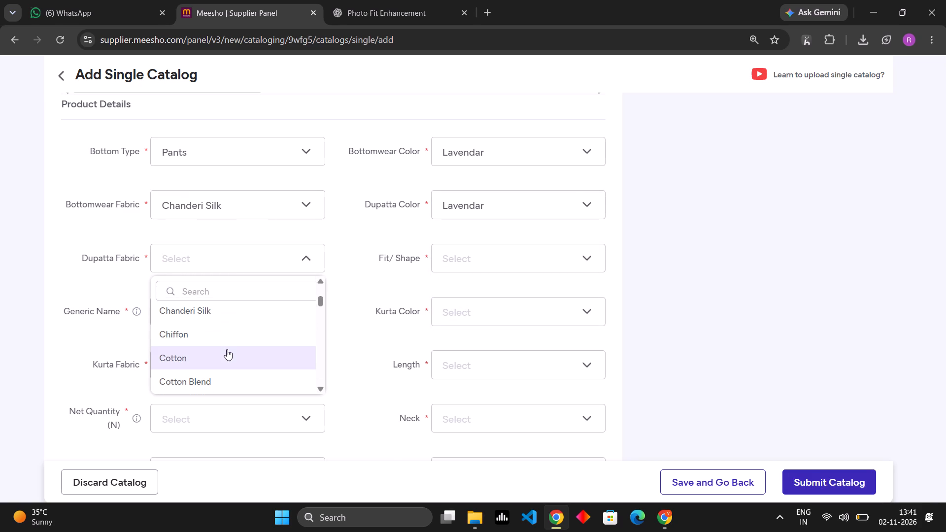
pyautogui.click(234, 311)
pyautogui.click(268, 206)
pyautogui.scroll(-3, 238, 303)
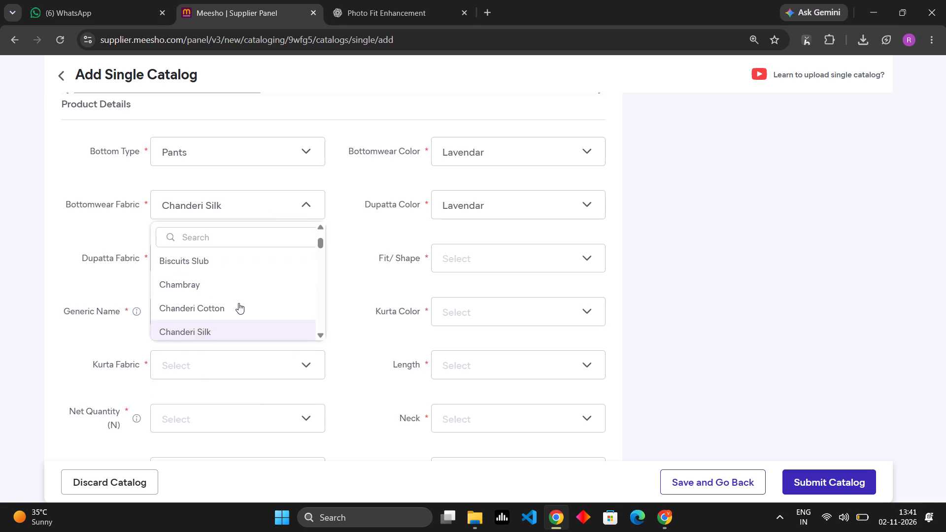
pyautogui.scroll(-10, 238, 303)
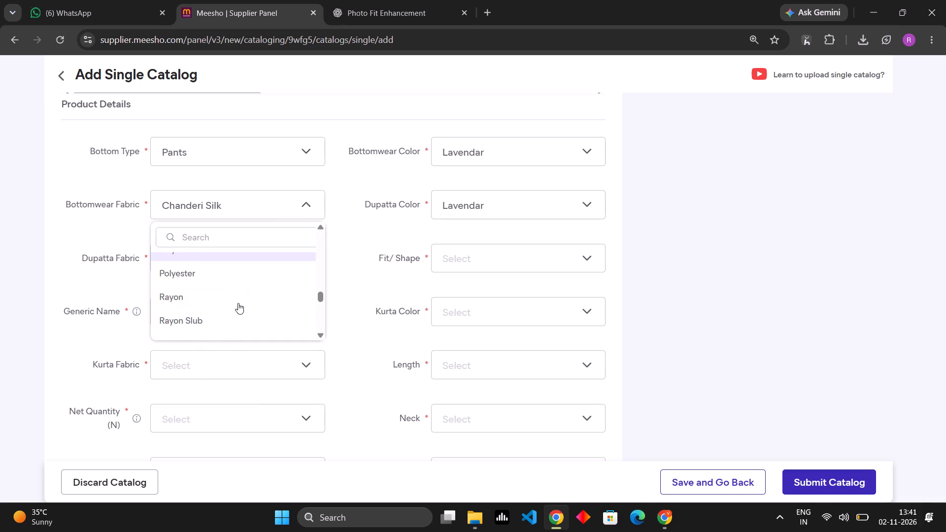
pyautogui.click(227, 314)
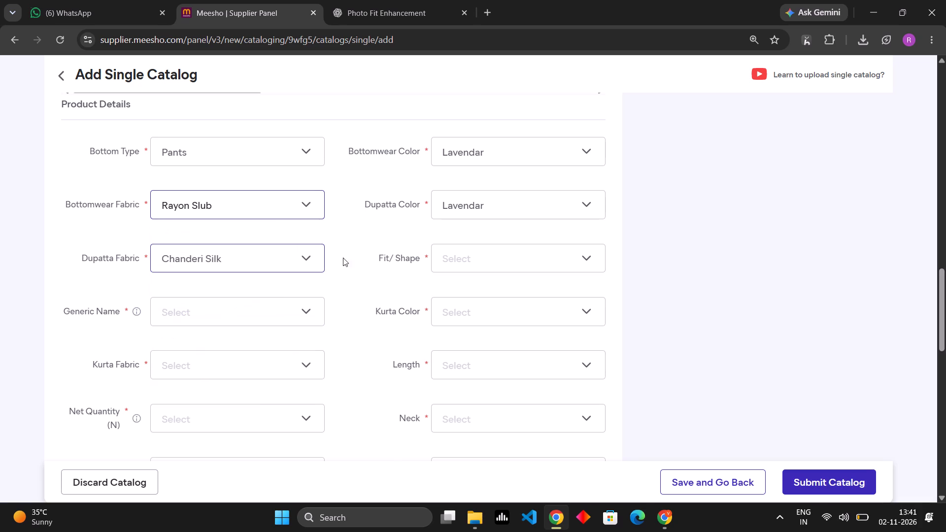
# Set the fit/shape to A-line and the kurta color to Lavendar.
pyautogui.click(511, 249)
pyautogui.click(488, 320)
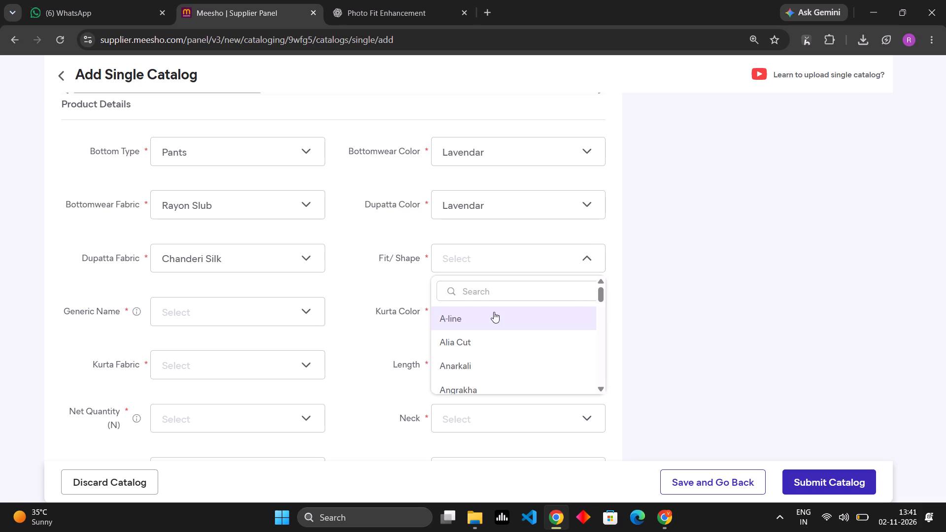
pyautogui.click(497, 310)
pyautogui.scroll(-4, 486, 389)
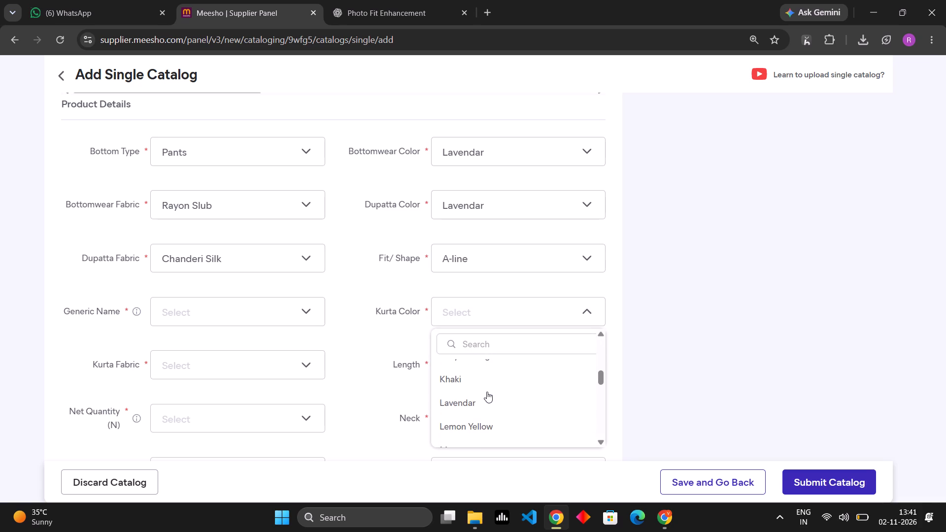
pyautogui.click(487, 399)
# Set the generic name to Kurti With Dupatta & Bottomwear and the kurta fabric to Rayon Slub.
pyautogui.click(249, 303)
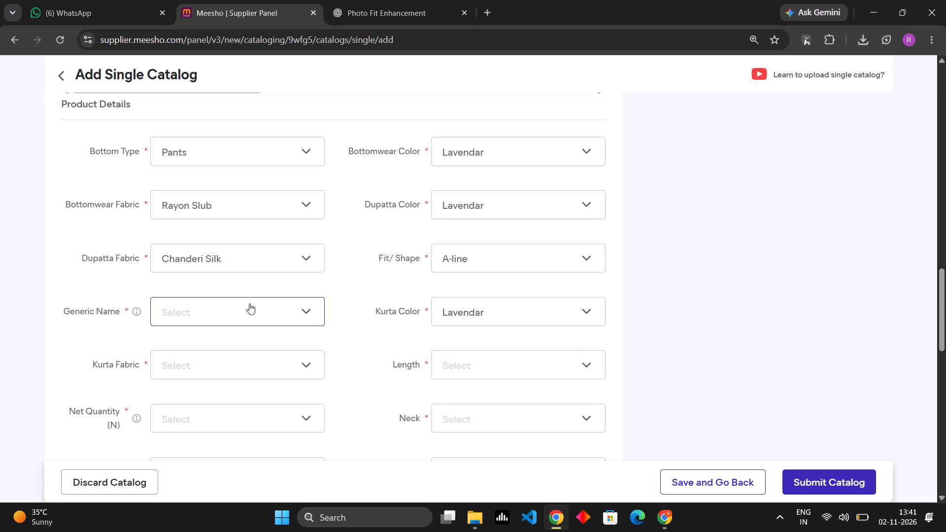
pyautogui.click(228, 440)
pyautogui.scroll(-2, 373, 262)
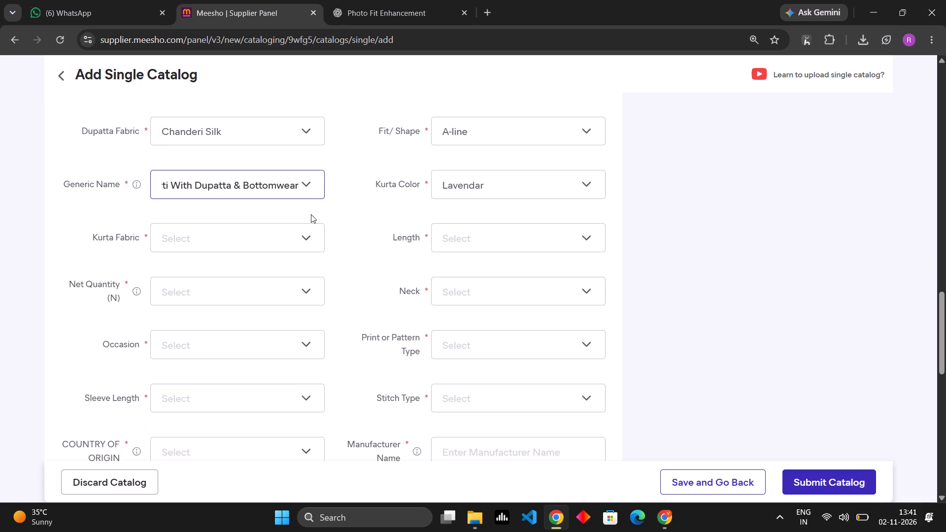
pyautogui.click(296, 232)
pyautogui.scroll(-14, 225, 350)
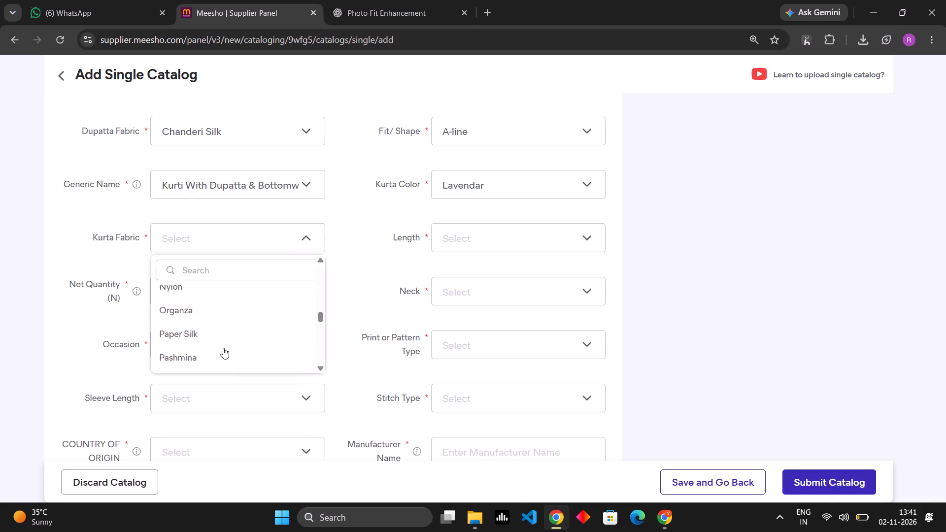
pyautogui.scroll(-1, 223, 348)
pyautogui.scroll(3, 221, 335)
pyautogui.scroll(-2, 222, 322)
pyautogui.click(220, 318)
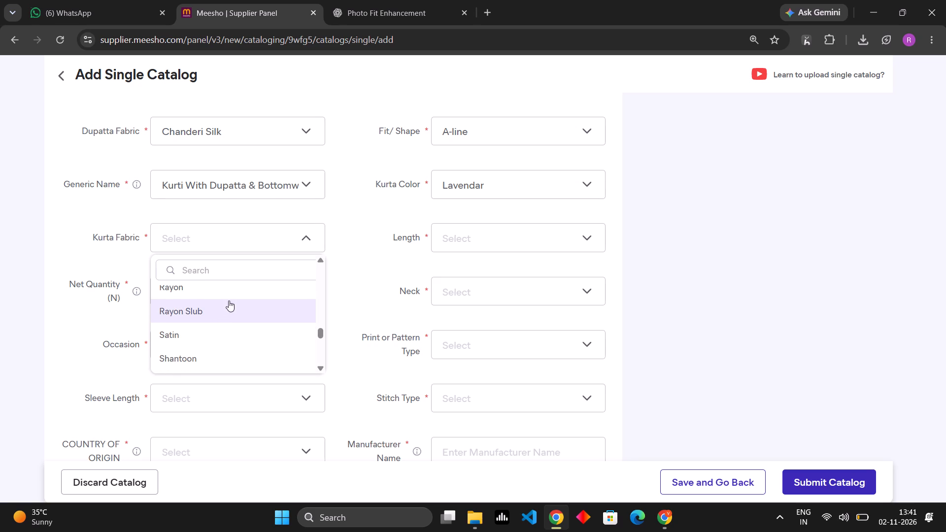
# Set the net quantity to Pack of 3.
pyautogui.click(234, 292)
pyautogui.scroll(-4, 236, 373)
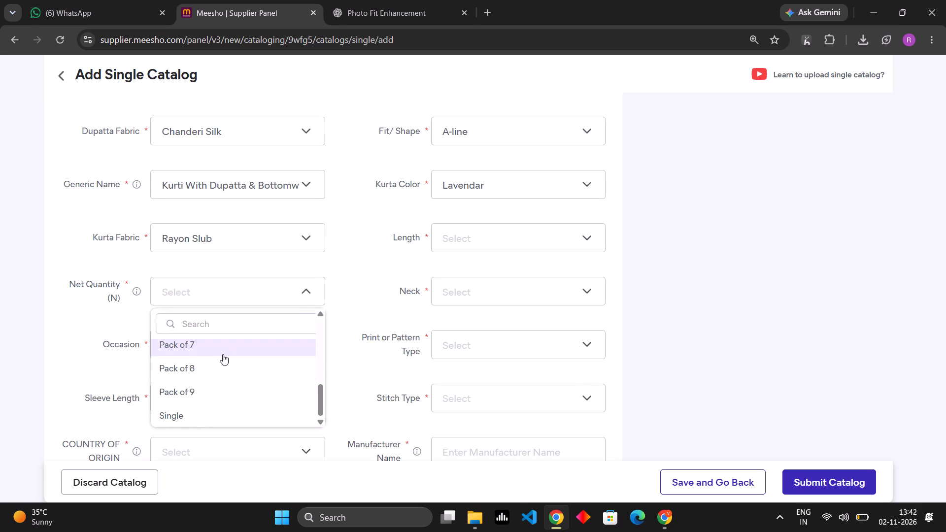
pyautogui.scroll(2, 223, 354)
pyautogui.click(214, 385)
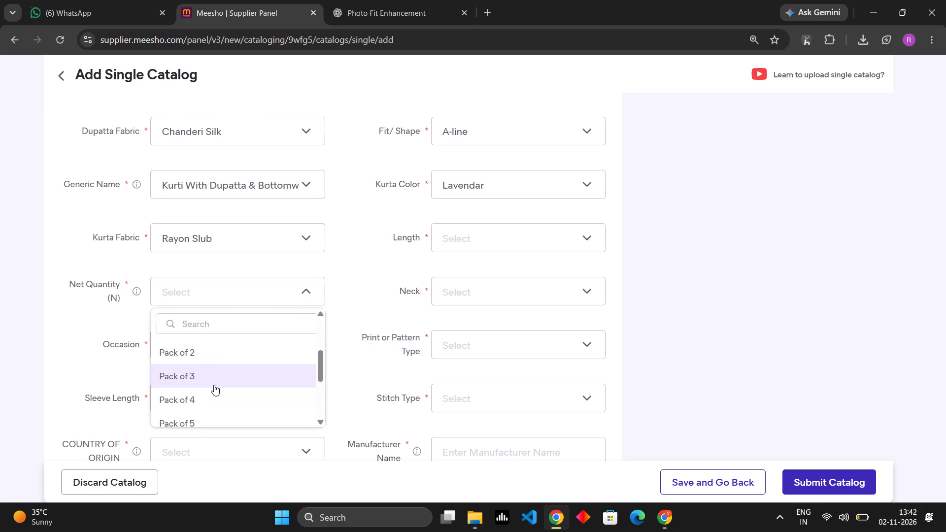
# Set the occasion to Daily.
pyautogui.click(243, 346)
pyautogui.scroll(-2, 235, 415)
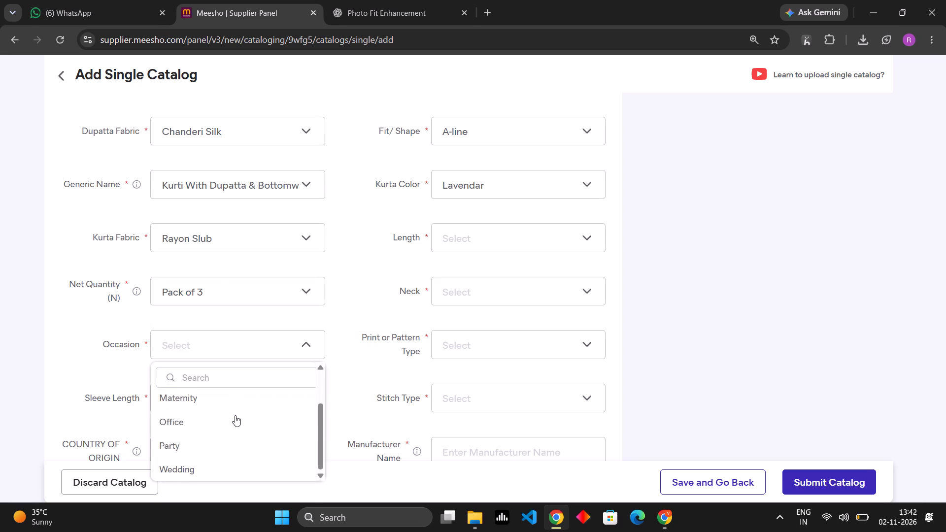
pyautogui.scroll(1, 235, 415)
pyautogui.scroll(-2, 331, 284)
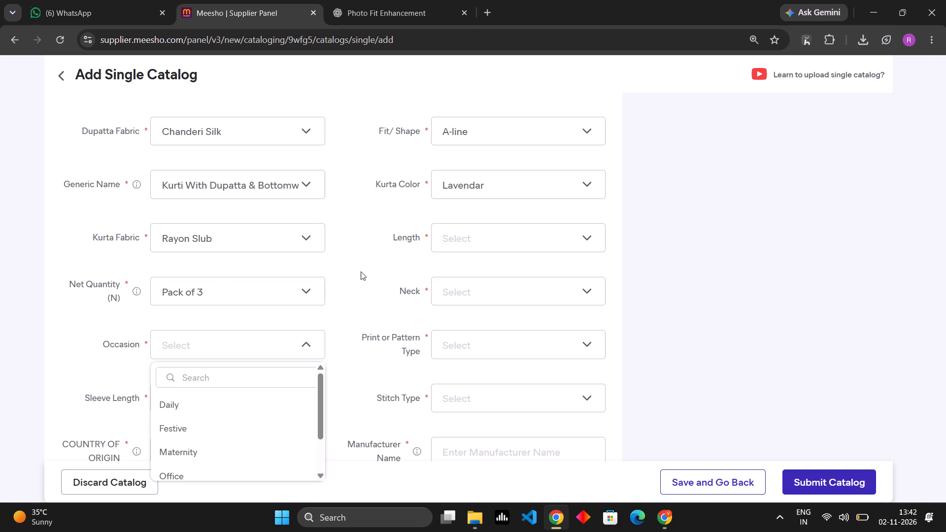
pyautogui.scroll(-3, 361, 271)
pyautogui.scroll(-2, 259, 419)
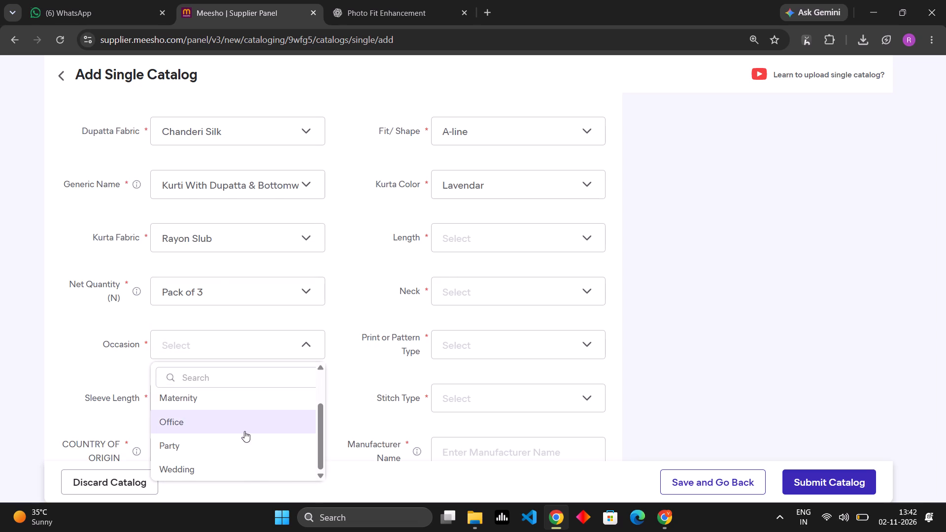
pyautogui.scroll(3, 246, 420)
pyautogui.click(242, 397)
pyautogui.click(347, 264)
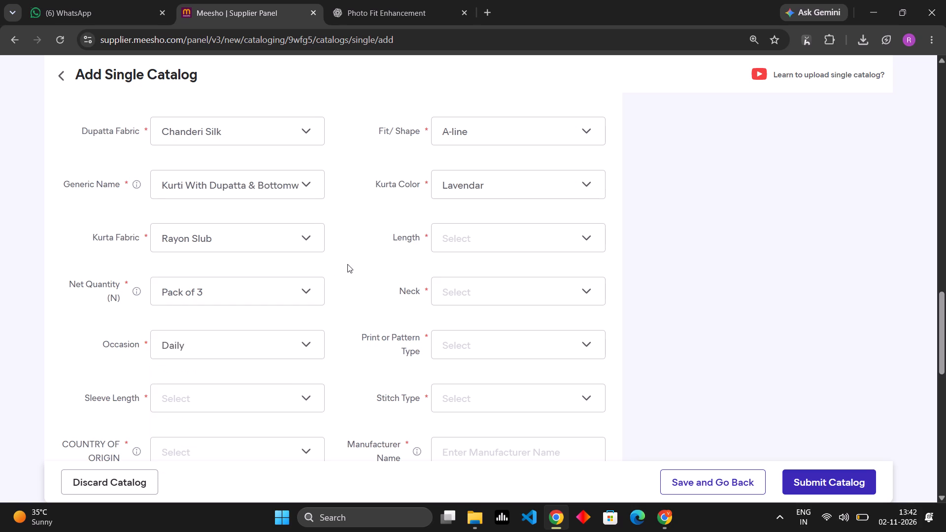
# Set the kurta length to Calf Length.
pyautogui.scroll(-1, 349, 262)
pyautogui.click(522, 172)
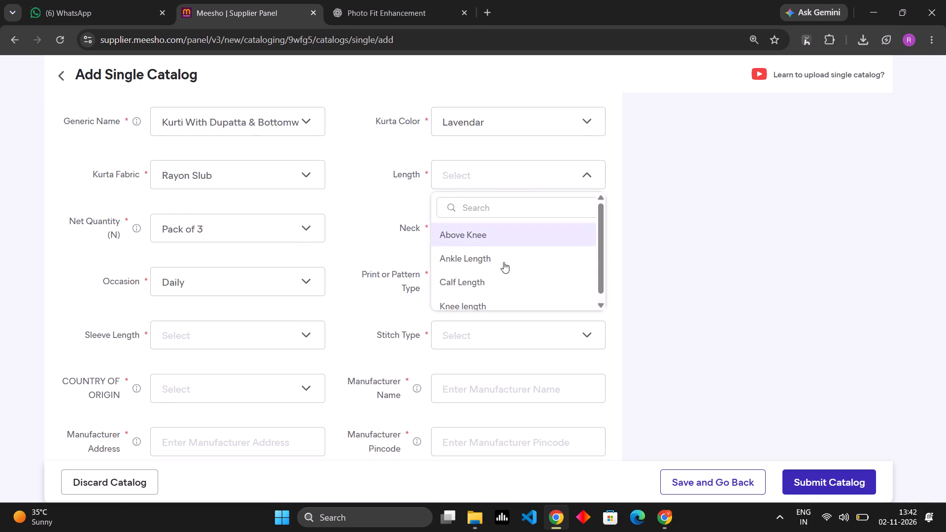
pyautogui.click(501, 284)
# Set the neck attribute to V-neck.
pyautogui.click(515, 218)
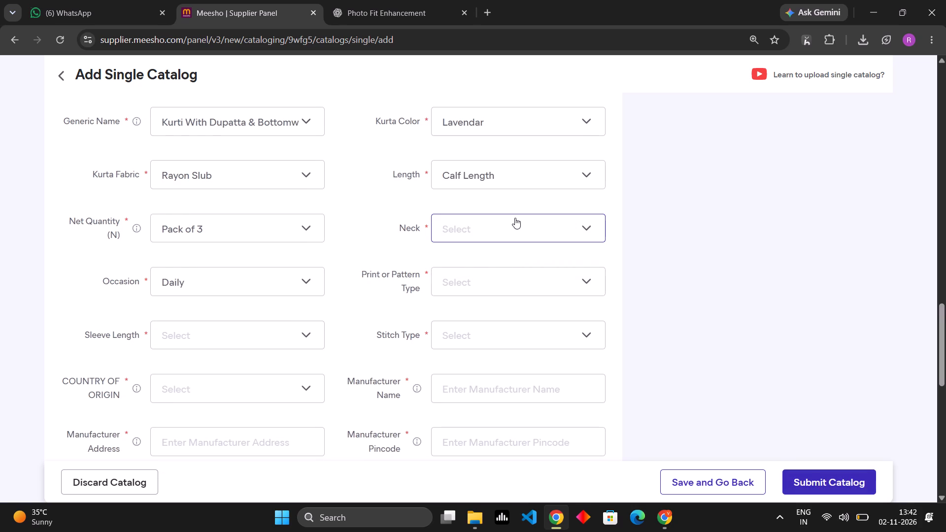
pyautogui.scroll(-3, 473, 318)
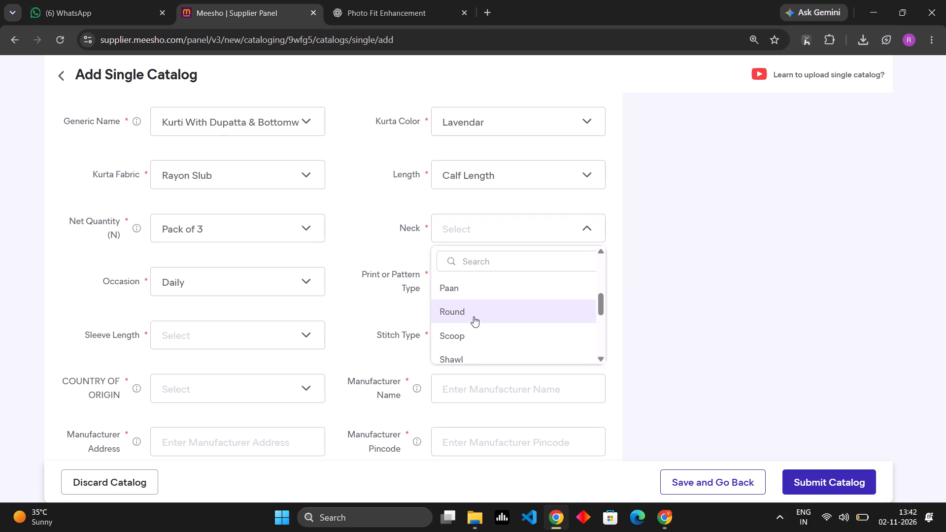
pyautogui.click(475, 259)
pyautogui.press('v')
pyautogui.click(480, 293)
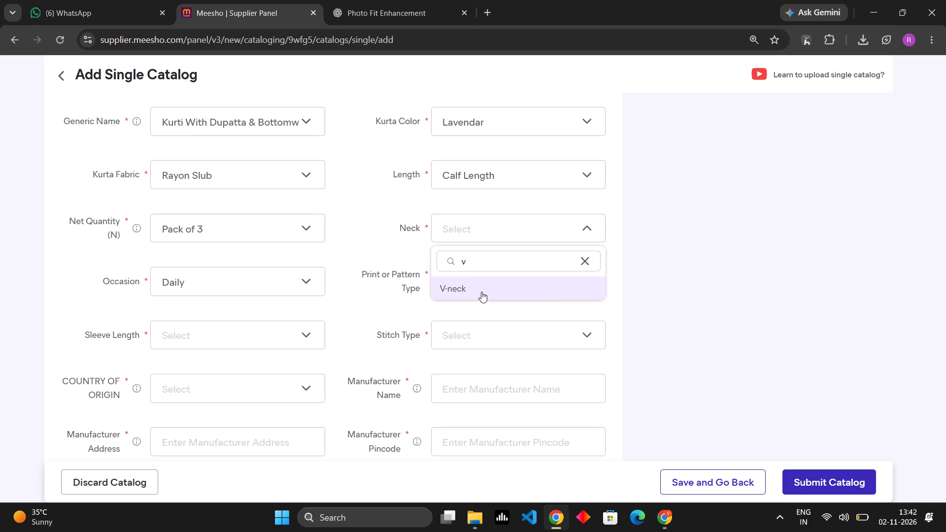
# Set the print or pattern type to Abstract.
pyautogui.click(485, 279)
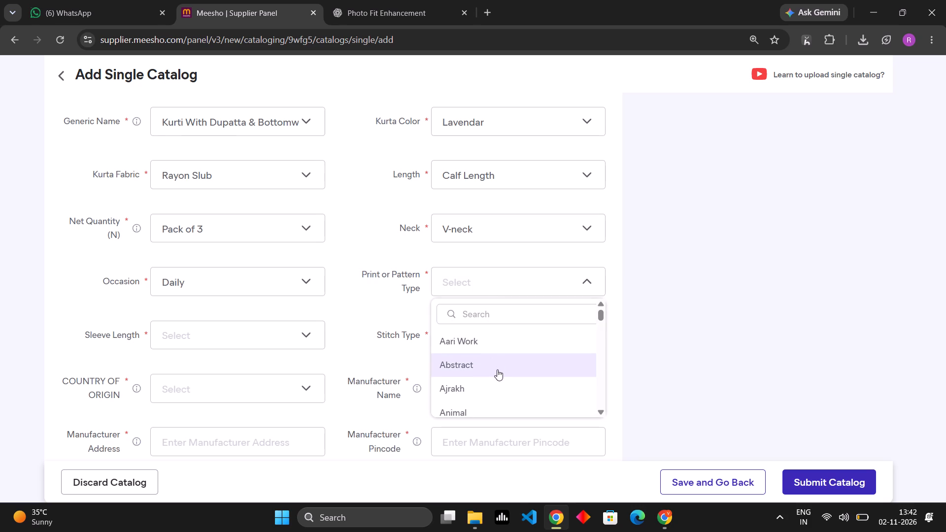
pyautogui.scroll(-1, 497, 371)
pyautogui.scroll(3, 490, 387)
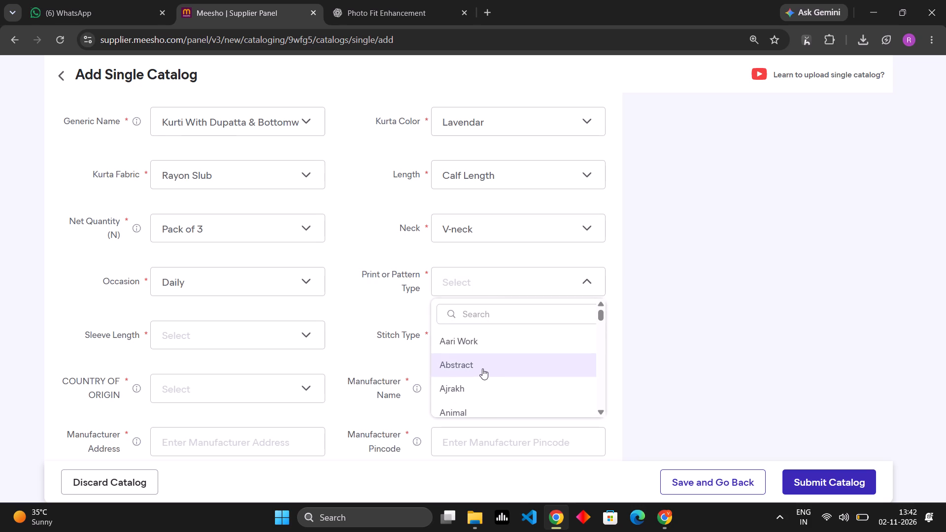
pyautogui.click(482, 368)
# Set the sleeve length to Three-Quarter Sleeves and the stitch type to Stitched.
pyautogui.click(255, 329)
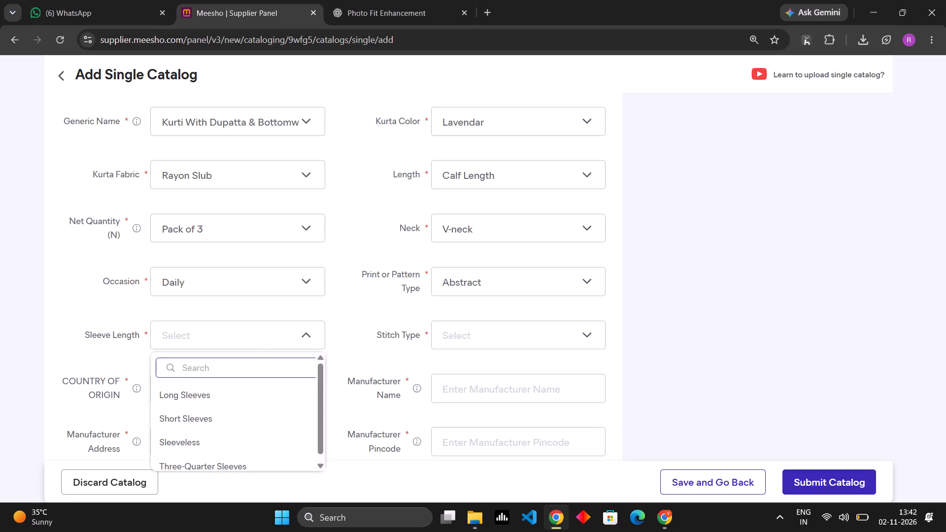
pyautogui.click(242, 461)
pyautogui.click(340, 245)
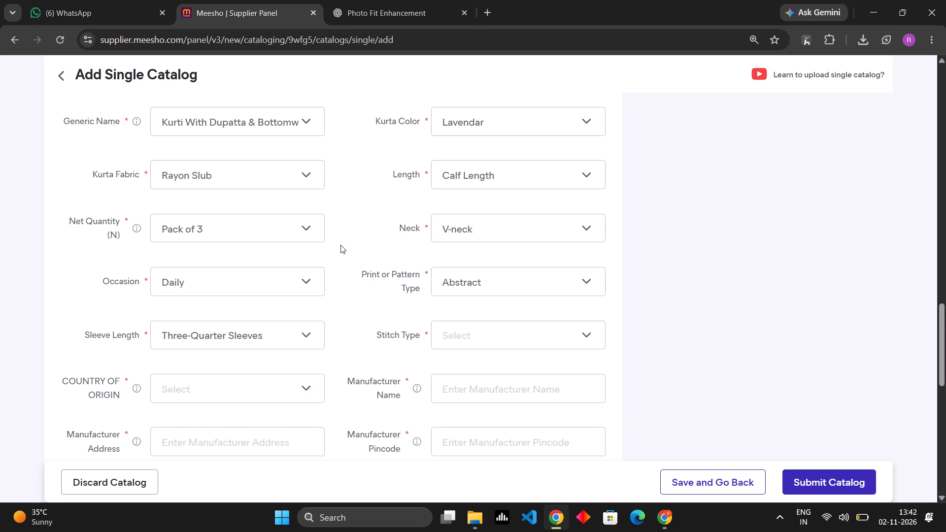
pyautogui.scroll(-2, 340, 245)
pyautogui.click(483, 213)
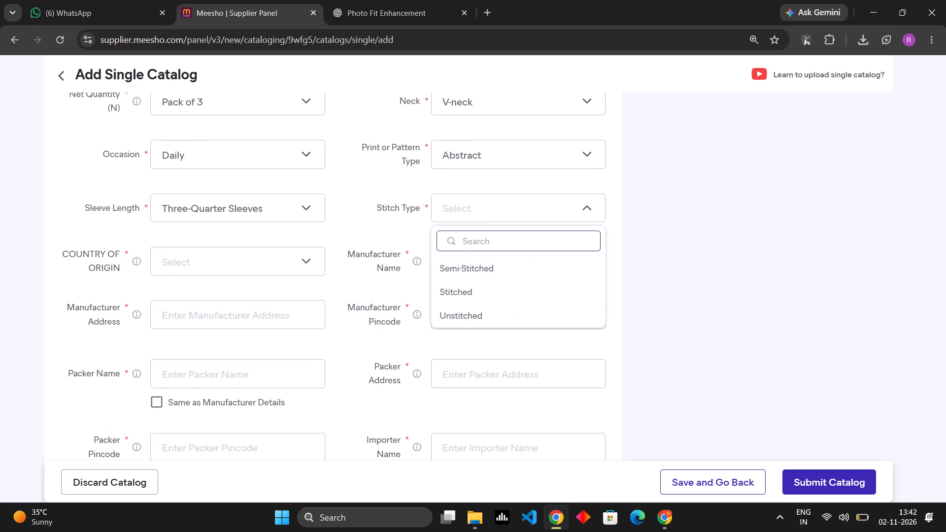
pyautogui.click(495, 294)
# Enter BALMUKUND FASHION as the manufacturer name.
pyautogui.click(492, 270)
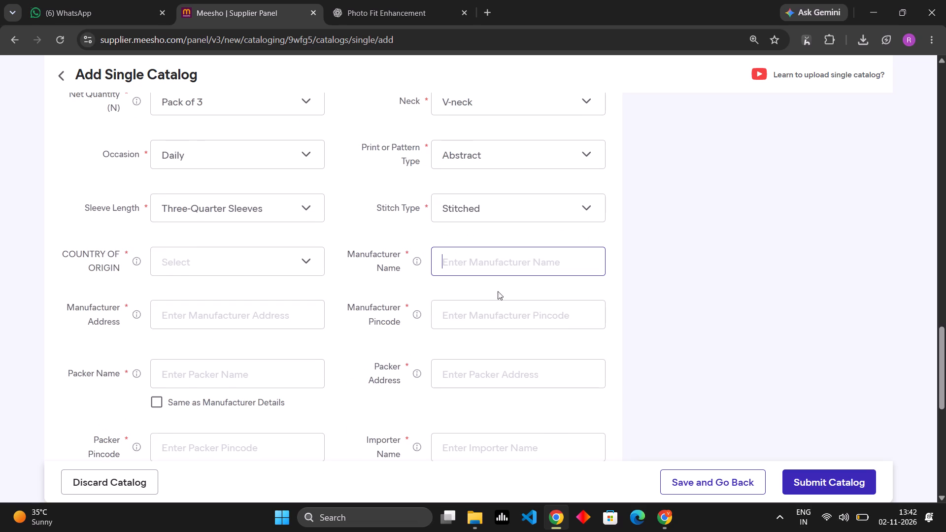
pyautogui.click(543, 345)
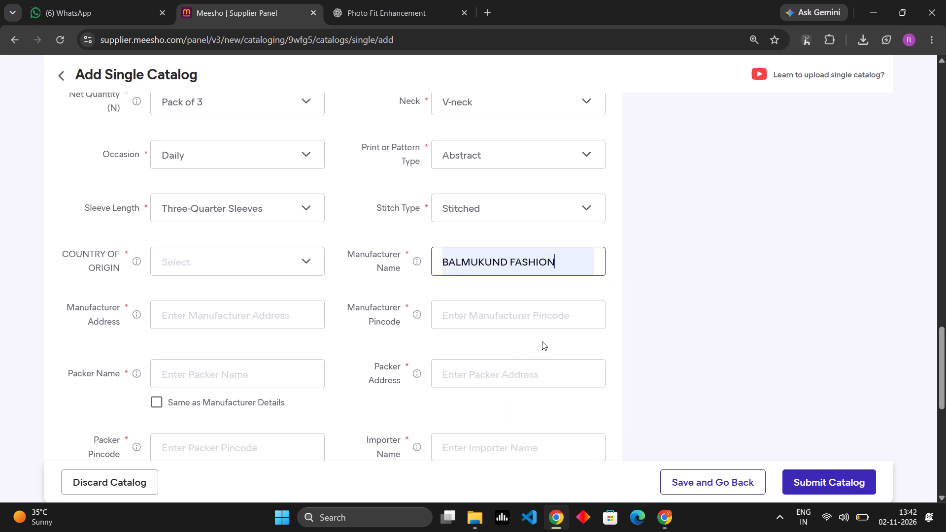
pyautogui.click(342, 225)
# Set the country of origin to India and fill in the manufacturer's saved address and pincode.
pyautogui.scroll(-1, 342, 225)
pyautogui.click(282, 189)
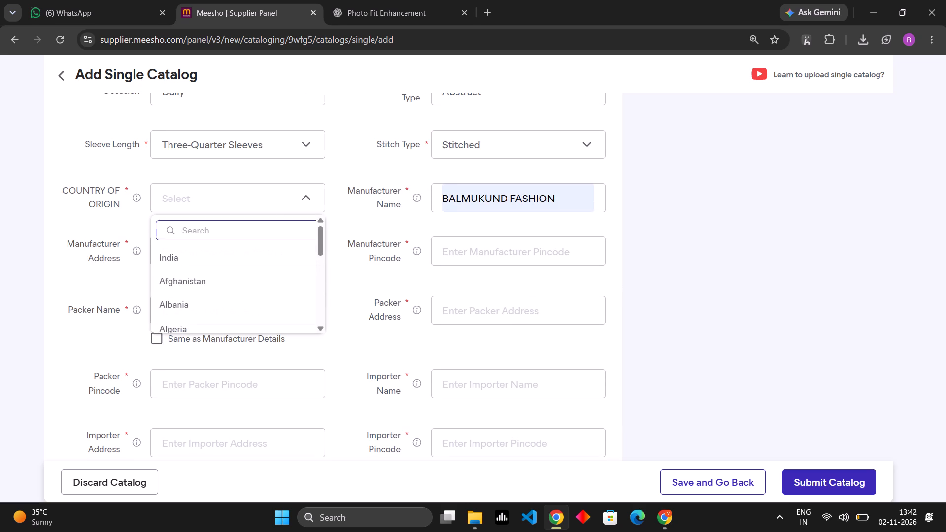
pyautogui.click(223, 259)
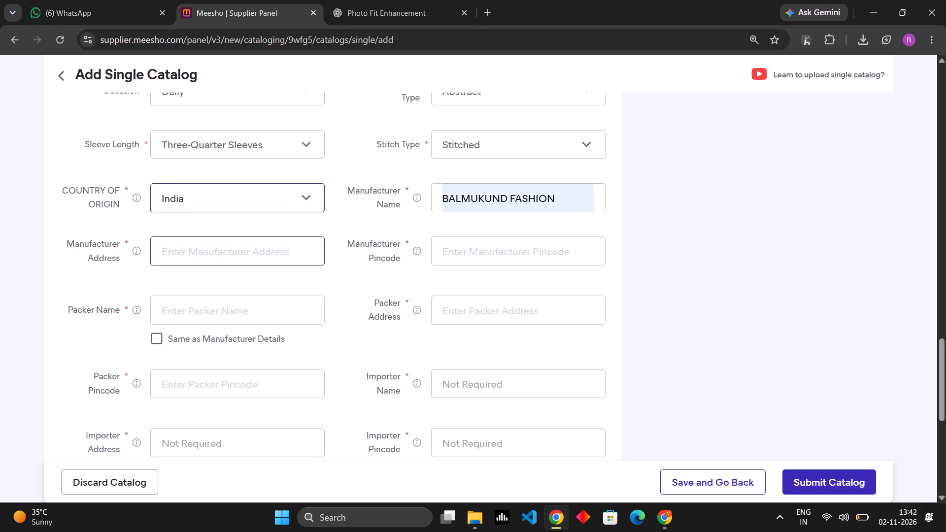
pyautogui.click(241, 251)
pyautogui.click(277, 289)
# Fill in the packer details with the saved address and pincode and the packer name BALMUKUND FASHION.
pyautogui.click(467, 314)
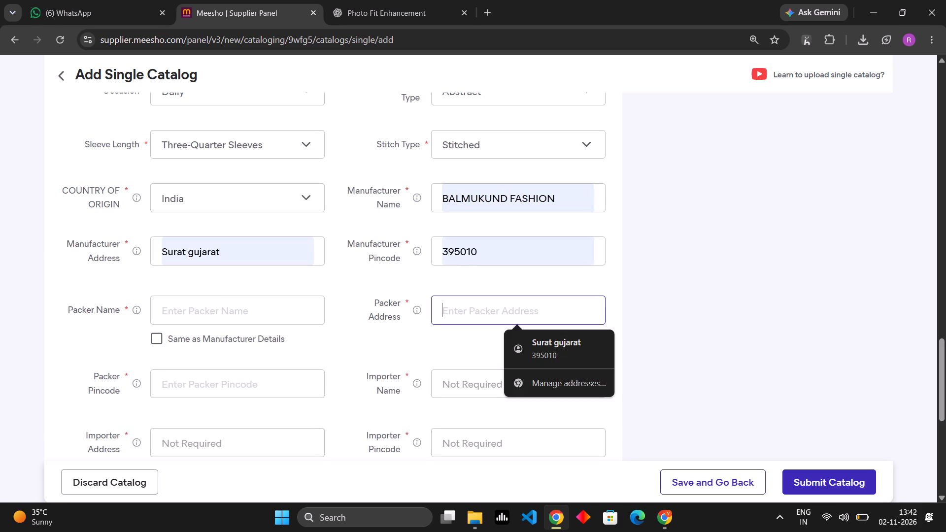
pyautogui.click(568, 357)
pyautogui.click(295, 304)
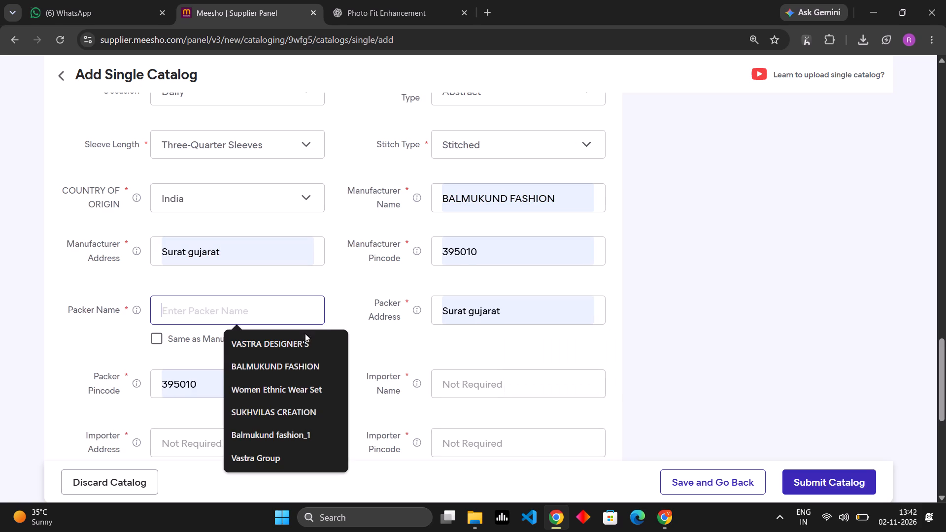
pyautogui.click(288, 368)
pyautogui.scroll(-2, 348, 278)
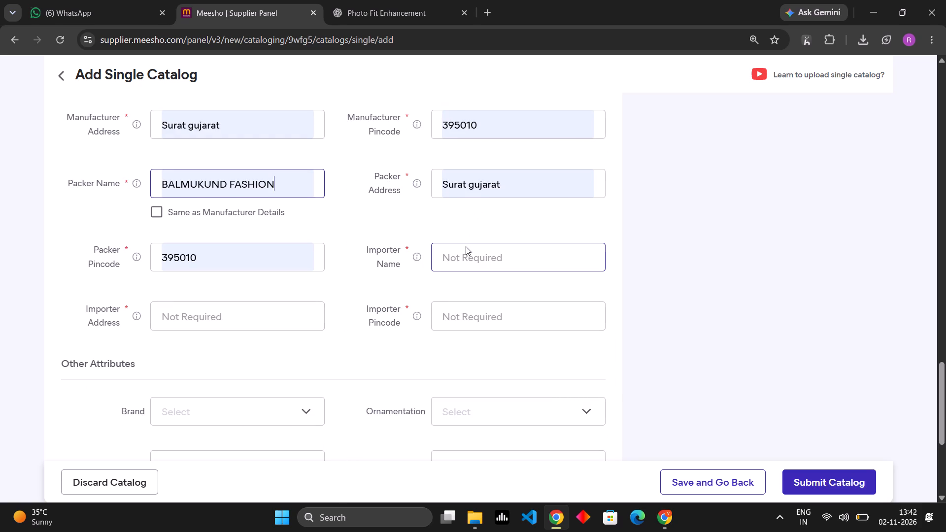
pyautogui.click(466, 246)
pyautogui.click(469, 258)
pyautogui.click(334, 258)
# Set both the ornamentation and the pattern to Embroidered under the other attributes.
pyautogui.scroll(-4, 339, 255)
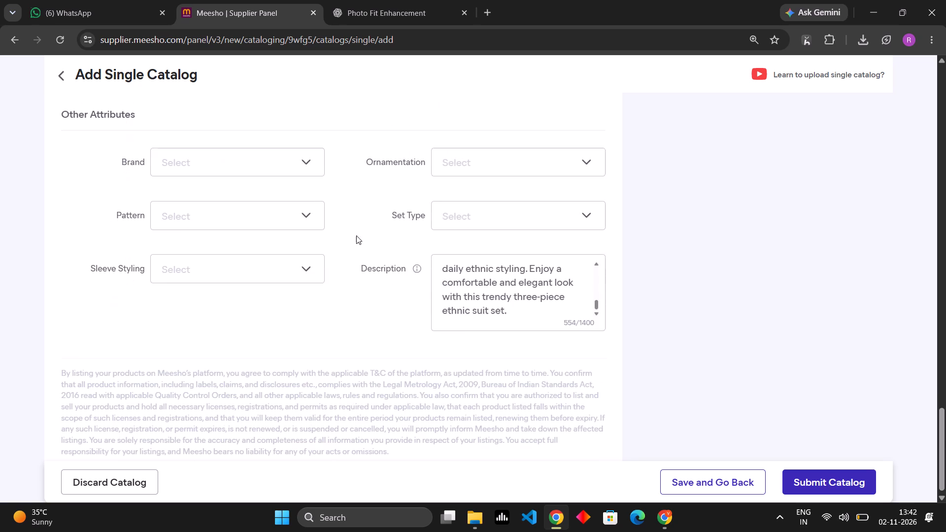
pyautogui.click(512, 155)
pyautogui.scroll(-1, 496, 263)
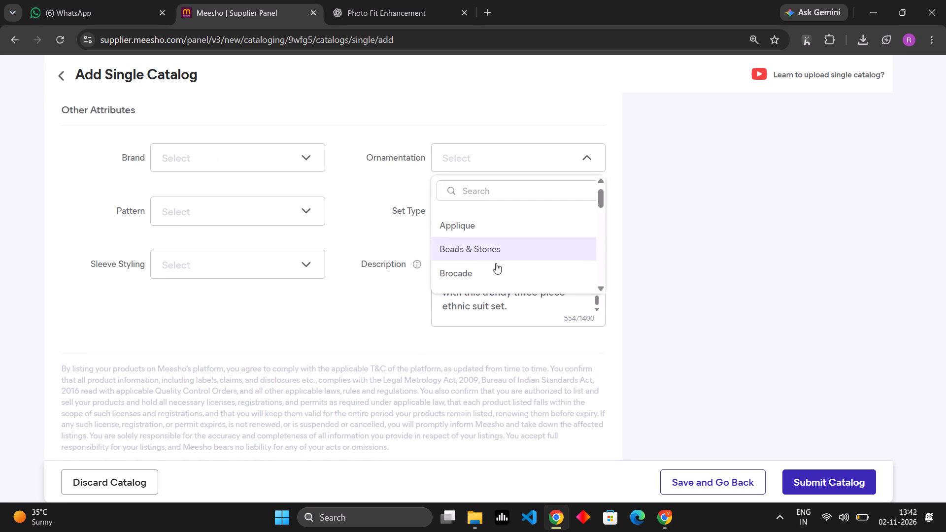
pyautogui.scroll(-1, 496, 263)
pyautogui.click(497, 237)
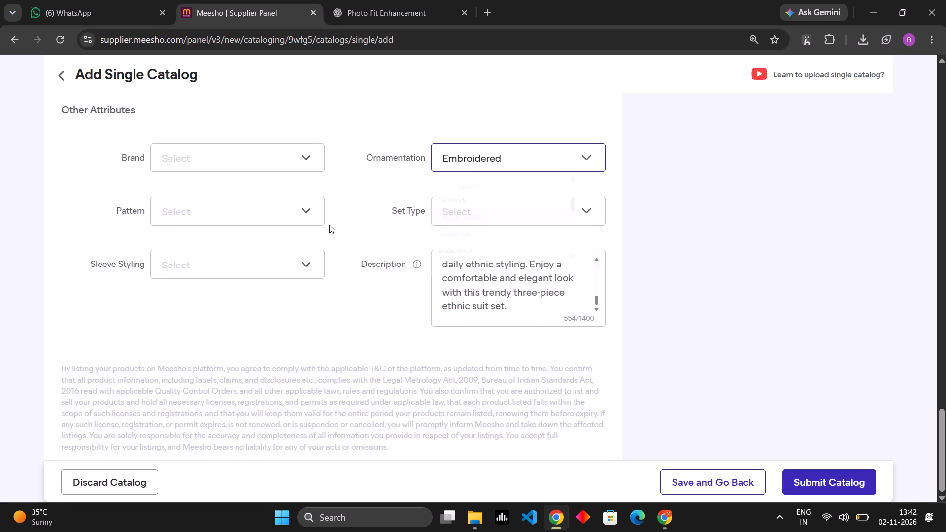
pyautogui.click(286, 211)
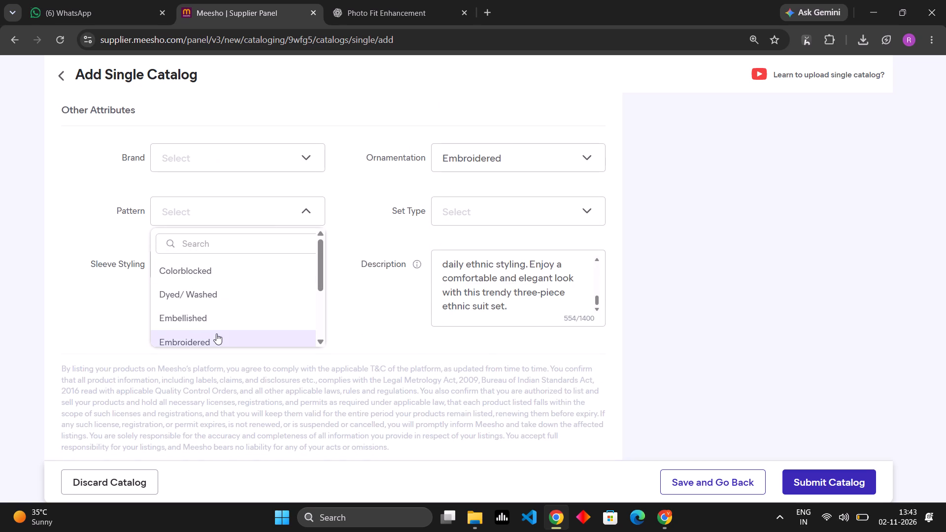
pyautogui.click(216, 333)
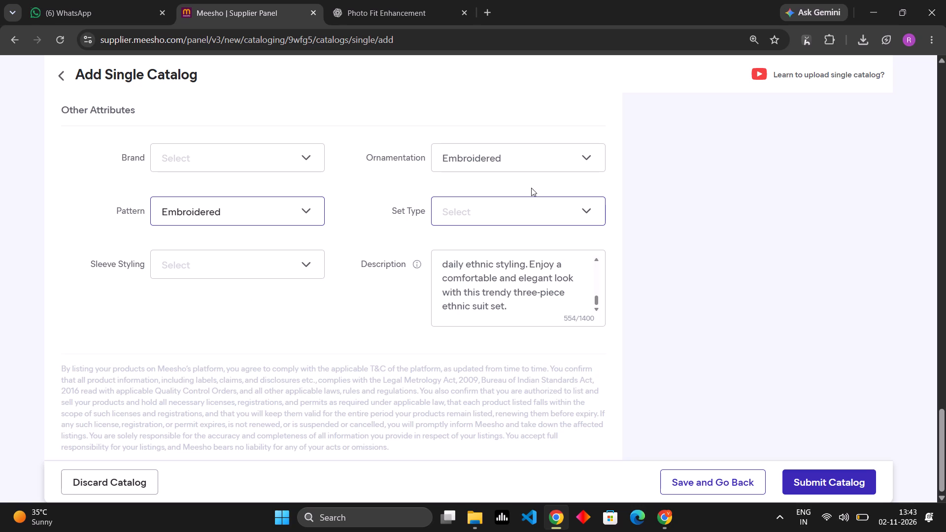
# Set the set type to Kurta with Dupatta and Bottomwear.
pyautogui.click(527, 209)
pyautogui.click(518, 316)
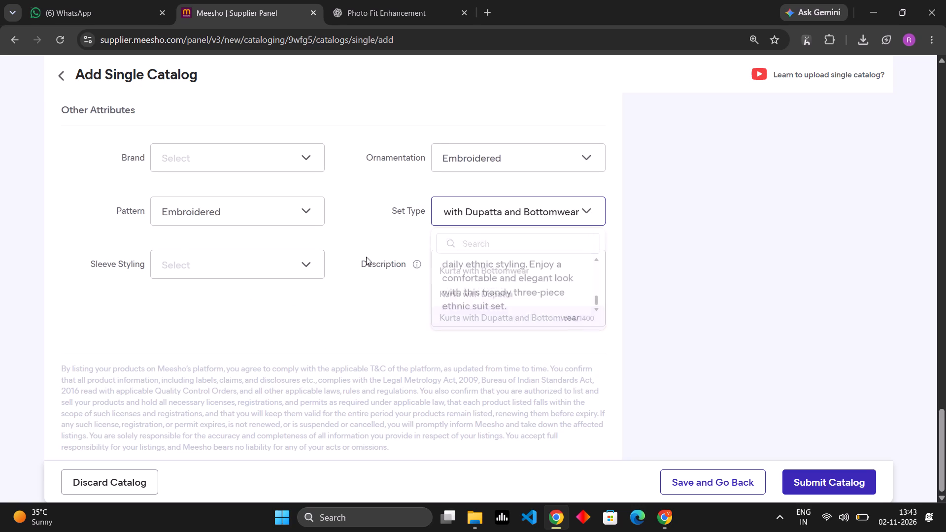
pyautogui.click(347, 237)
# Review the filled-in catalog form, from the manufacturer and packer details to the product attributes and size pricing.
pyautogui.scroll(5, 347, 237)
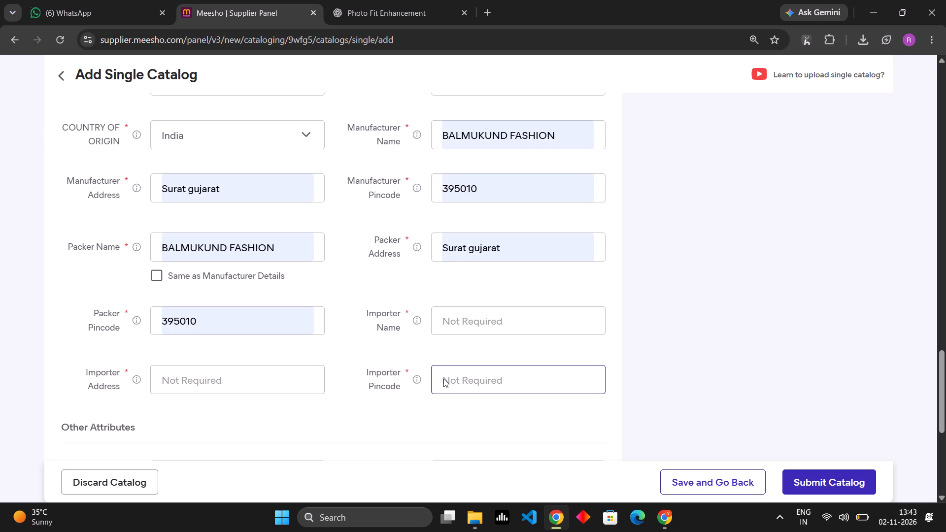
pyautogui.click(358, 316)
pyautogui.scroll(-2, 343, 312)
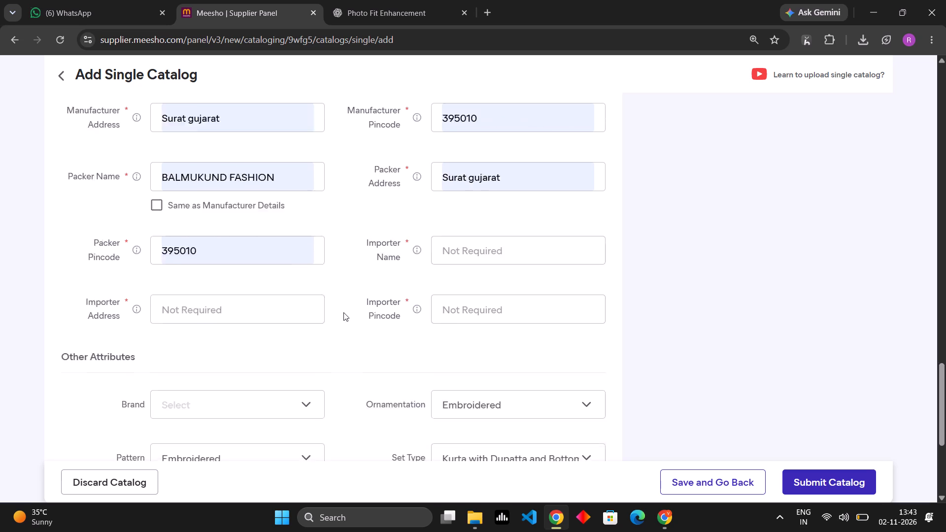
pyautogui.scroll(-2, 343, 312)
pyautogui.scroll(9, 347, 313)
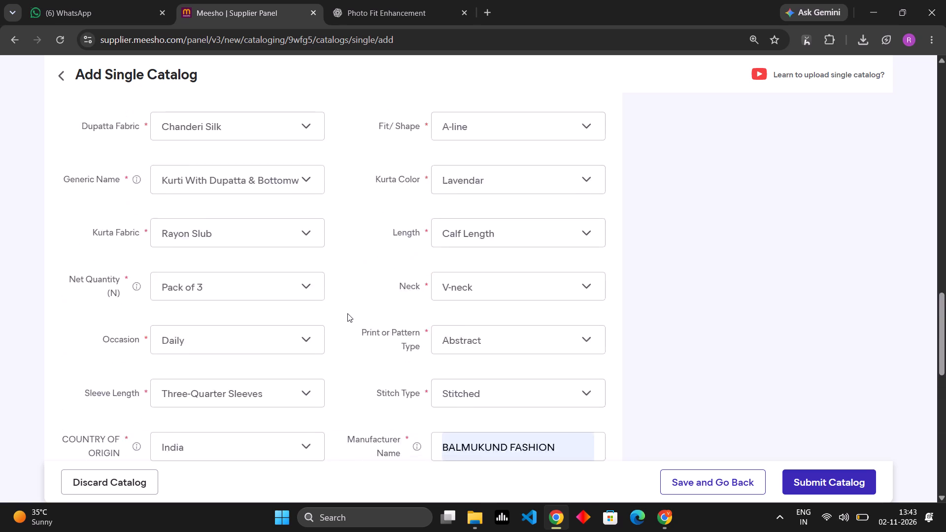
pyautogui.scroll(11, 347, 313)
pyautogui.scroll(-2, 353, 304)
pyautogui.scroll(1, 361, 298)
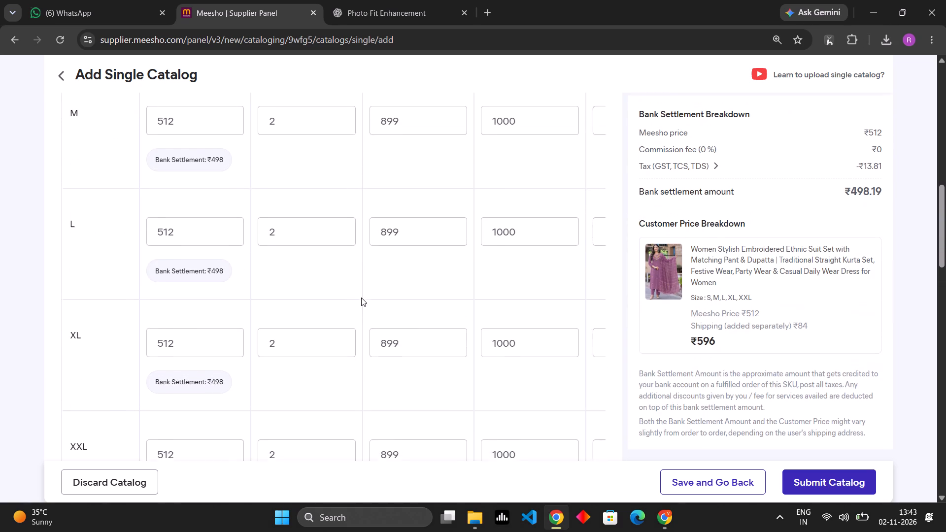
# Start adding product images, selecting Lavender Kurta with Embroidered Yoke and Elegant Purple Kurta in Boutique Setting from Downloads.
pyautogui.scroll(3, 361, 298)
pyautogui.click(723, 262)
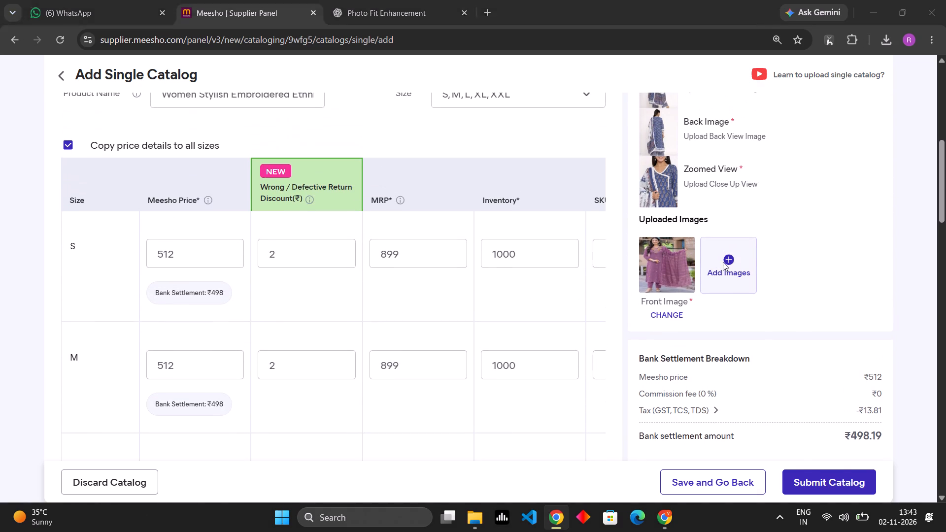
pyautogui.click(259, 136)
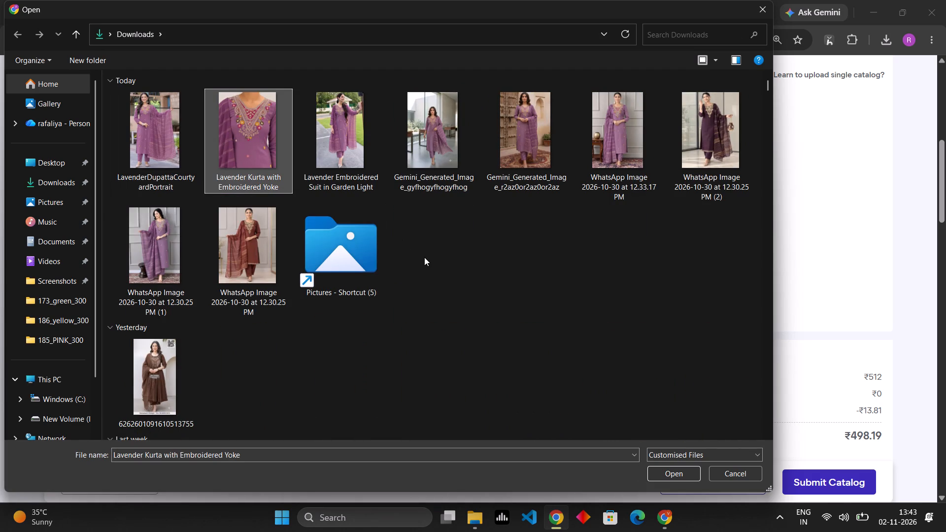
pyautogui.scroll(-10, 424, 257)
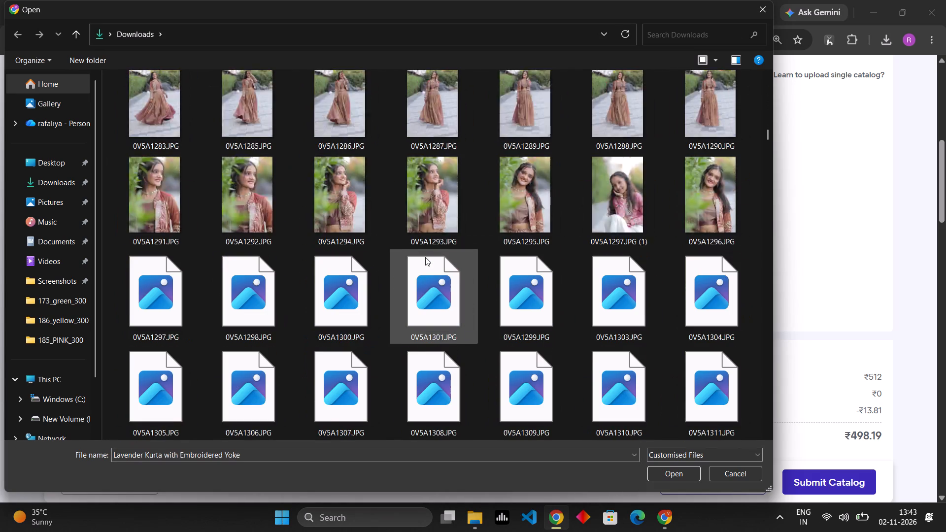
pyautogui.scroll(-6, 425, 257)
pyautogui.scroll(1, 425, 257)
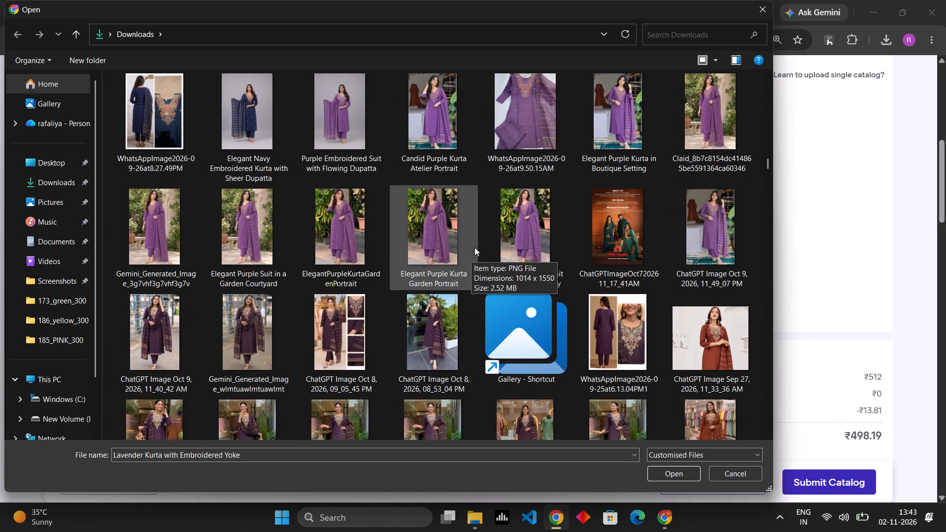
pyautogui.keyDown('ctrl'); pyautogui.keyDown('alt'); pyautogui.click(608, 120); pyautogui.keyUp('alt'); pyautogui.keyUp('ctrl')
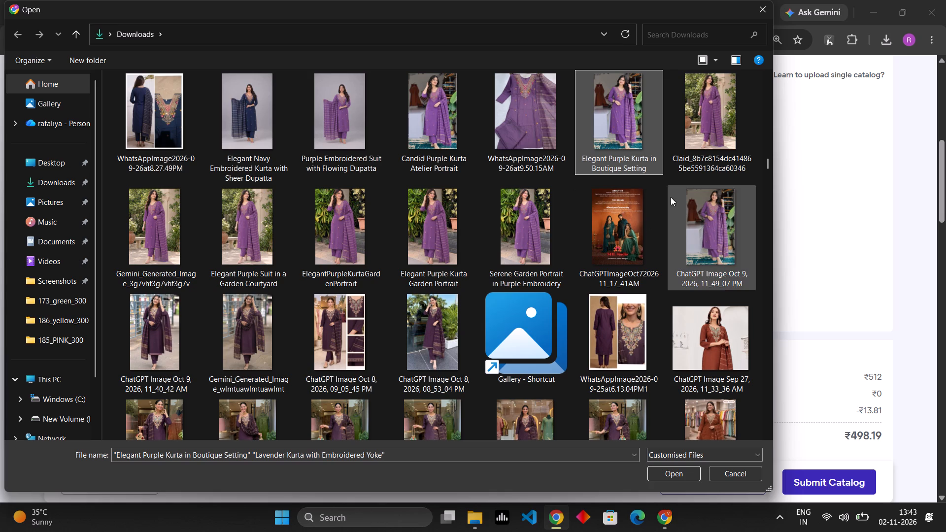
# Add the purple kurti set detail collage 1b288ca5-5d9b-4e6b-b42b-634943a593a4 to the image selection.
pyautogui.scroll(-2, 665, 185)
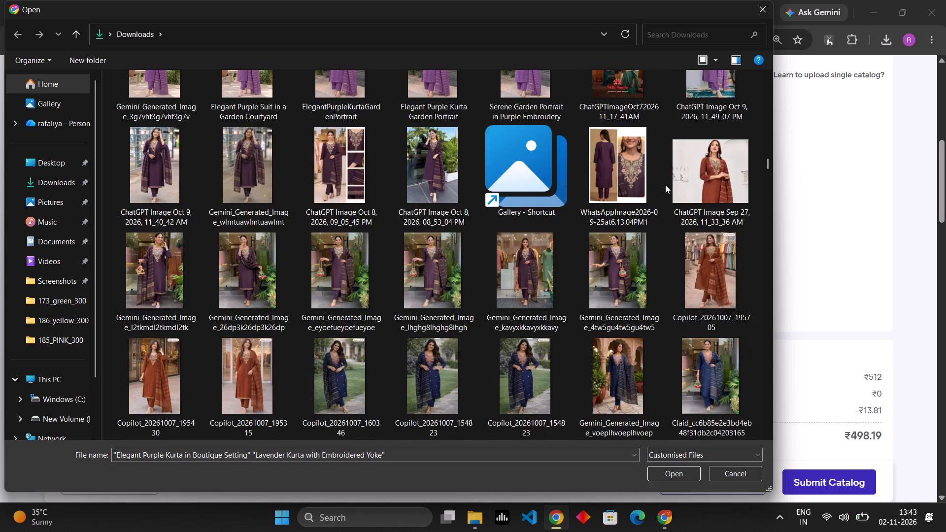
pyautogui.scroll(-8, 665, 185)
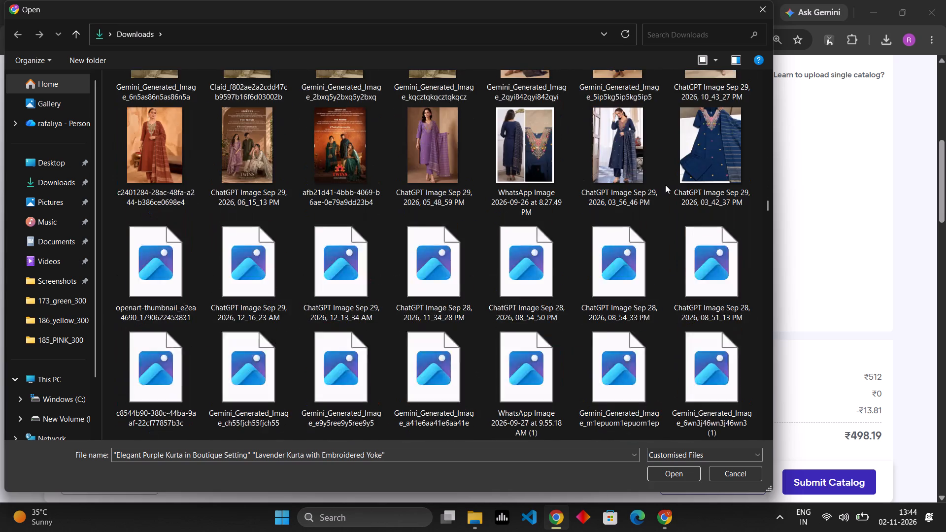
pyautogui.scroll(-5, 665, 185)
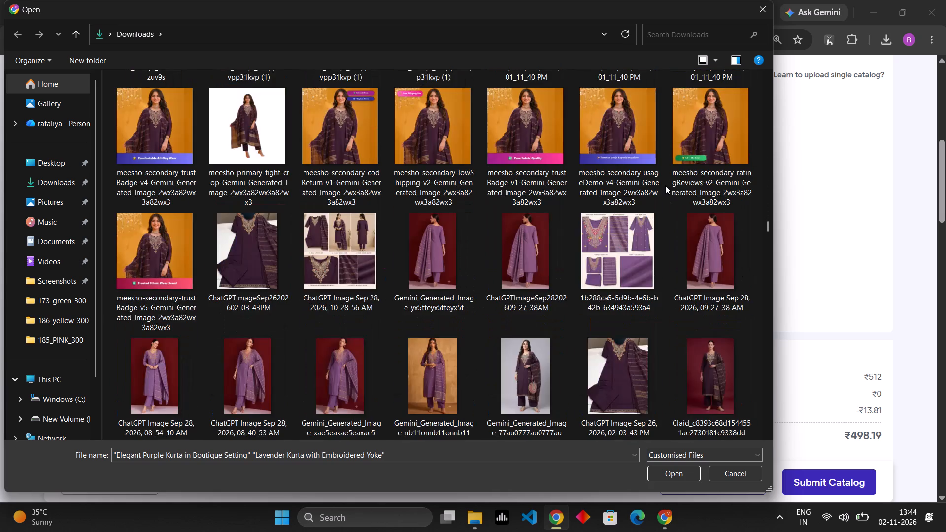
pyautogui.scroll(-1, 665, 185)
pyautogui.scroll(1, 665, 185)
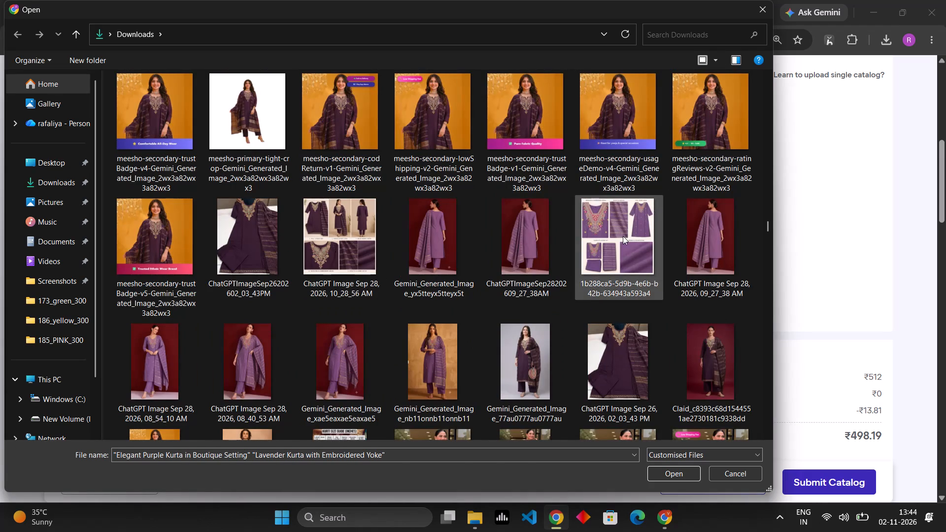
pyautogui.keyDown('ctrl'); pyautogui.keyDown('alt'); pyautogui.click(623, 236); pyautogui.keyUp('alt'); pyautogui.keyUp('ctrl')
# Add the back-view image Gemini_Generated_Image_7virpz7virpz7vir to the selection and upload the selected images to the catalog.
pyautogui.scroll(-6, 662, 261)
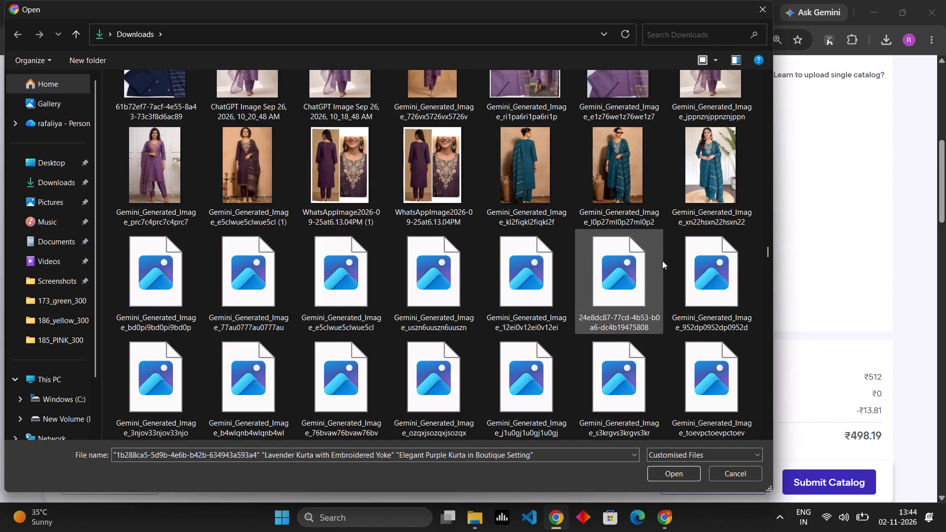
pyautogui.scroll(-1, 662, 261)
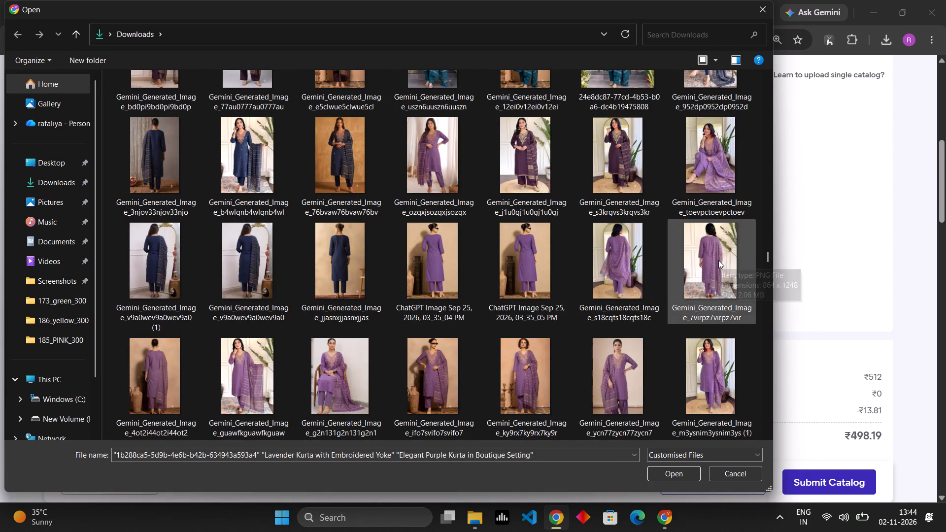
pyautogui.keyDown('ctrl'); pyautogui.keyDown('alt'); pyautogui.click(718, 260); pyautogui.keyUp('alt'); pyautogui.keyUp('ctrl')
pyautogui.scroll(4, 658, 245)
pyautogui.scroll(-1, 658, 245)
pyautogui.scroll(20, 658, 245)
pyautogui.scroll(5, 667, 213)
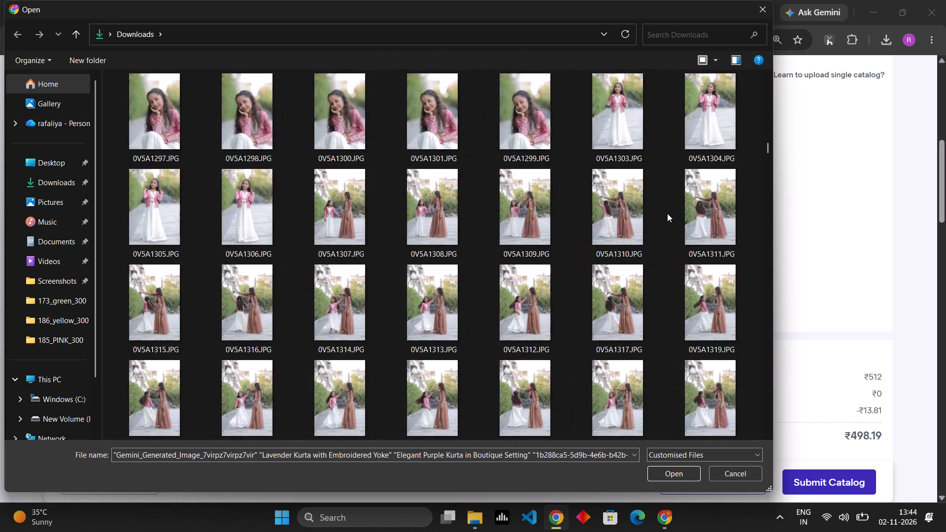
pyautogui.scroll(14, 667, 213)
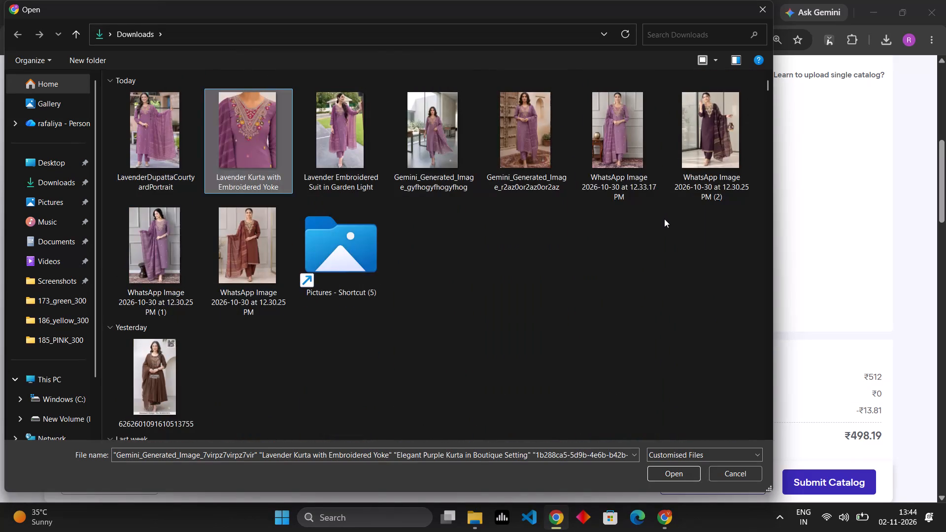
pyautogui.click(672, 475)
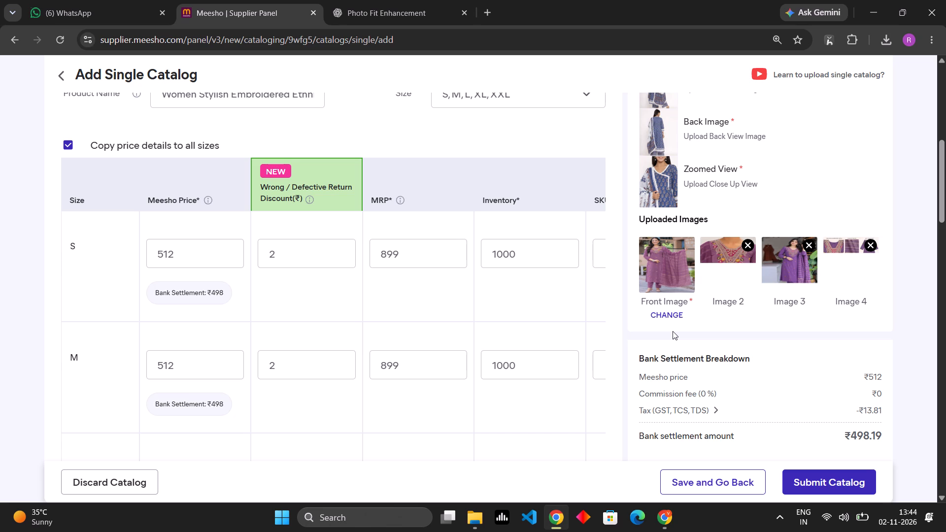
# Inspect the uploaded images up close and remove Image 3, the purple kurta in the boutique setting.
pyautogui.hscroll(-1, 673, 331)
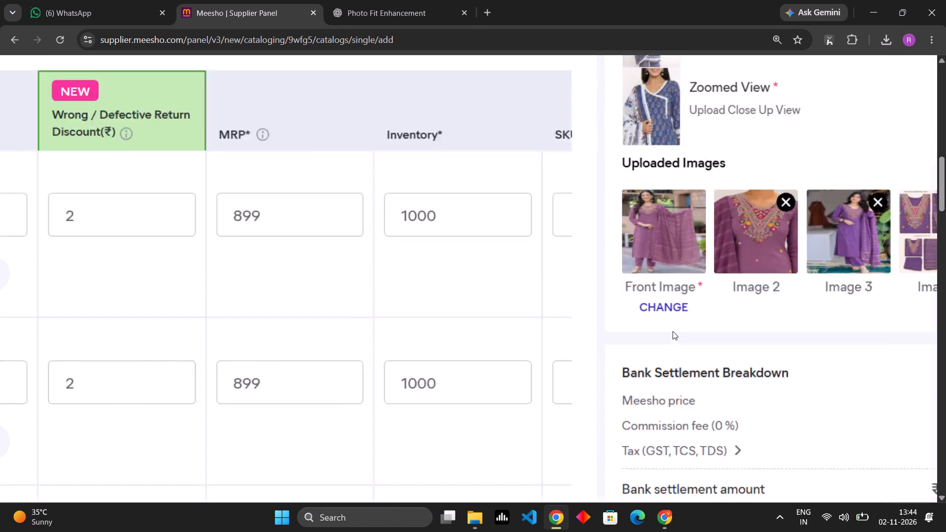
pyautogui.scroll(1, 673, 331)
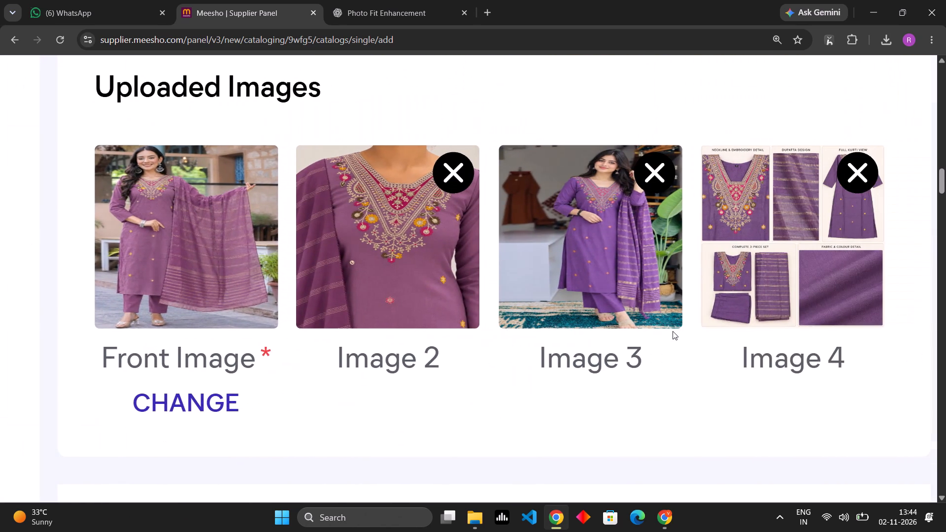
pyautogui.hscroll(2, 673, 331)
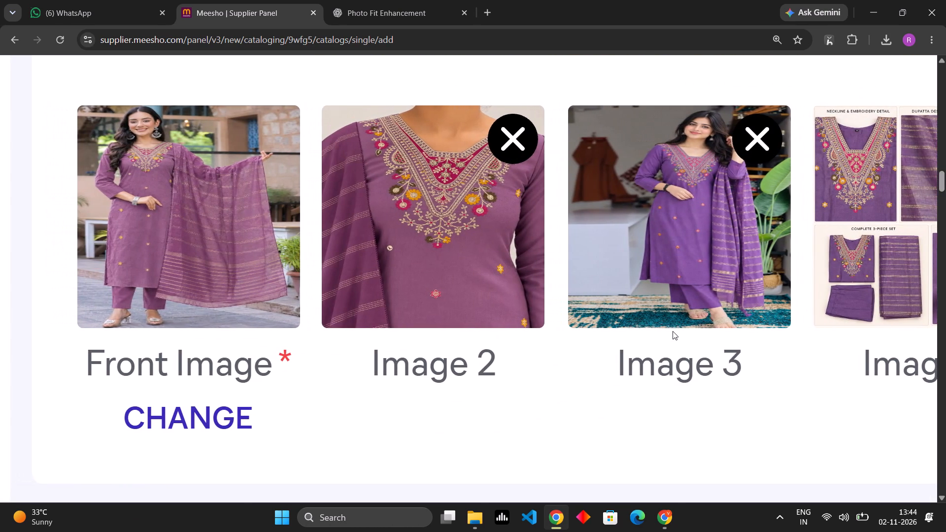
pyautogui.hscroll(-1, 673, 331)
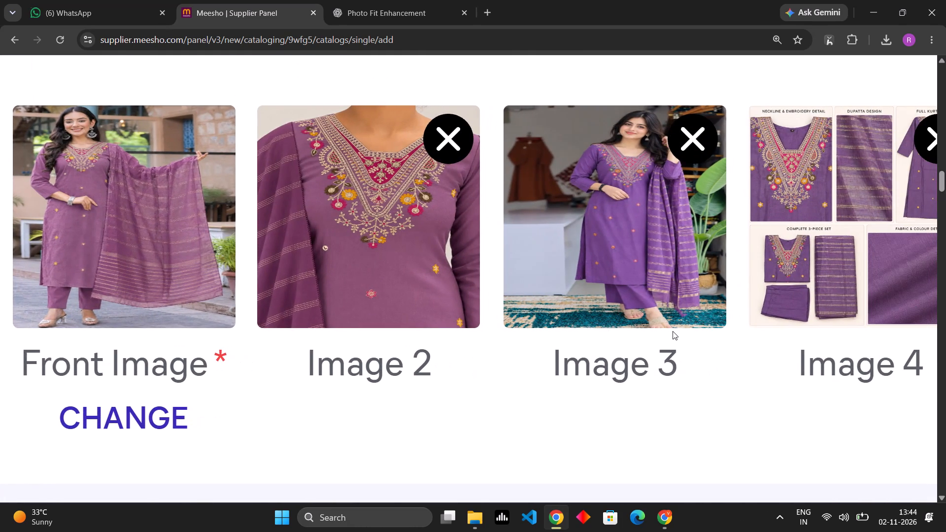
pyautogui.hscroll(-1, 673, 331)
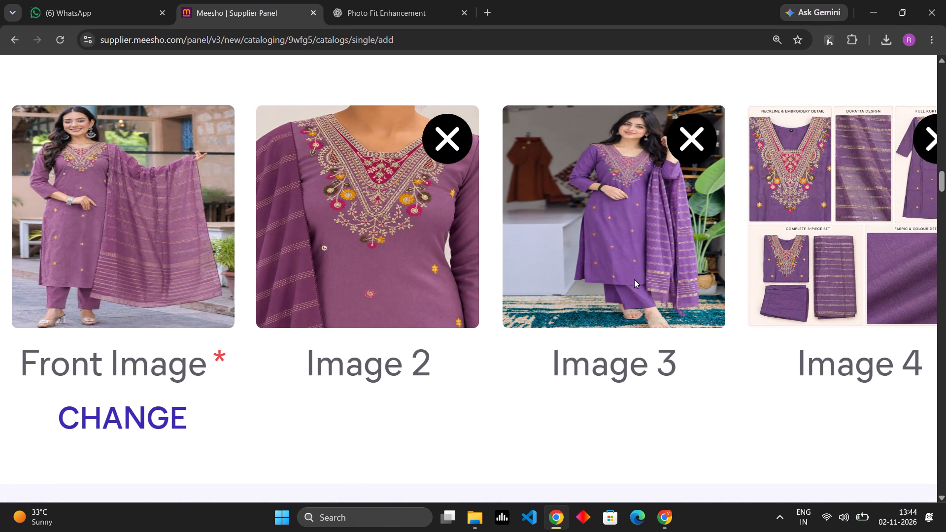
pyautogui.click(692, 144)
# Upload the back-view image Gemini_Generated_Image_7virpz7virpz7vir from Downloads as an additional product image.
pyautogui.click(785, 238)
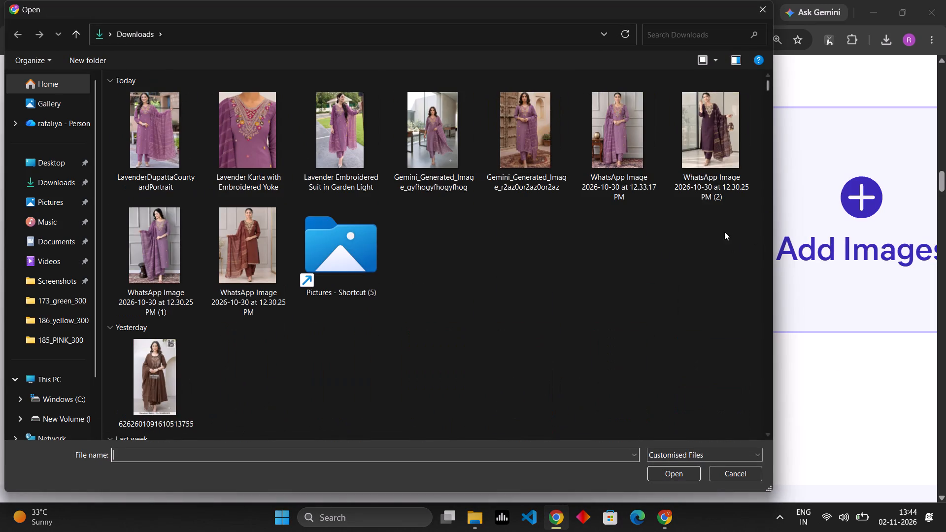
pyautogui.scroll(-20, 661, 249)
pyautogui.scroll(-1, 661, 249)
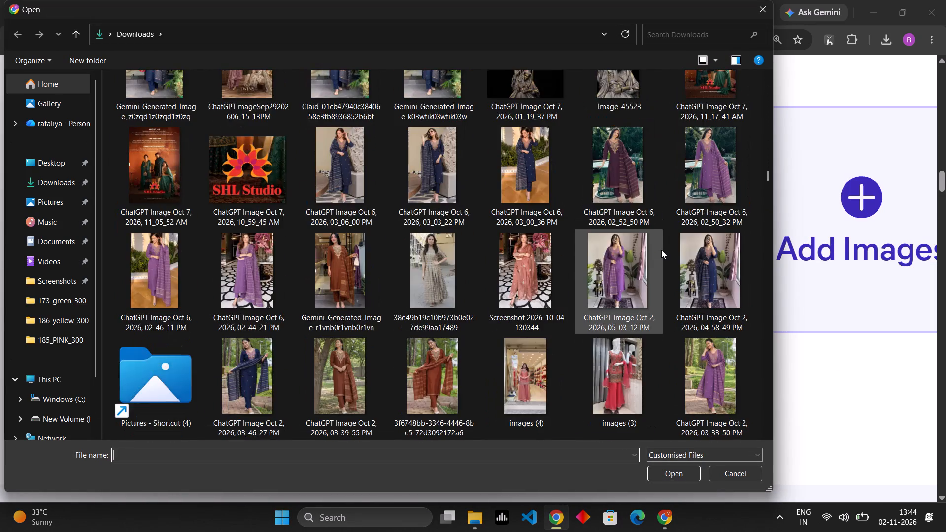
pyautogui.scroll(-9, 661, 250)
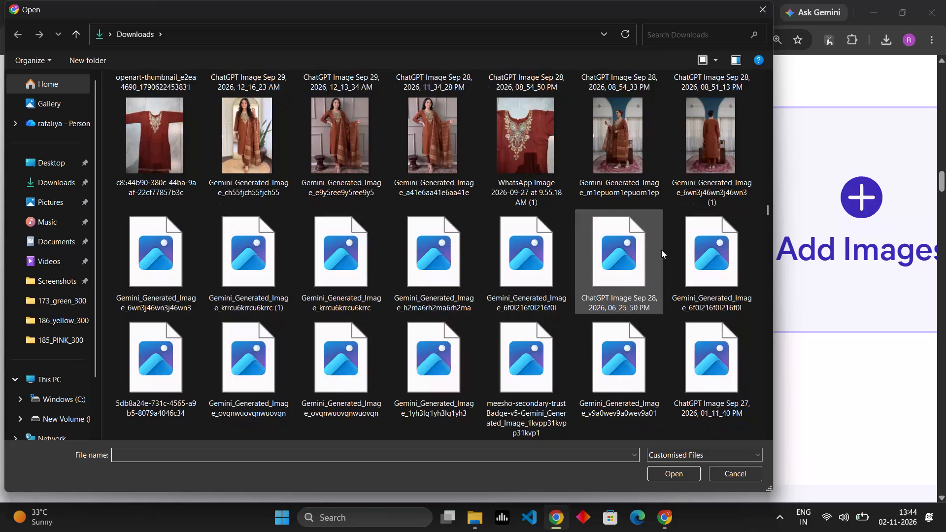
pyautogui.scroll(-7, 661, 250)
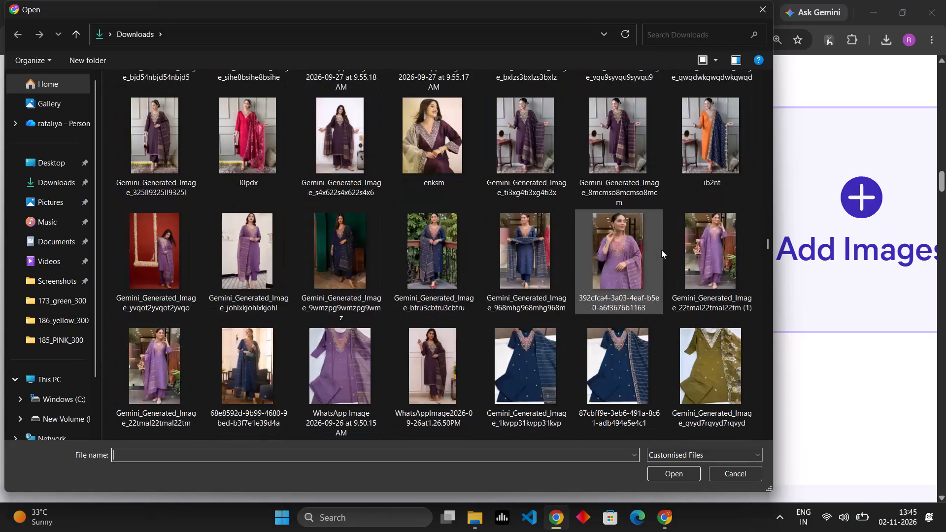
pyautogui.scroll(-4, 661, 250)
pyautogui.scroll(1, 707, 186)
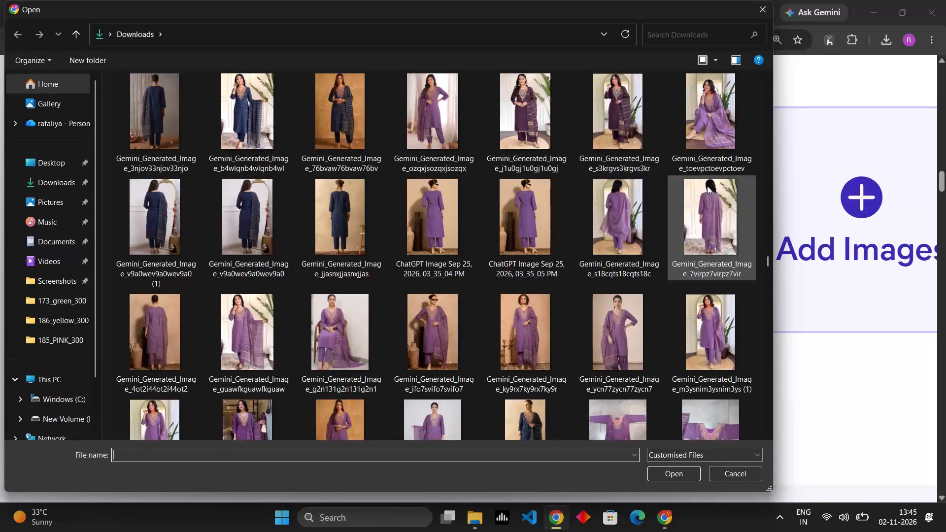
pyautogui.click(699, 223)
pyautogui.click(665, 473)
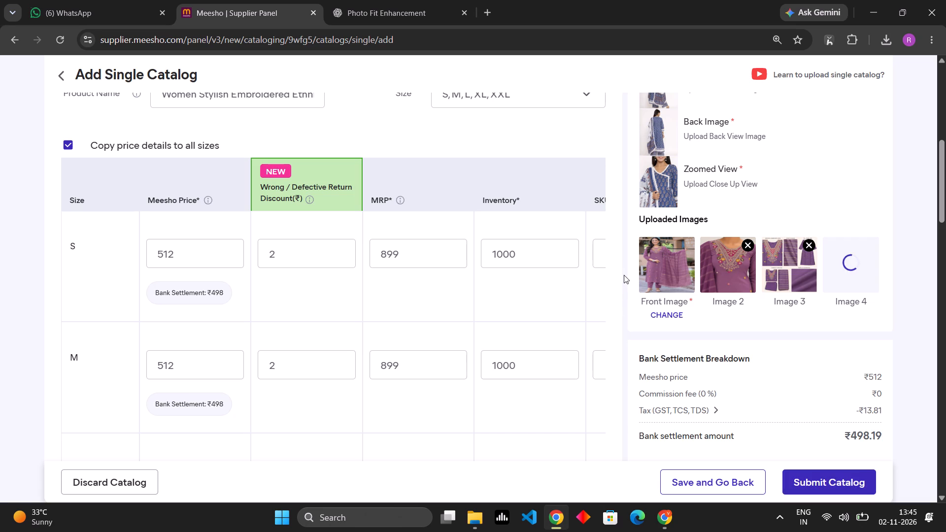
# Review the catalog form again, from product details and size pricing to the other attributes and the uploaded images.
pyautogui.scroll(6, 624, 275)
pyautogui.scroll(-3, 624, 275)
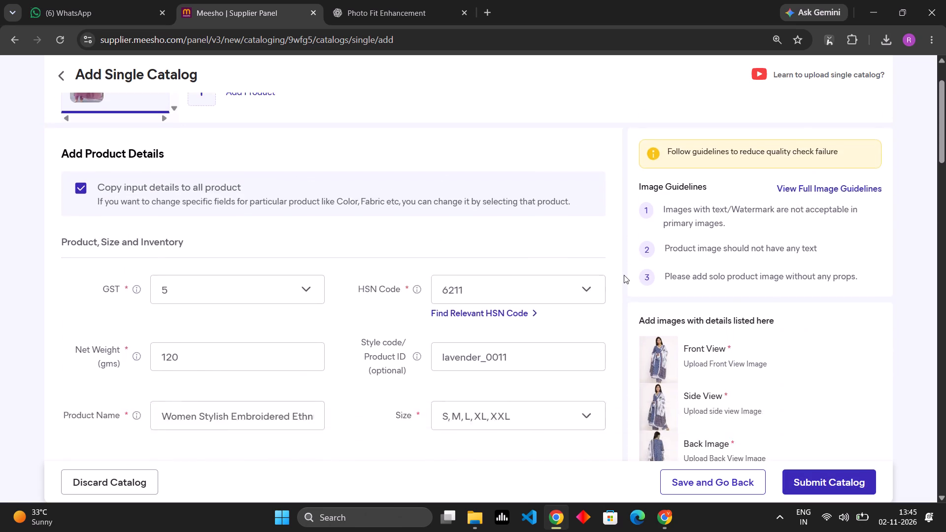
pyautogui.scroll(-11, 624, 275)
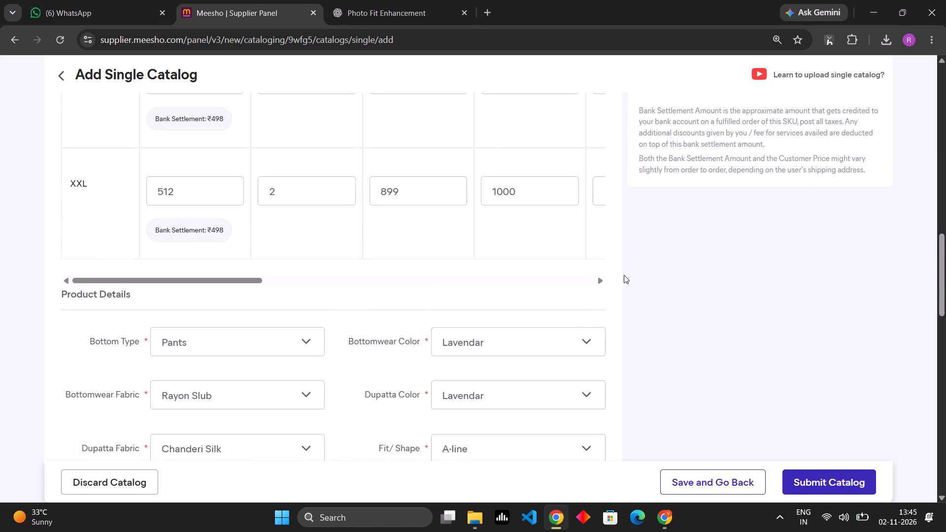
pyautogui.scroll(-15, 624, 275)
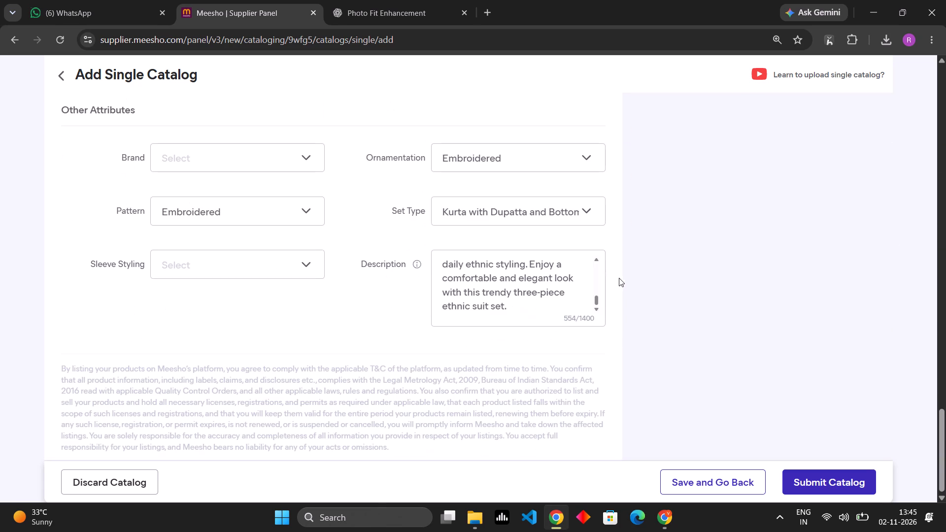
pyautogui.click(616, 280)
pyautogui.scroll(17, 616, 280)
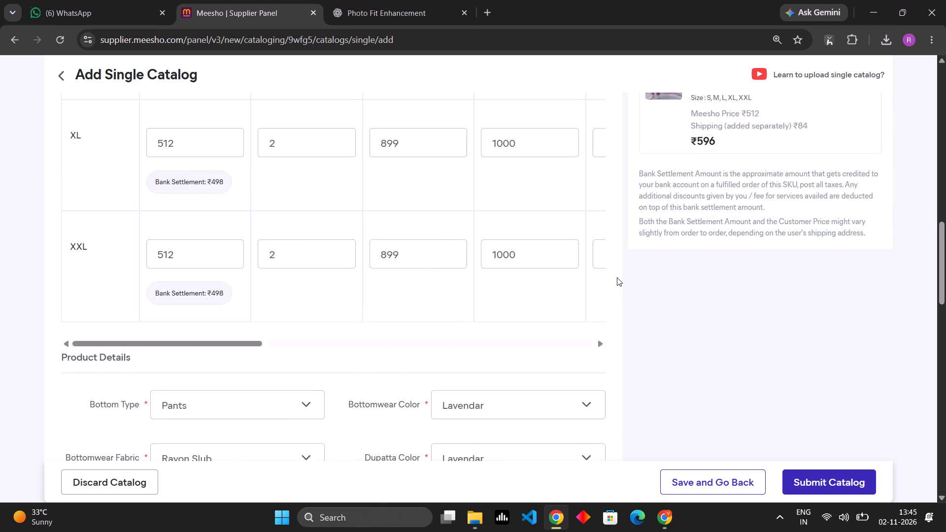
pyautogui.scroll(15, 617, 277)
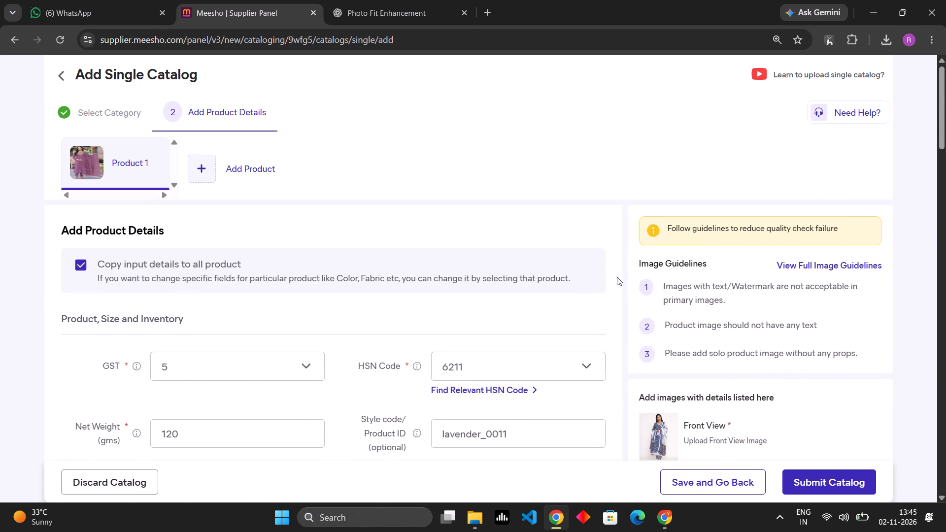
pyautogui.scroll(-4, 617, 277)
# Save the lavender kurti set catalog and go back to the catalog uploads list.
pyautogui.click(678, 482)
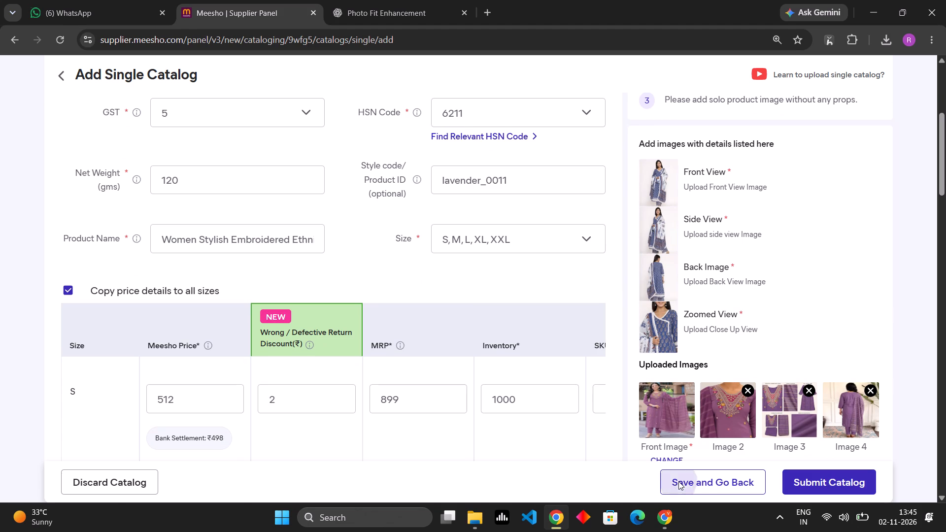
pyautogui.scroll(-3, 448, 306)
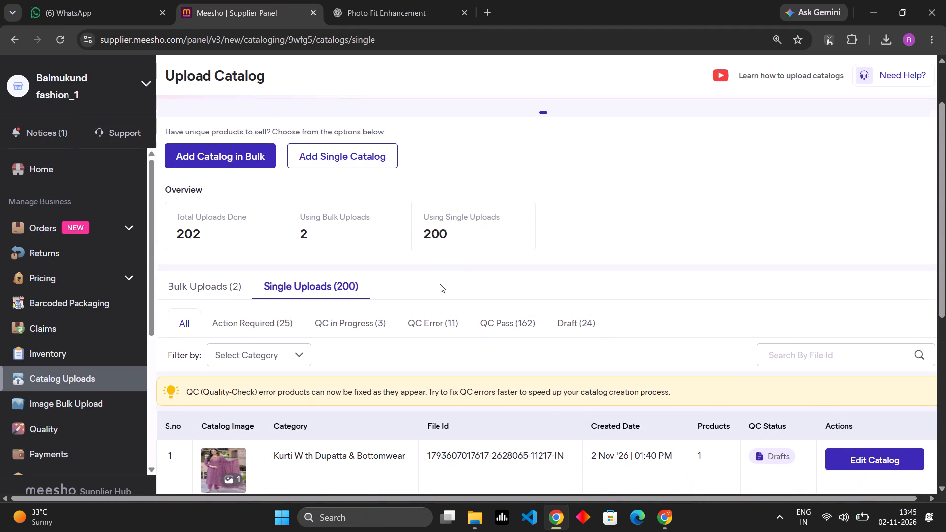
pyautogui.scroll(-2, 446, 229)
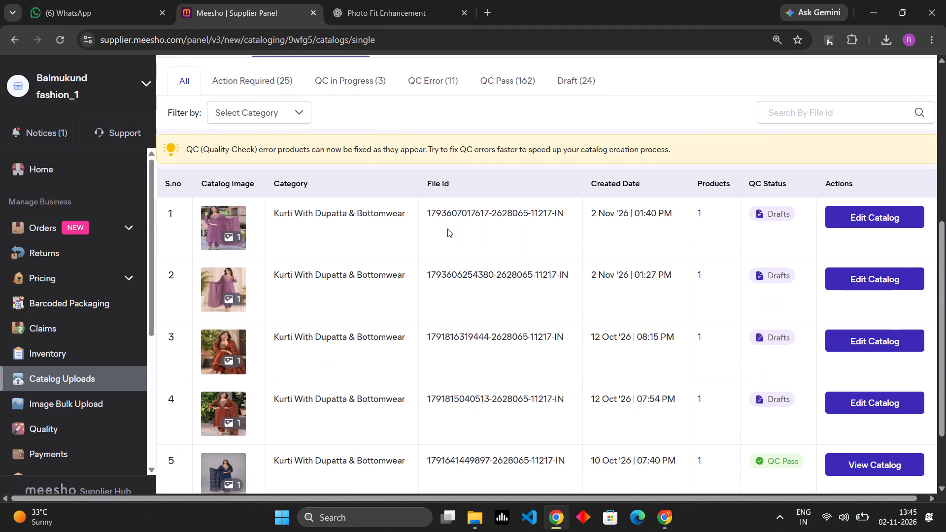
# Start a new single catalog in the Kurti With Dupatta & Bottomwear category, leaving the product image selection empty.
pyautogui.scroll(5, 447, 229)
pyautogui.click(366, 233)
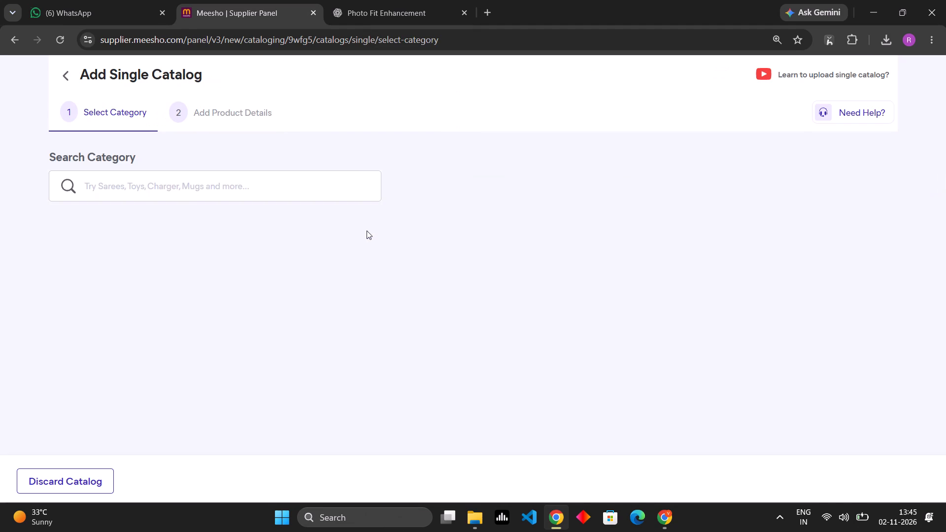
pyautogui.click(304, 233)
pyautogui.scroll(-2, 667, 353)
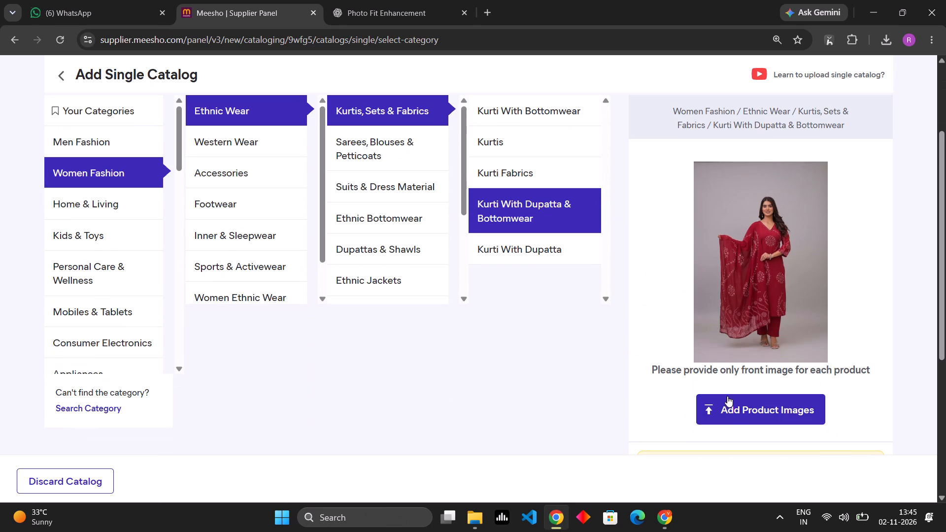
pyautogui.click(732, 410)
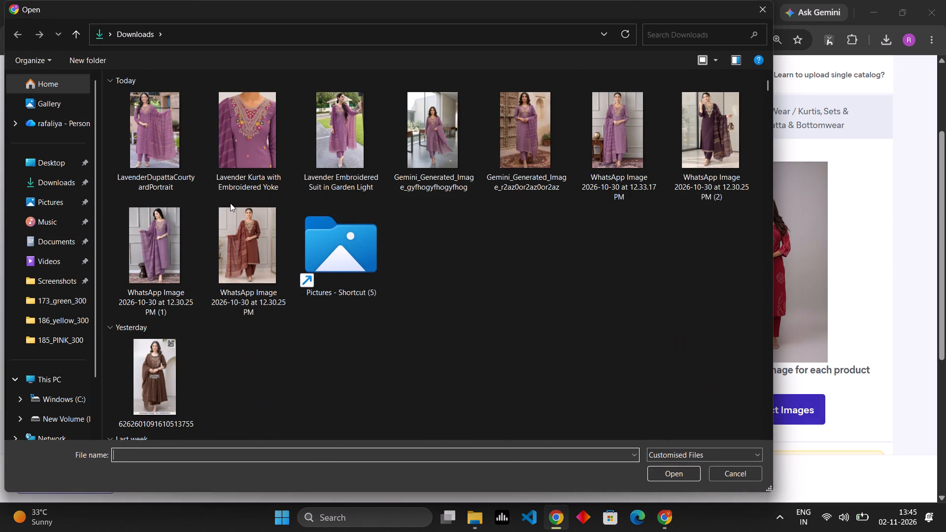
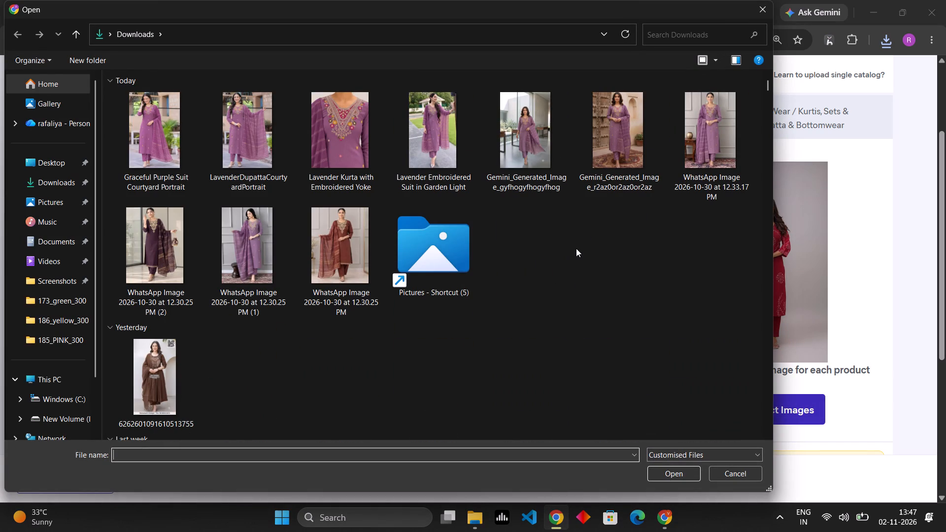
pyautogui.scroll(-1, 576, 249)
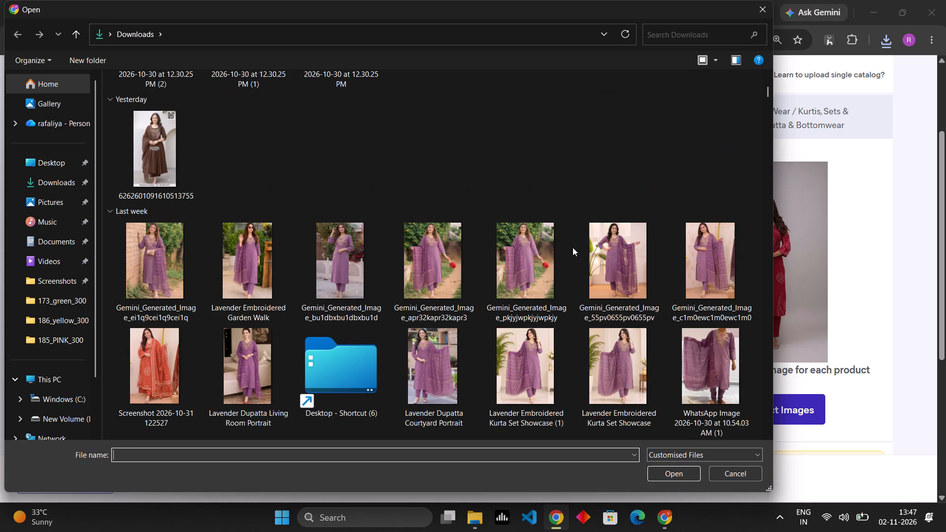
pyautogui.scroll(-1, 573, 247)
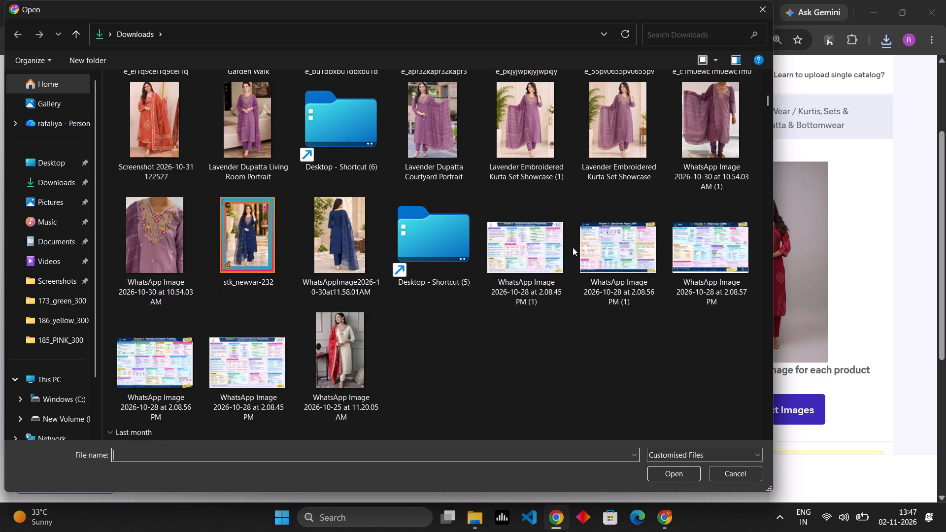
pyautogui.scroll(1, 573, 247)
pyautogui.click(249, 354)
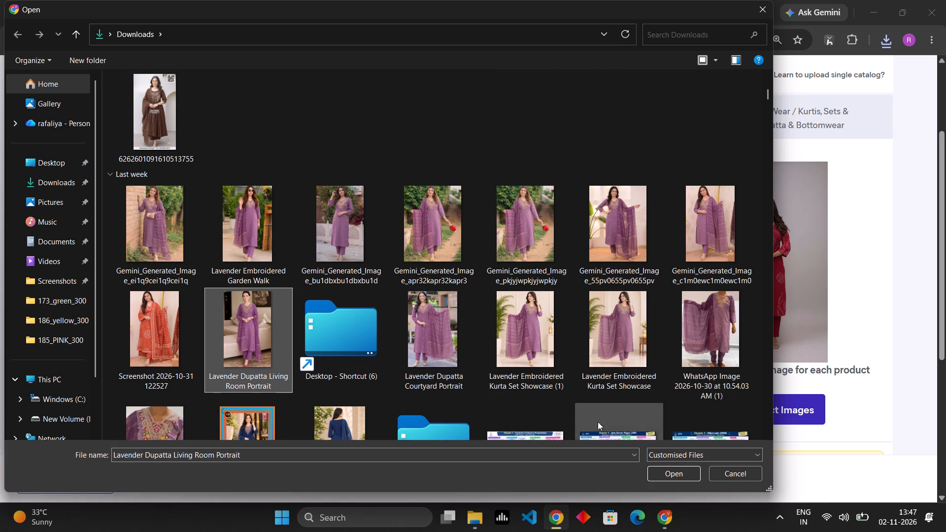
pyautogui.click(661, 475)
pyautogui.click(694, 452)
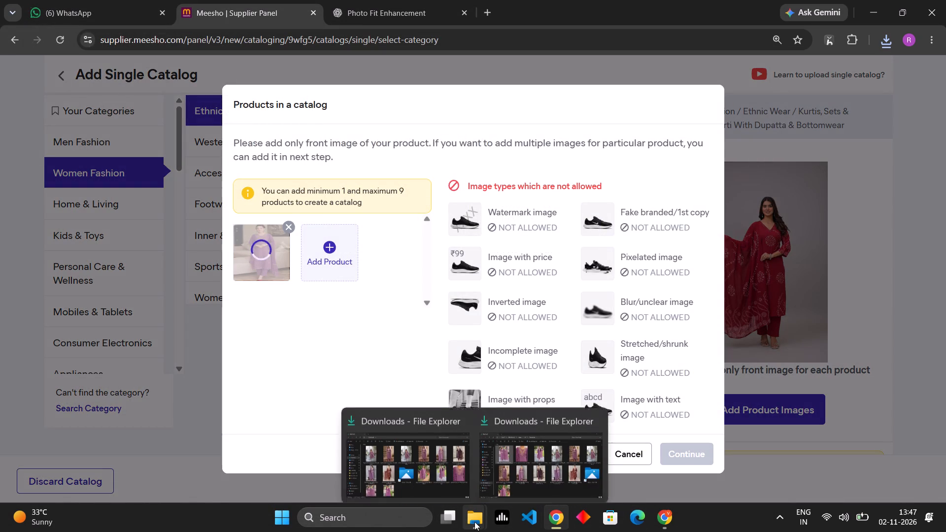
# Examine the Lavender Dupatta Living Room Portrait image at full size from the Downloads folder, and return to the catalog form.
pyautogui.click(444, 473)
pyautogui.scroll(-2, 280, 370)
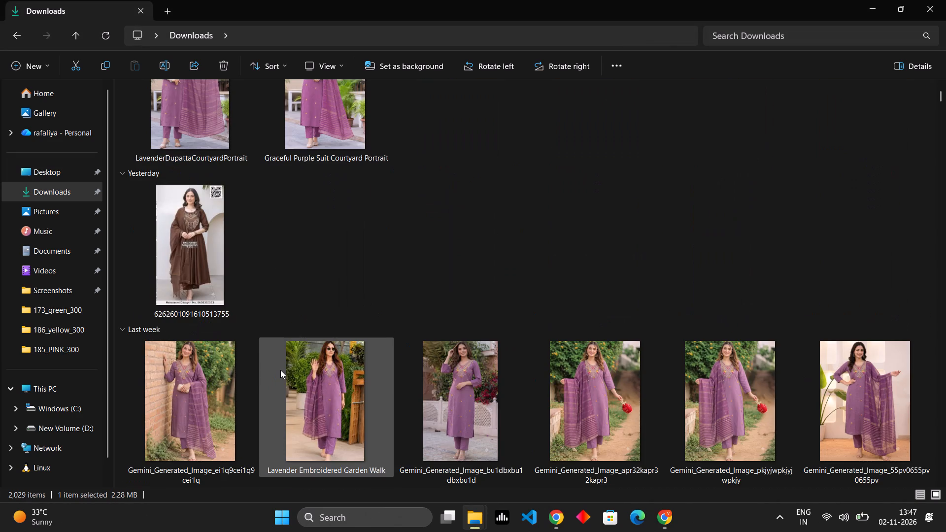
pyautogui.scroll(-2, 281, 368)
pyautogui.doubleClick(456, 260)
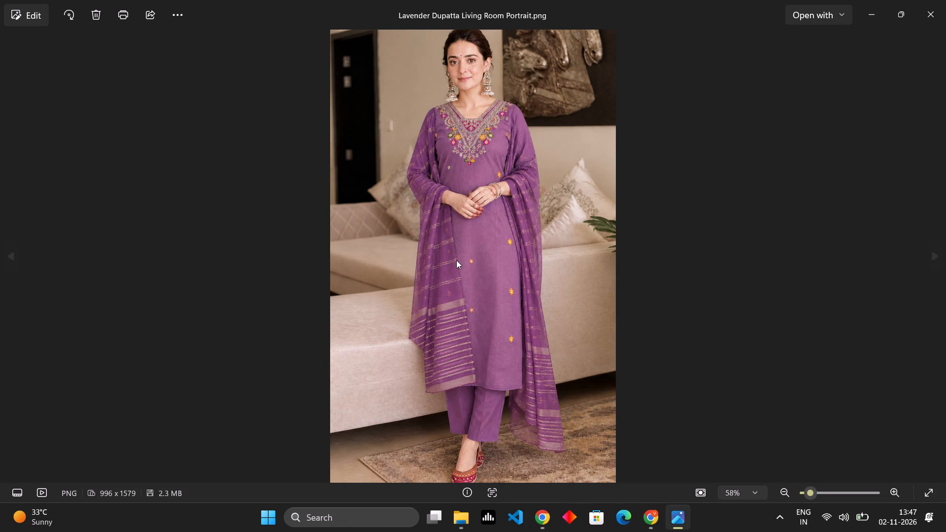
pyautogui.click(922, 14)
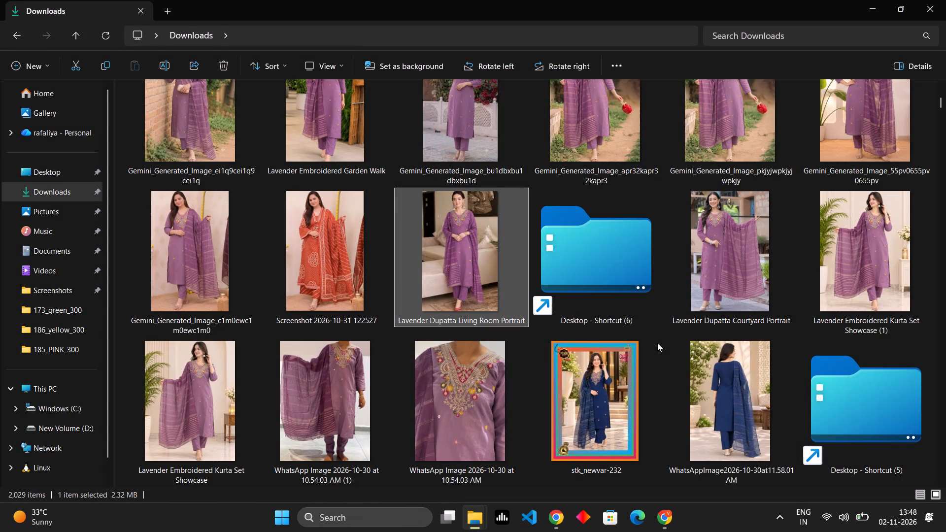
pyautogui.click(917, 1)
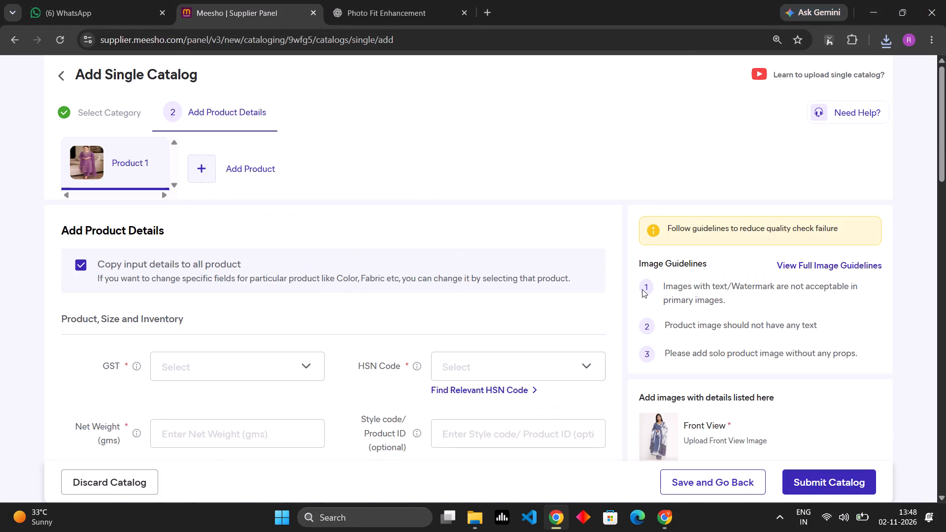
# Set the product sizes to S, M, L, XL and XXL.
pyautogui.scroll(-6, 641, 289)
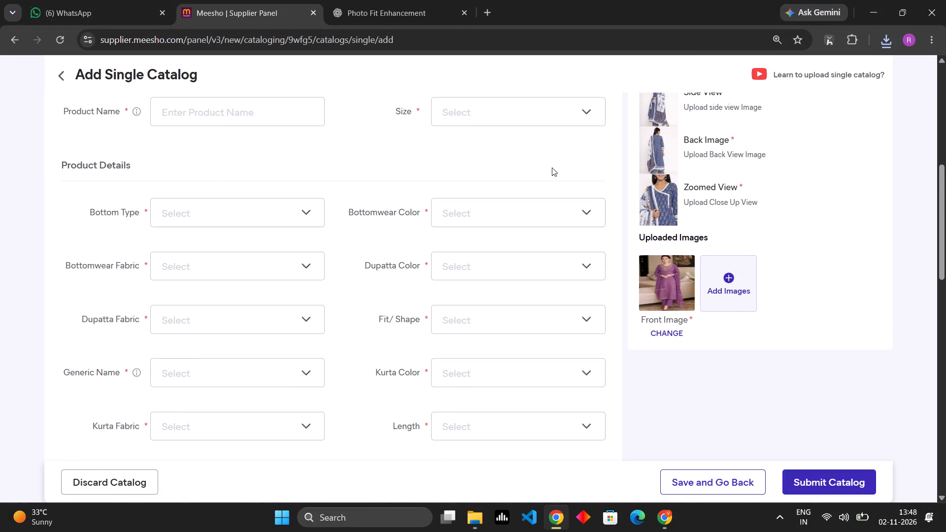
pyautogui.click(538, 114)
pyautogui.scroll(-1, 479, 225)
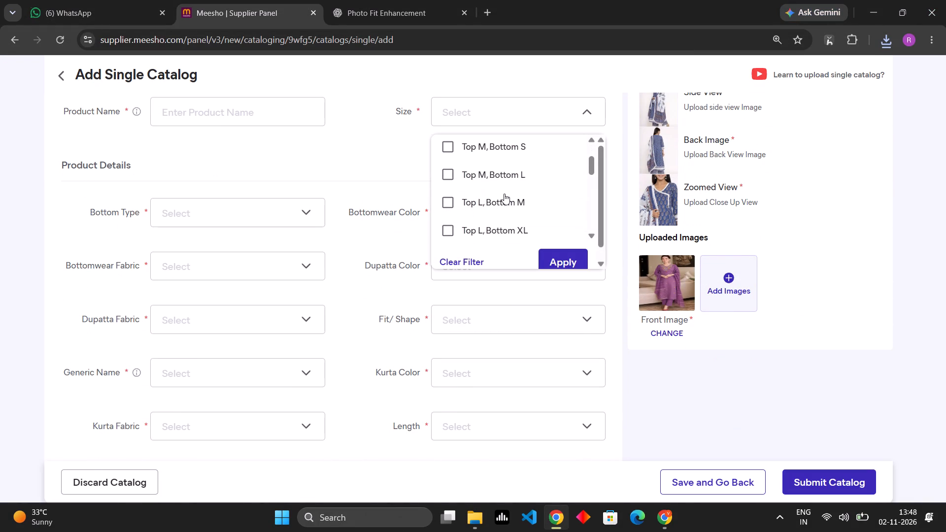
pyautogui.scroll(-3, 504, 194)
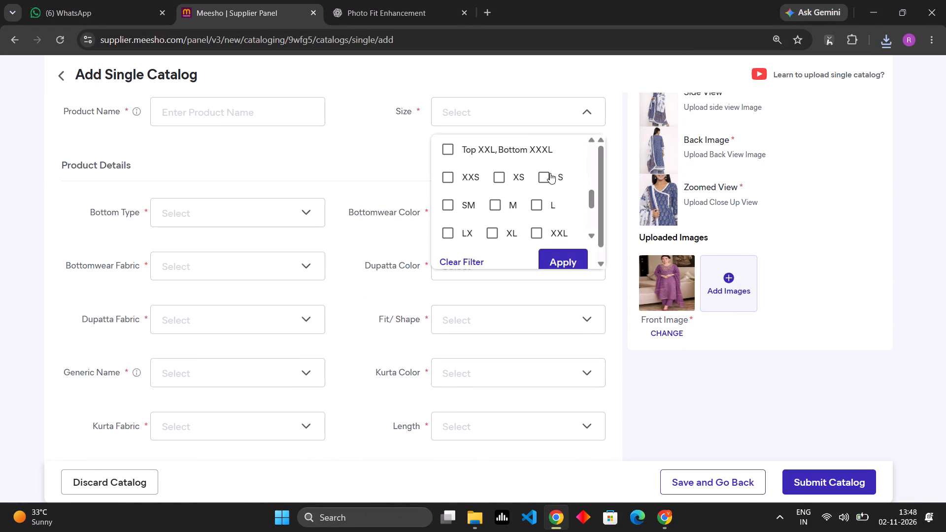
pyautogui.click(550, 173)
pyautogui.click(493, 205)
pyautogui.click(536, 200)
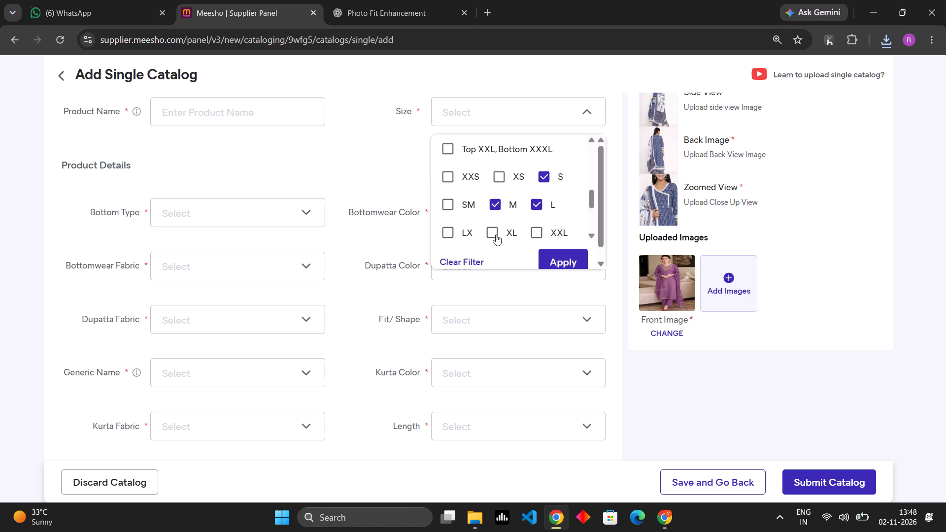
pyautogui.click(492, 236)
pyautogui.click(540, 232)
pyautogui.click(551, 256)
# Set the Meesho price to 512 and the wrong/defective return discount to 2 for the sizes.
pyautogui.click(204, 269)
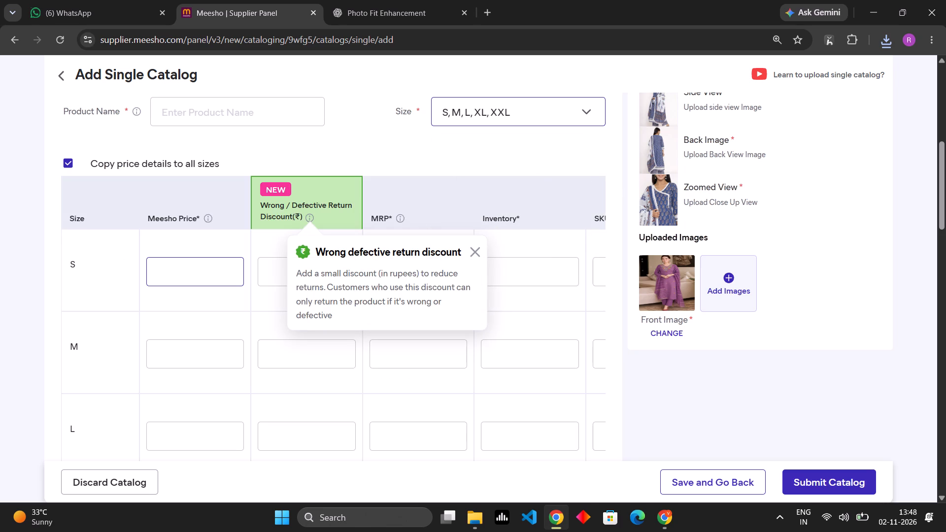
pyautogui.write('512')
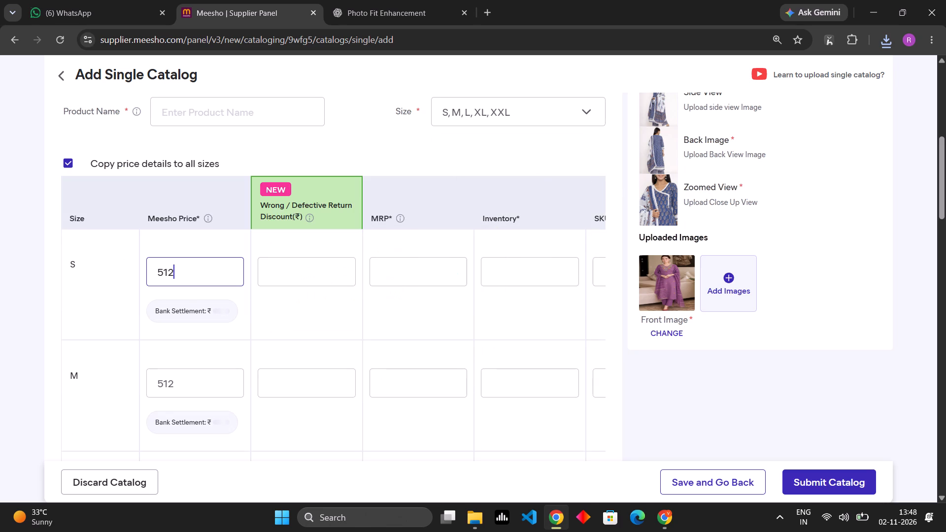
pyautogui.click(294, 279)
pyautogui.press('BackSpace')
pyautogui.press('BackSpace')
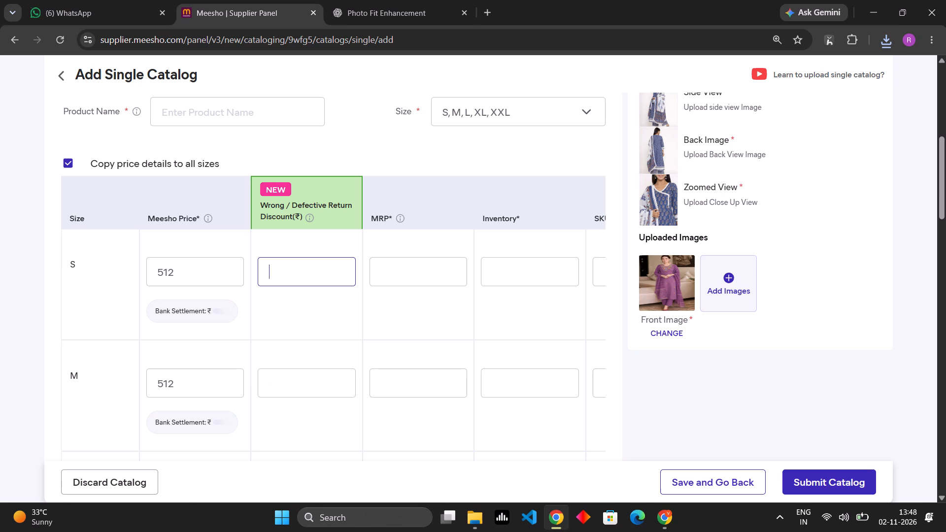
pyautogui.press('2')
pyautogui.click(417, 163)
# Set GST to 5, net weight to 120 grams and the HSN code to 6211.
pyautogui.scroll(-1, 618, 262)
pyautogui.scroll(2, 614, 265)
pyautogui.scroll(2, 200, 158)
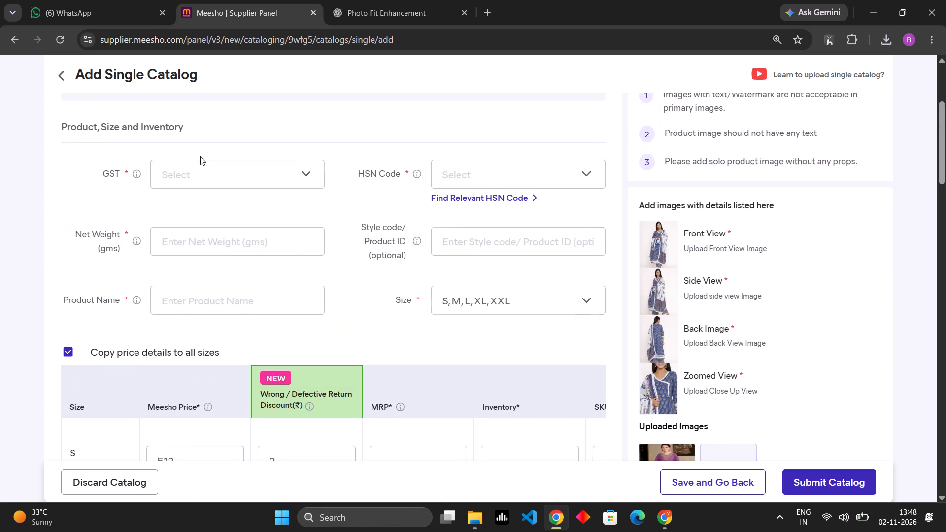
pyautogui.click(222, 175)
pyautogui.click(212, 236)
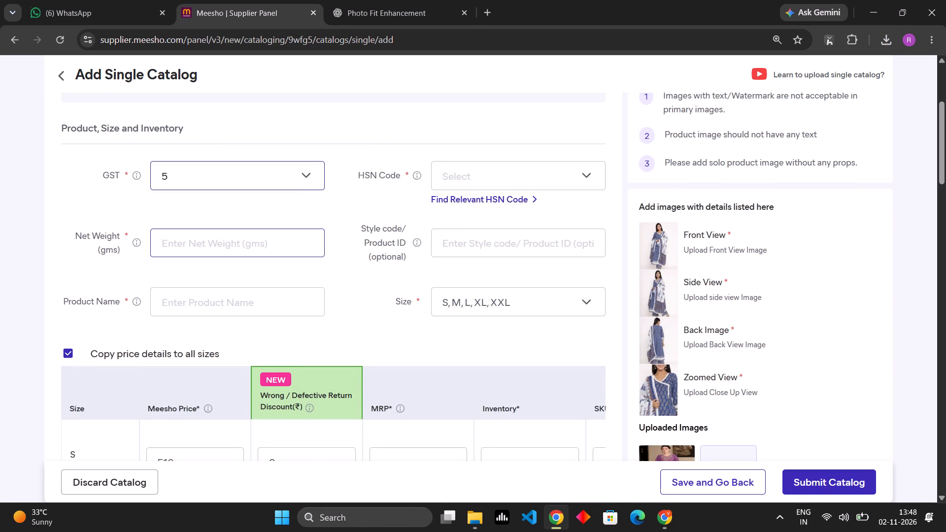
pyautogui.click(221, 246)
pyautogui.write('120')
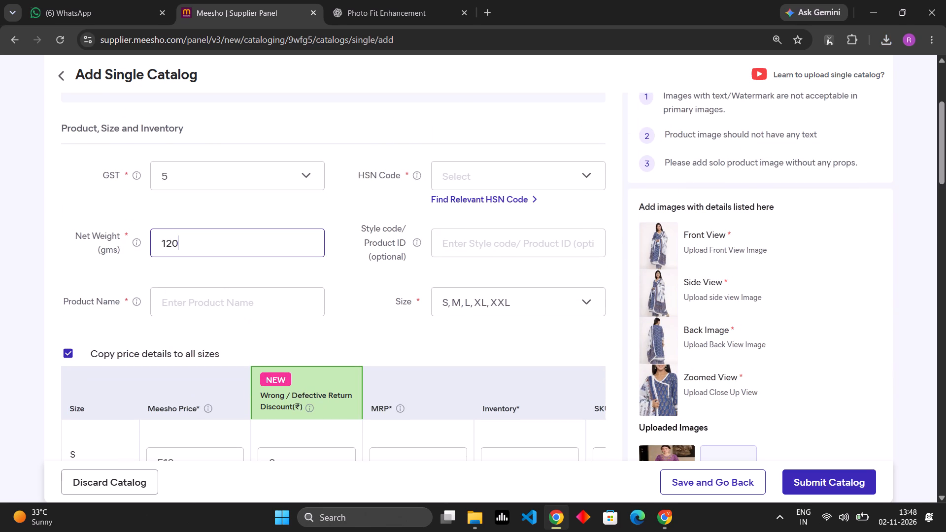
pyautogui.click(337, 257)
pyautogui.click(584, 173)
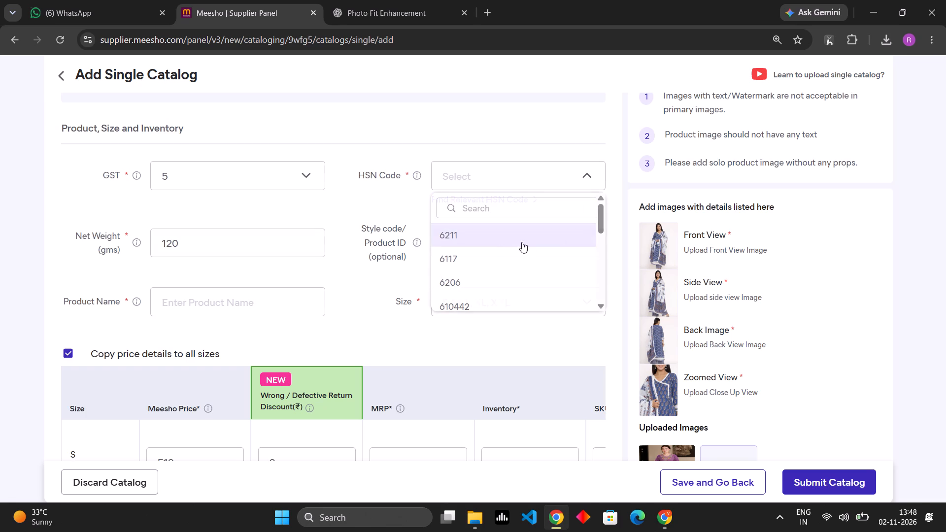
pyautogui.click(500, 244)
pyautogui.click(615, 238)
pyautogui.scroll(-5, 616, 237)
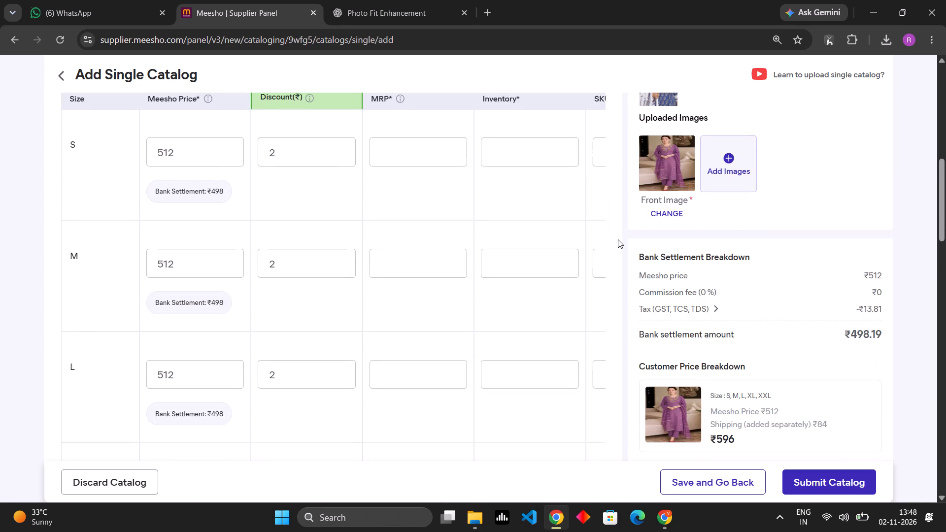
pyautogui.scroll(1, 618, 238)
pyautogui.click(712, 222)
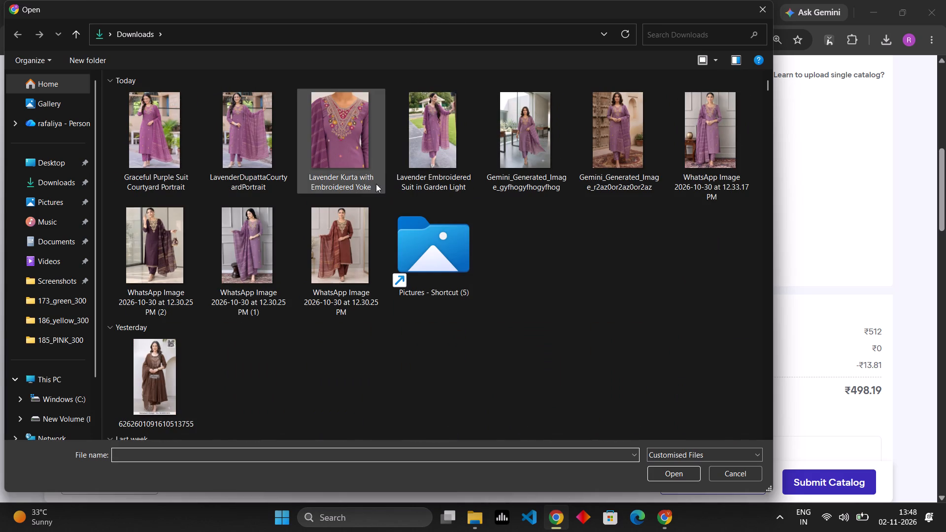
pyautogui.scroll(-6, 546, 257)
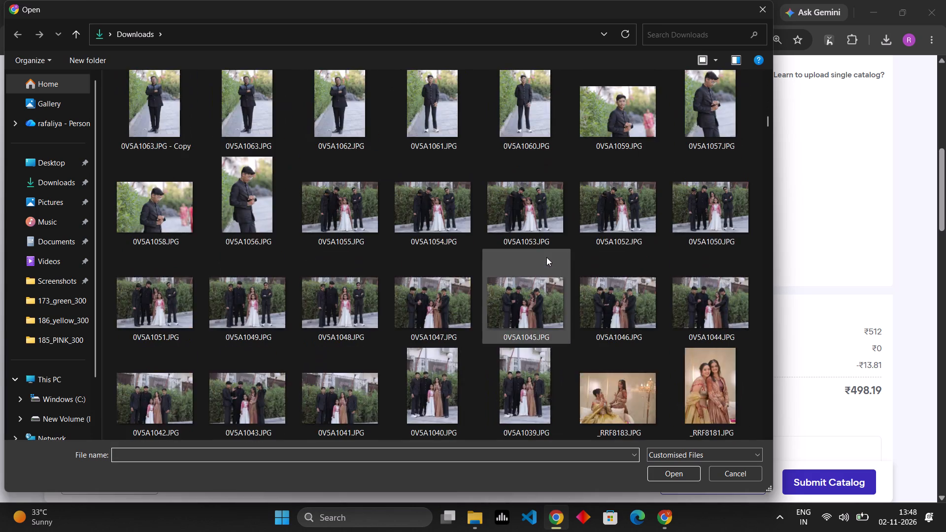
pyautogui.scroll(-11, 546, 257)
pyautogui.scroll(2, 562, 237)
pyautogui.click(527, 135)
pyautogui.scroll(10, 527, 136)
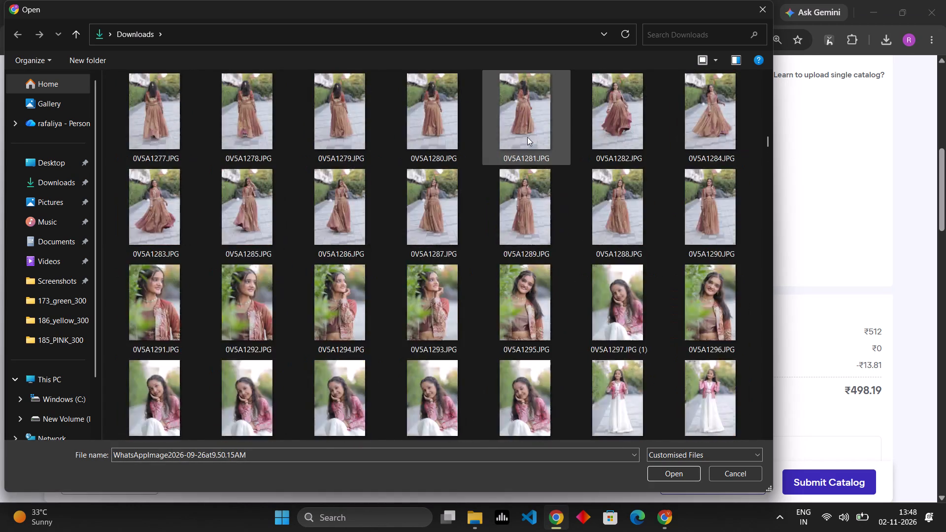
pyautogui.scroll(13, 527, 137)
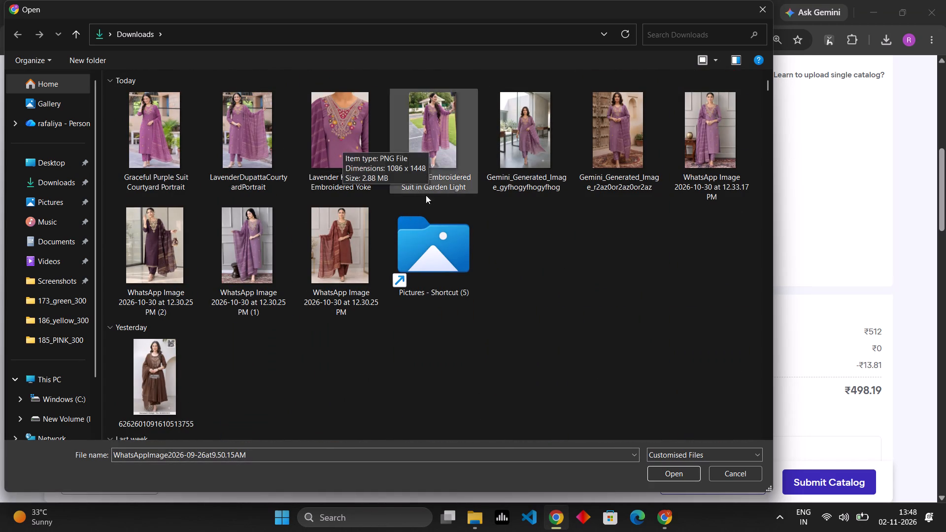
pyautogui.scroll(-15, 577, 268)
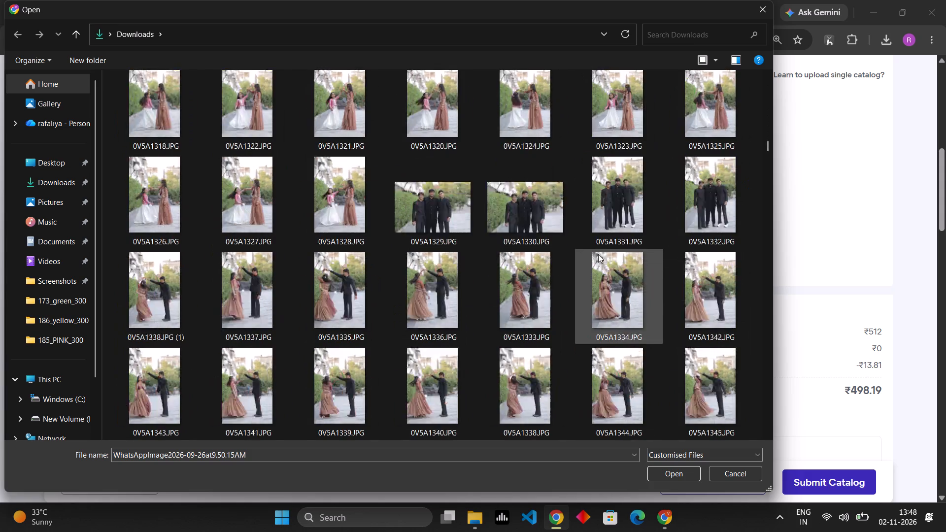
pyautogui.scroll(-13, 598, 254)
pyautogui.scroll(2, 580, 239)
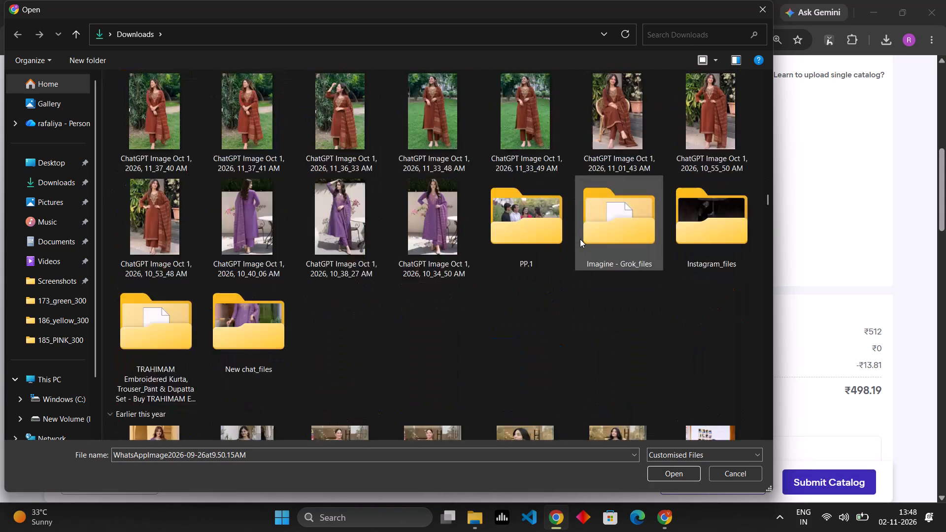
pyautogui.scroll(-8, 580, 239)
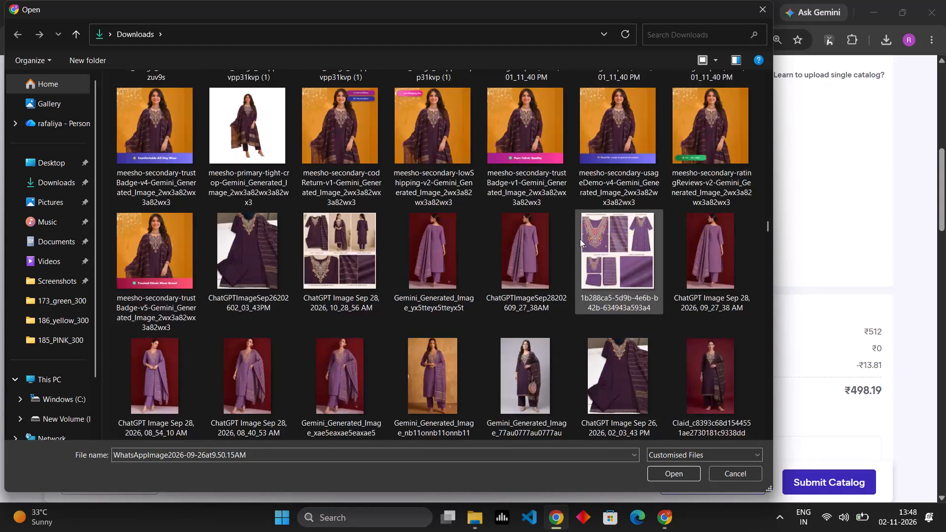
pyautogui.scroll(-2, 580, 239)
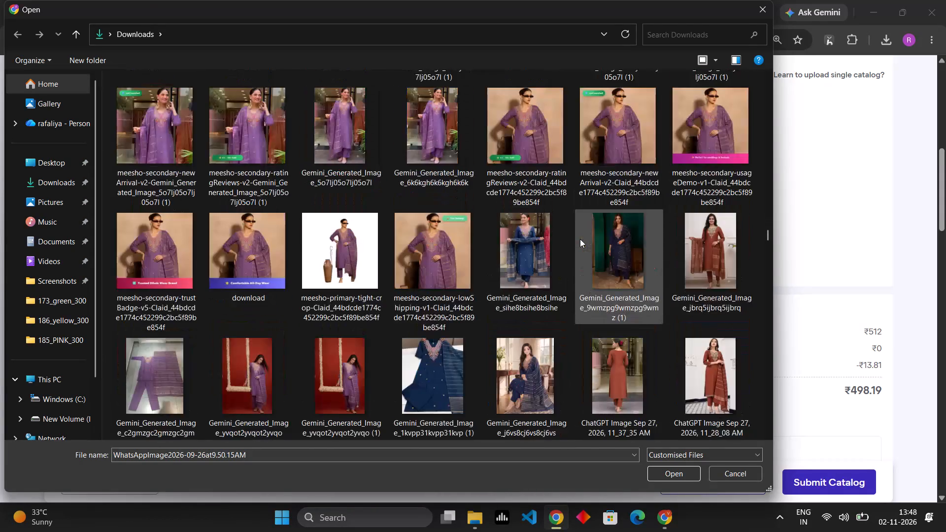
pyautogui.scroll(1, 580, 239)
pyautogui.scroll(-4, 580, 239)
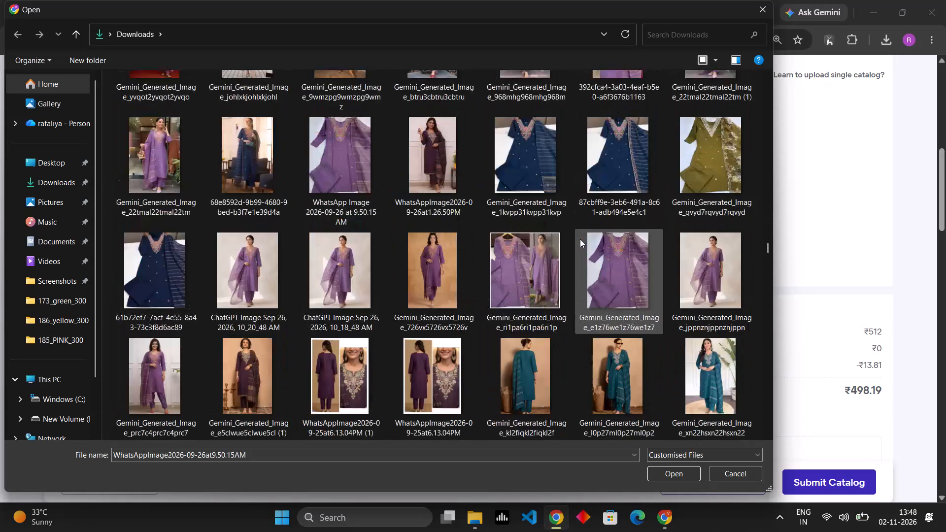
pyautogui.scroll(-2, 580, 276)
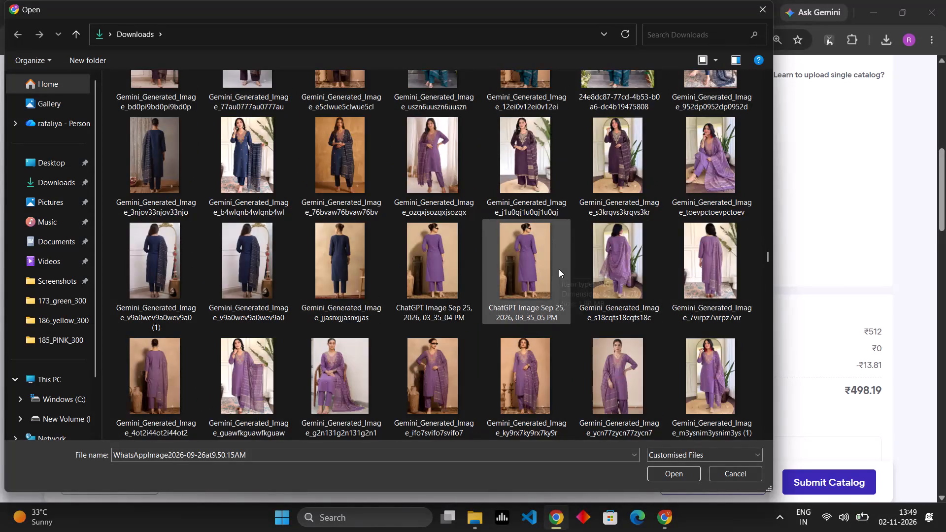
pyautogui.scroll(-2, 559, 269)
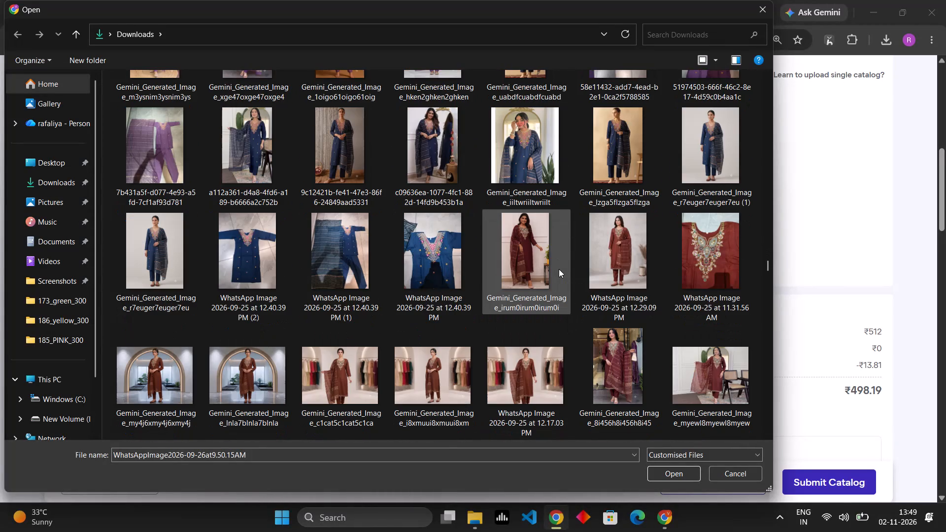
pyautogui.scroll(1, 559, 269)
pyautogui.keyDown('ctrl'); pyautogui.keyDown('alt'); pyautogui.click(703, 240); pyautogui.keyUp('alt'); pyautogui.keyUp('ctrl')
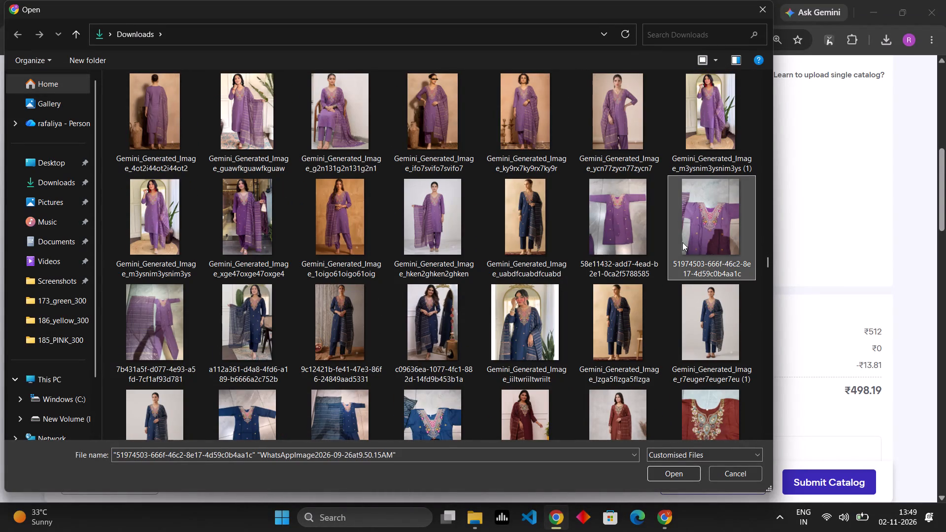
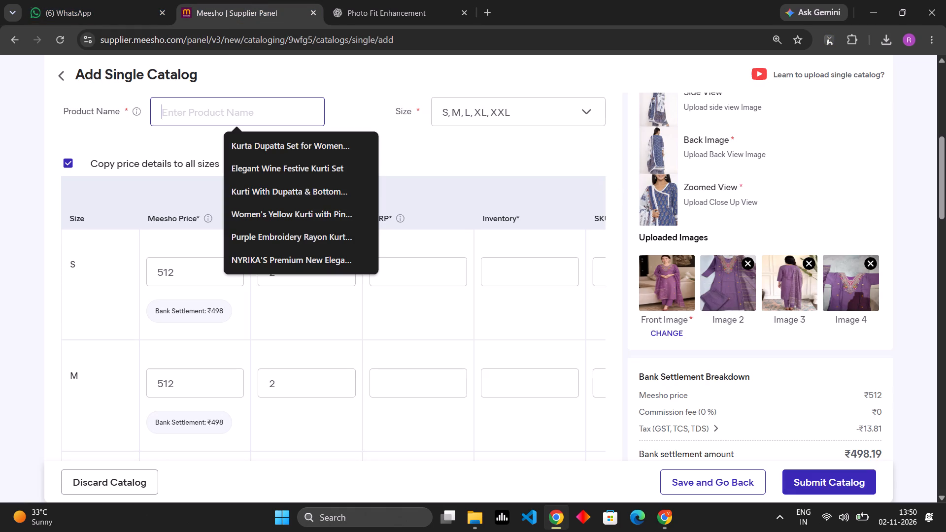
pyautogui.hotkey('ctrl', 'v')
# Remove the colour words "Wine Purple" from the product name.
pyautogui.click(189, 113)
pyautogui.press('Left')
pyautogui.press('Left')
pyautogui.press('Left')
pyautogui.press('Left')
pyautogui.press('Left')
pyautogui.press('Left')
pyautogui.press('Left')
pyautogui.press('Left')
pyautogui.press('Left')
pyautogui.press('Left')
pyautogui.press('Left')
pyautogui.press('Left')
pyautogui.press('Left')
pyautogui.press('Left')
pyautogui.press('Left')
pyautogui.press('Left')
pyautogui.press('Left')
pyautogui.press('Left')
pyautogui.press('Left')
pyautogui.press('Left')
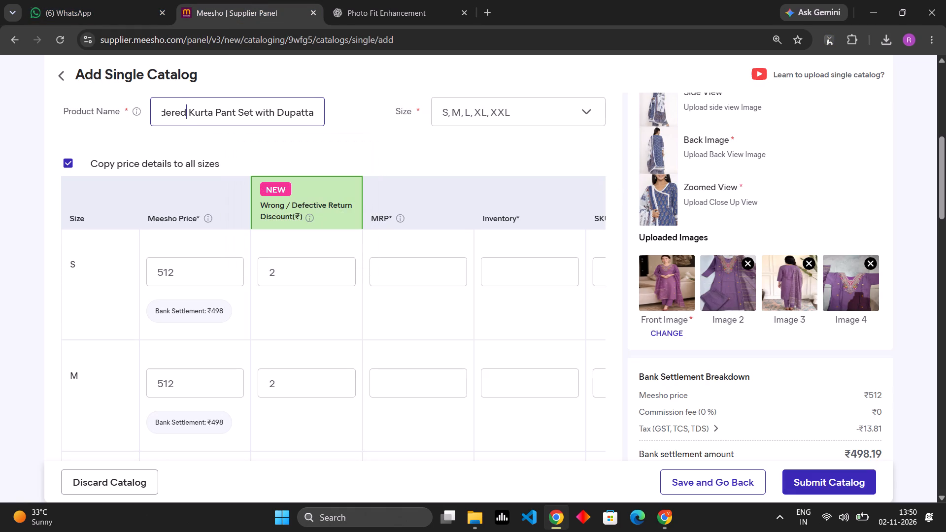
pyautogui.press('Left')
pyautogui.press('Left')
pyautogui.press('Left')
pyautogui.press('Left')
pyautogui.press('Left')
pyautogui.press('Left')
pyautogui.press('Left')
pyautogui.press('Left')
pyautogui.press('Left')
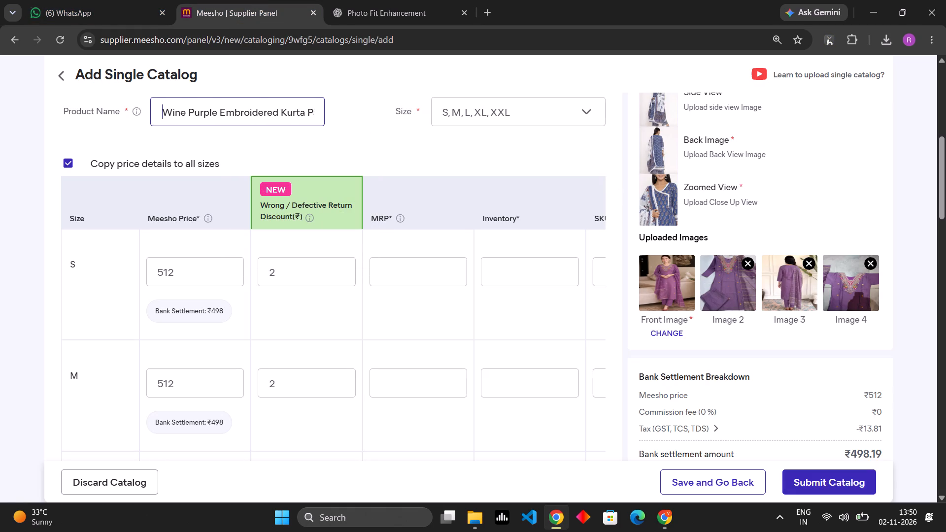
pyautogui.moveTo(237, 113); pyautogui.dragTo(208, 107)
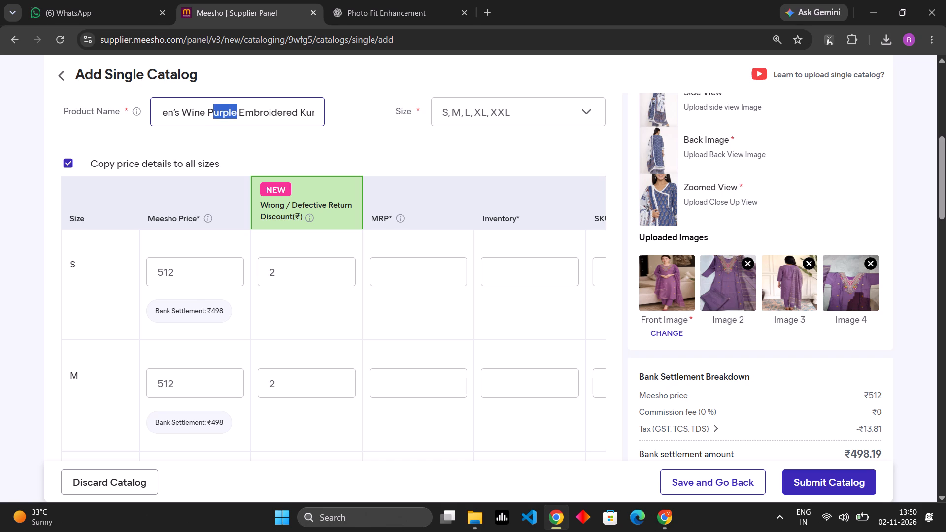
pyautogui.moveTo(208, 107); pyautogui.dragTo(183, 103)
pyautogui.press('BackSpace')
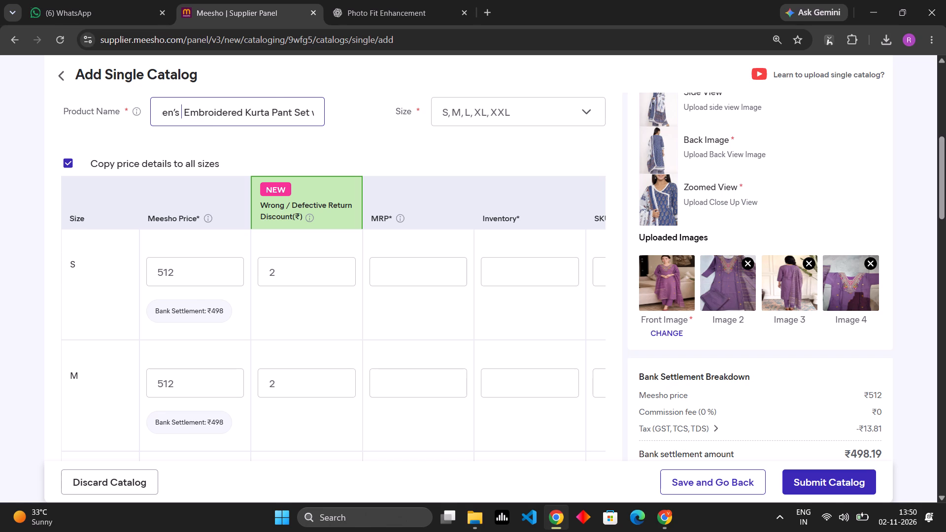
# Change "Women's" to "Women" in the product name and delete the extra space after it.
pyautogui.hscroll(2, 213, 117)
pyautogui.click(203, 113)
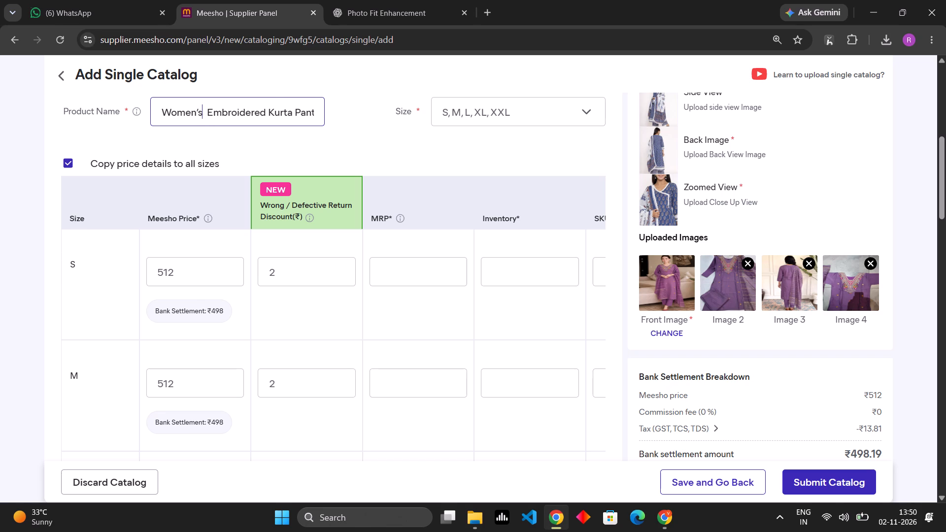
pyautogui.press('BackSpace')
pyautogui.press('BackSpace')
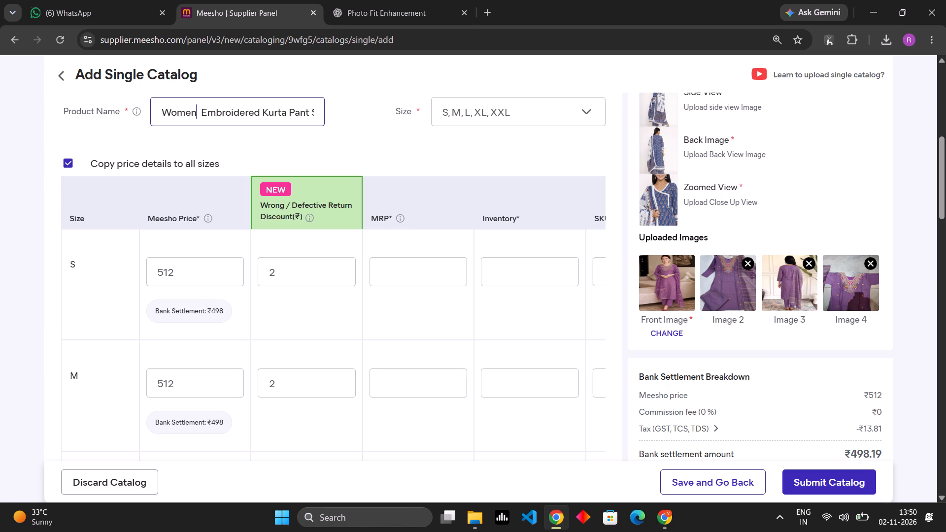
pyautogui.press('Right')
pyautogui.press('BackSpace')
# Add "Latest" at the start of the product name, making it "Latest Women Embroidered Kurta Pant Set with Dupatta".
pyautogui.press('Left')
pyautogui.press('Left')
pyautogui.press('Left')
pyautogui.press('Left')
pyautogui.press('Left')
pyautogui.press('Left')
pyautogui.press('Left')
pyautogui.press('Left')
pyautogui.press('Left')
pyautogui.press('Left')
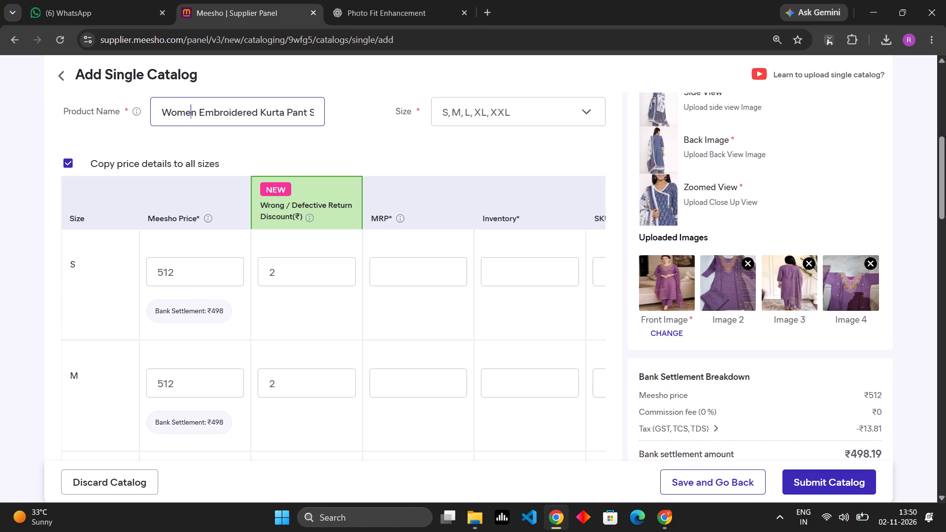
pyautogui.press('l')
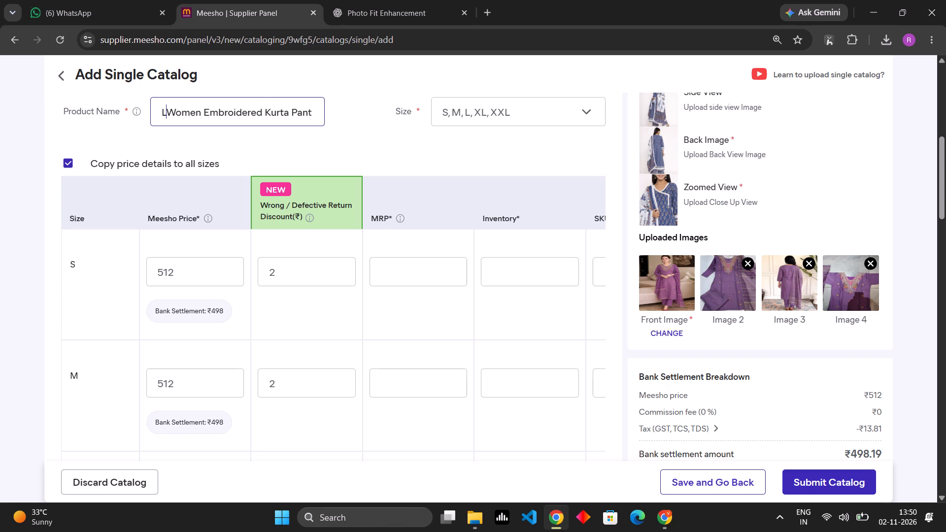
pyautogui.write('atest')
pyautogui.press('space')
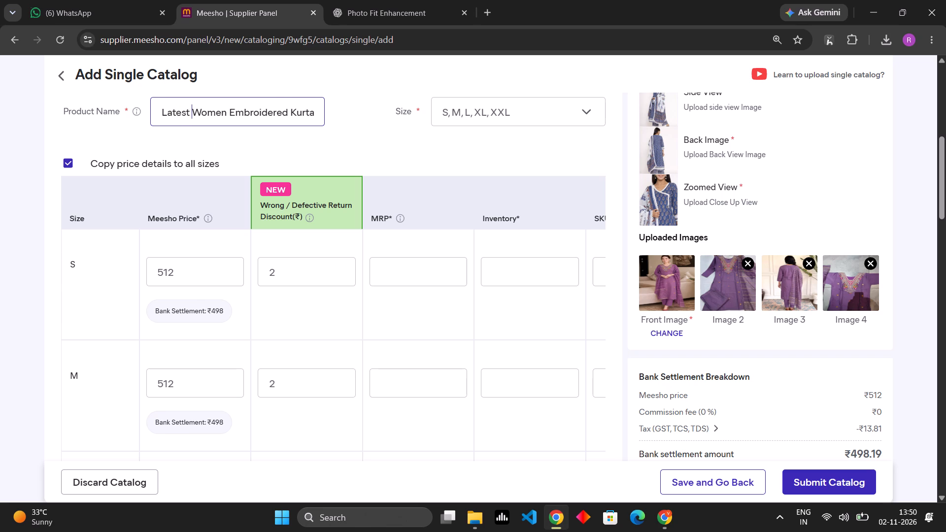
pyautogui.click(363, 134)
# Set the MRP to 899 in the size S row, with price details copied to all sizes.
pyautogui.scroll(-4, 381, 143)
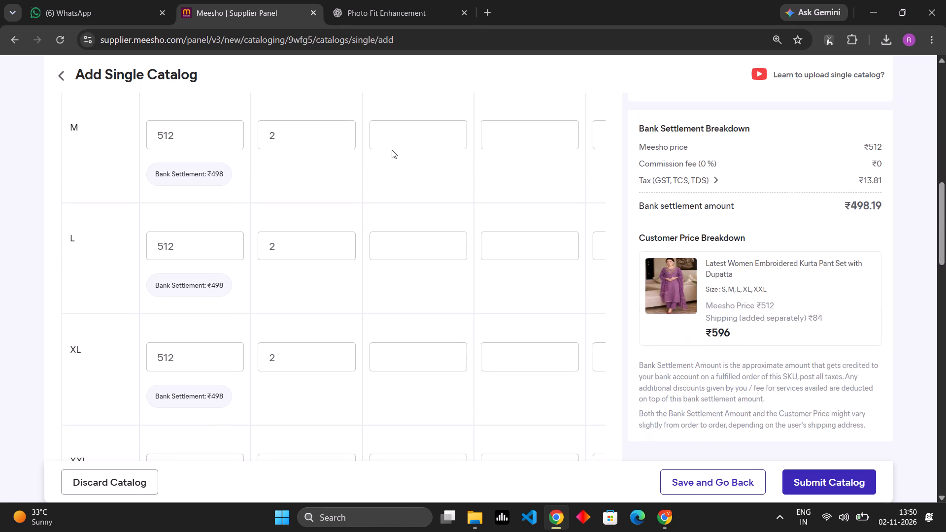
pyautogui.scroll(-5, 392, 150)
pyautogui.scroll(8, 392, 150)
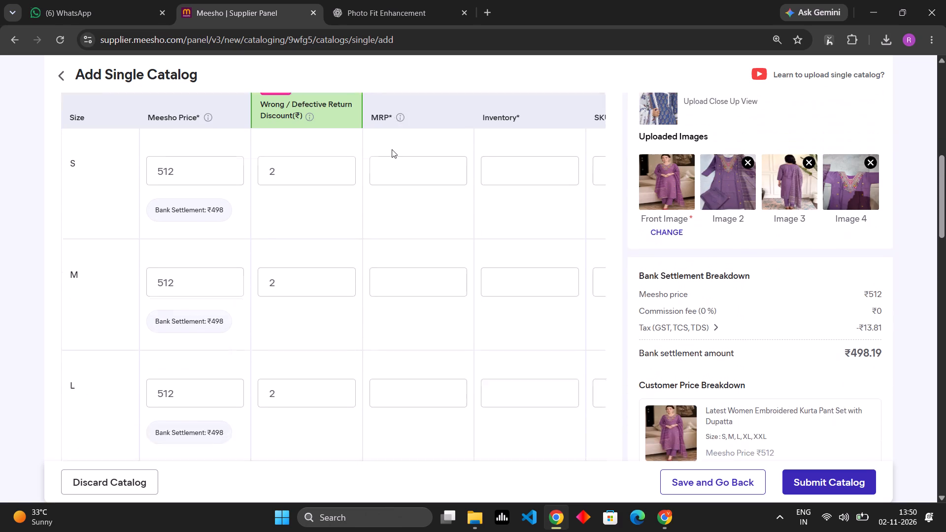
pyautogui.click(401, 218)
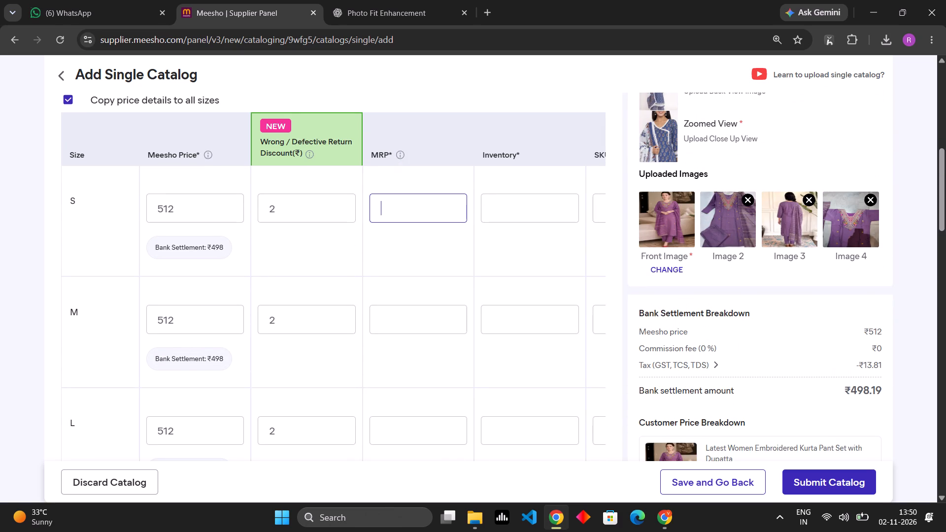
pyautogui.write('899')
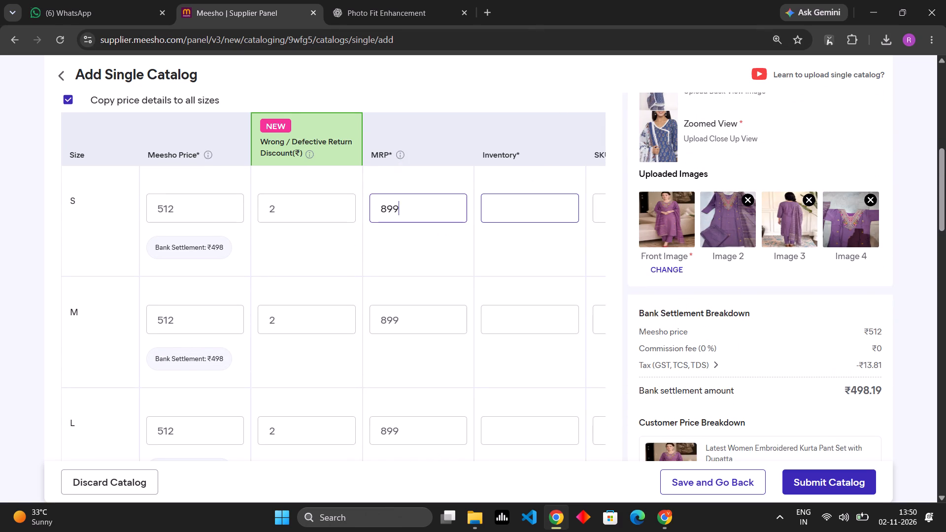
# Set the inventory to 1000 in the size S row.
pyautogui.click(502, 209)
pyautogui.write('100')
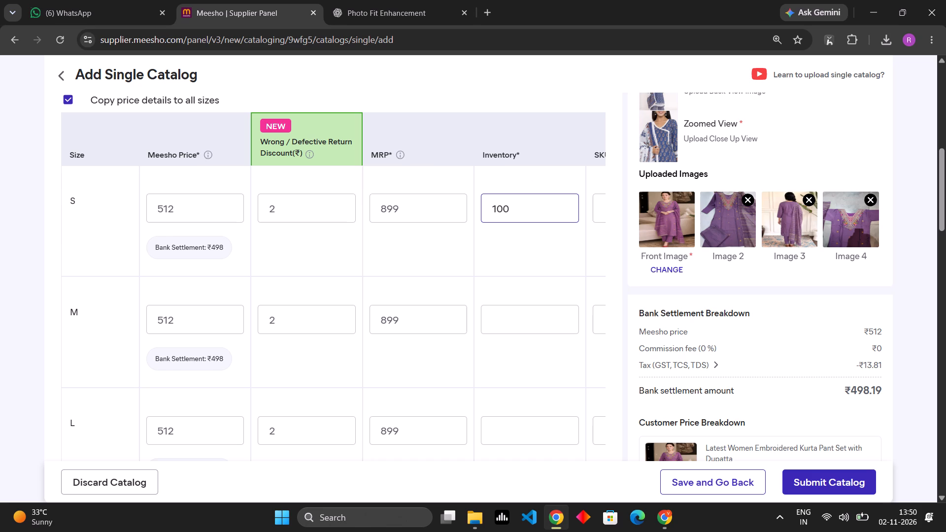
pyautogui.press('0')
# Copy the size S inventory of 1000 into the inventory fields of sizes M, L, XL and XXL.
pyautogui.doubleClick(504, 205)
pyautogui.hotkey('ctrl', 'c')
pyautogui.click(515, 318)
pyautogui.hotkey('ctrl', 'v')
pyautogui.scroll(-2, 503, 293)
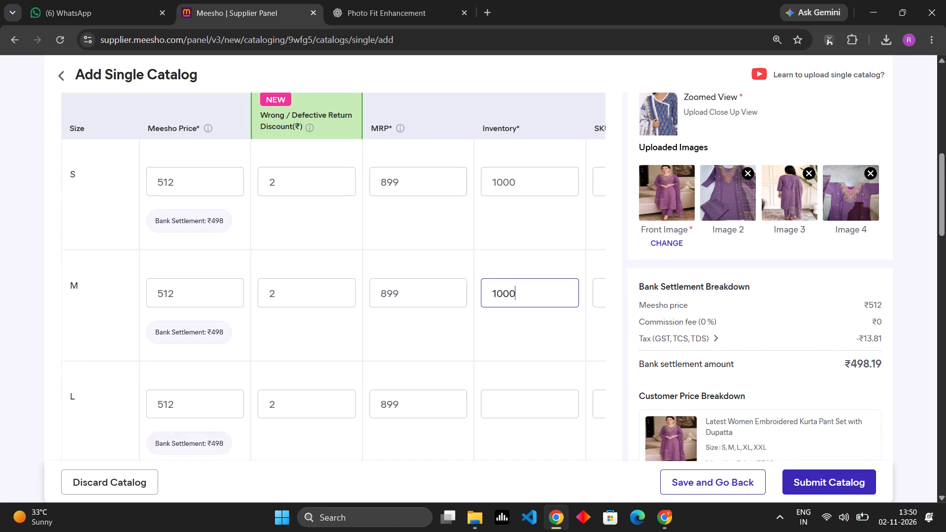
pyautogui.click(511, 308)
pyautogui.hotkey('ctrl', 'v')
pyautogui.scroll(-4, 511, 307)
pyautogui.scroll(-3, 513, 349)
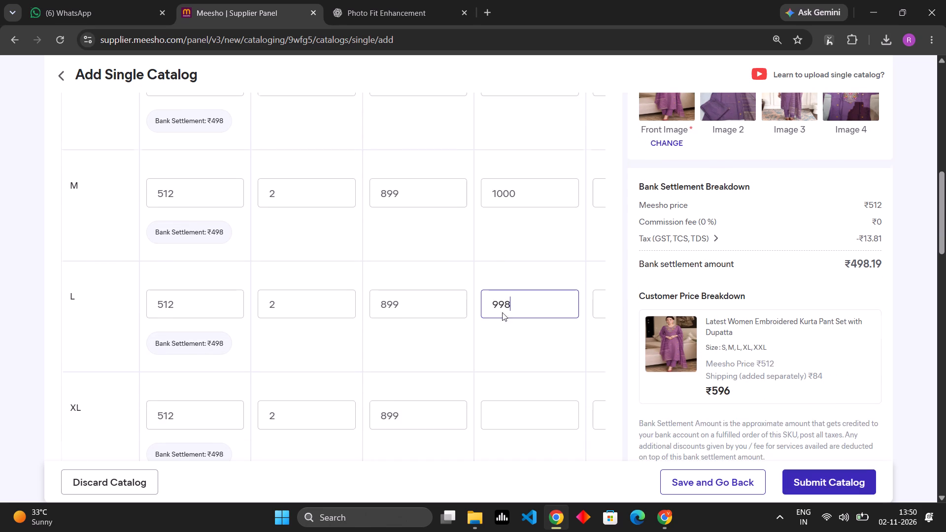
pyautogui.click(502, 225)
pyautogui.hotkey('ctrl', 'v')
pyautogui.scroll(-2, 503, 222)
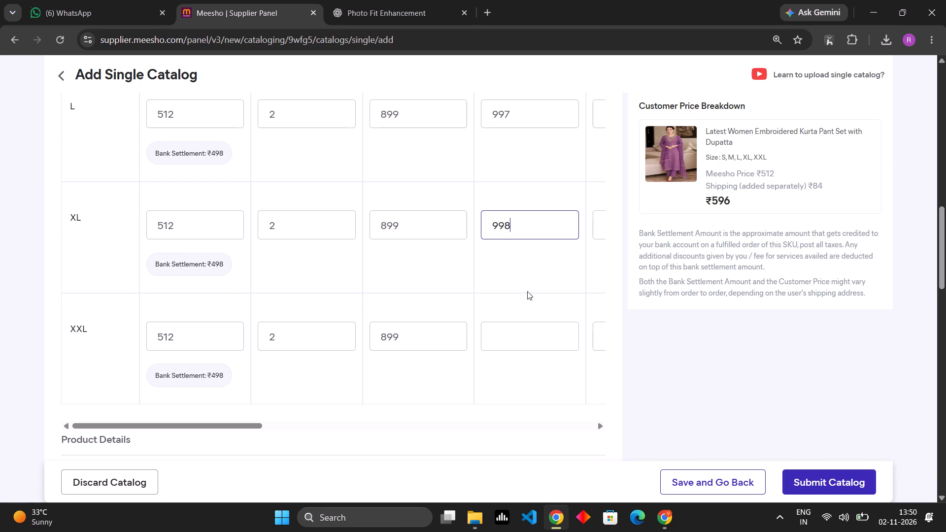
pyautogui.click(509, 328)
pyautogui.hotkey('ctrl', 'v')
pyautogui.click(473, 288)
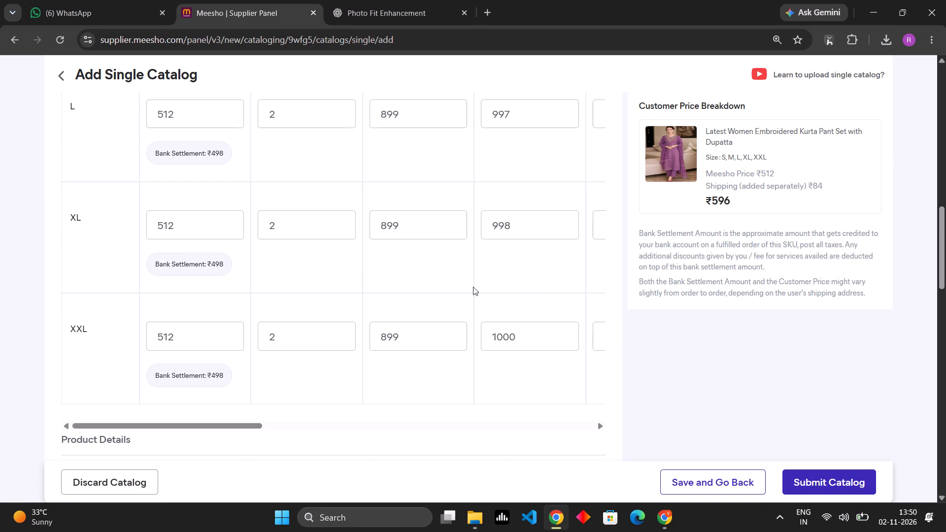
# Set the Bottom Type to Pants in the product details.
pyautogui.scroll(4, 479, 277)
pyautogui.scroll(-10, 485, 265)
pyautogui.scroll(2, 311, 164)
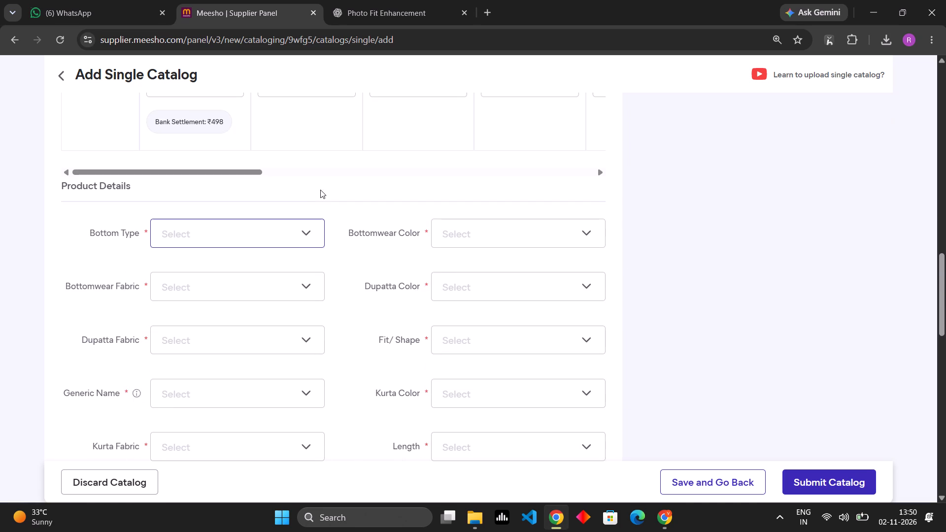
pyautogui.click(275, 234)
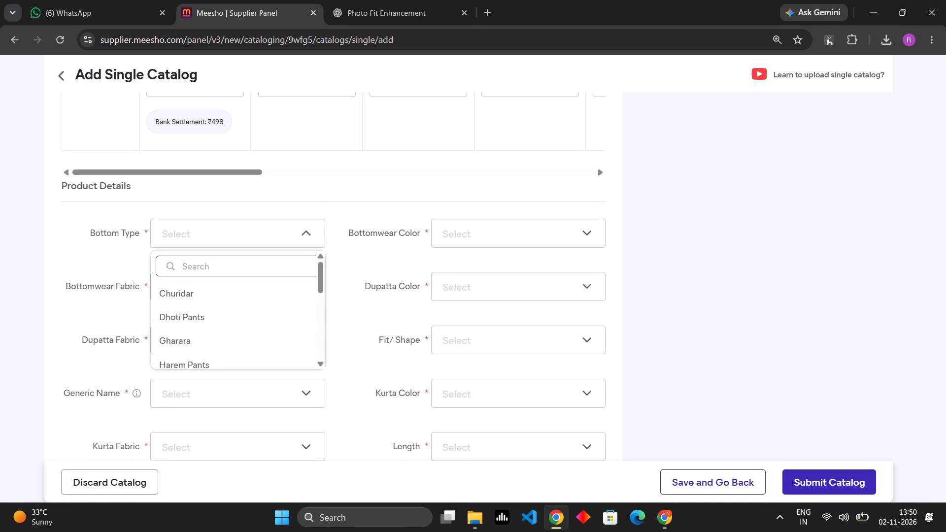
pyautogui.click(236, 266)
pyautogui.write('pan')
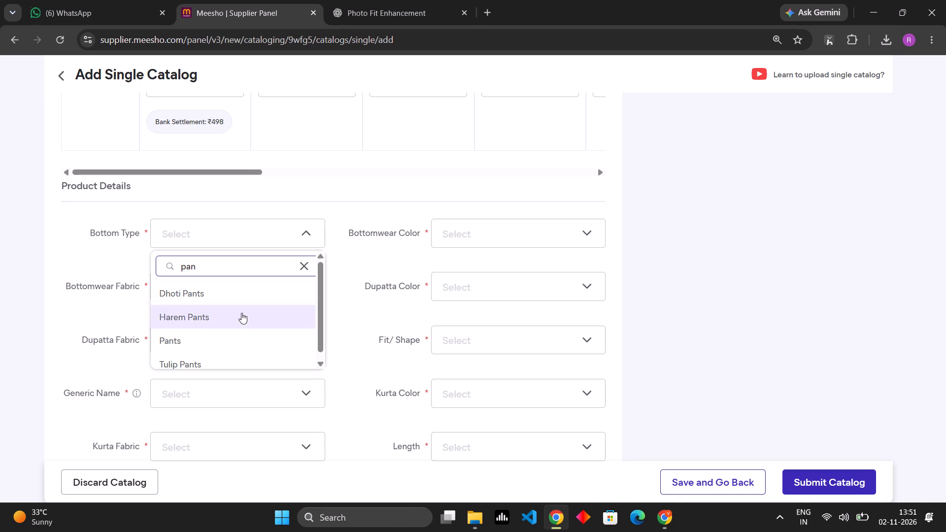
pyautogui.click(243, 335)
# Find the rayon options for Bottomwear Fabric and set it to Rayon Slub.
pyautogui.click(247, 288)
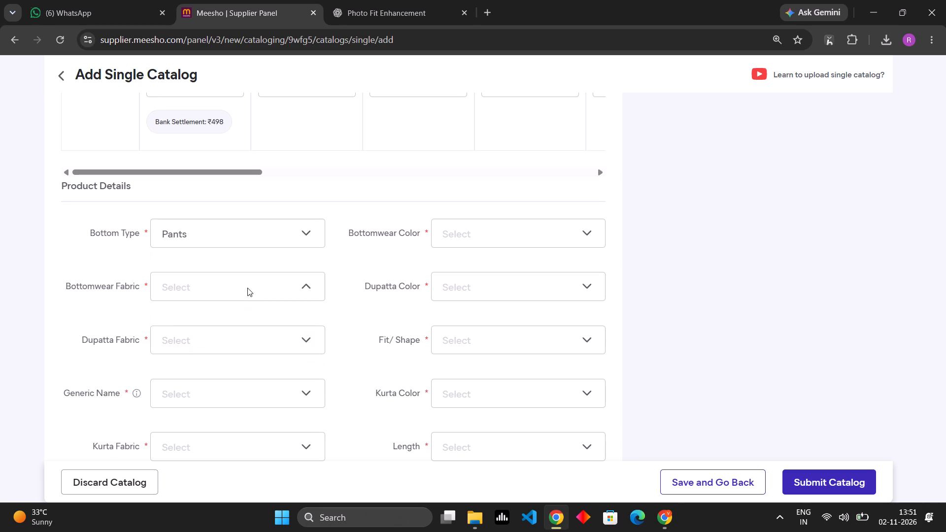
pyautogui.click(236, 314)
pyautogui.write('rey')
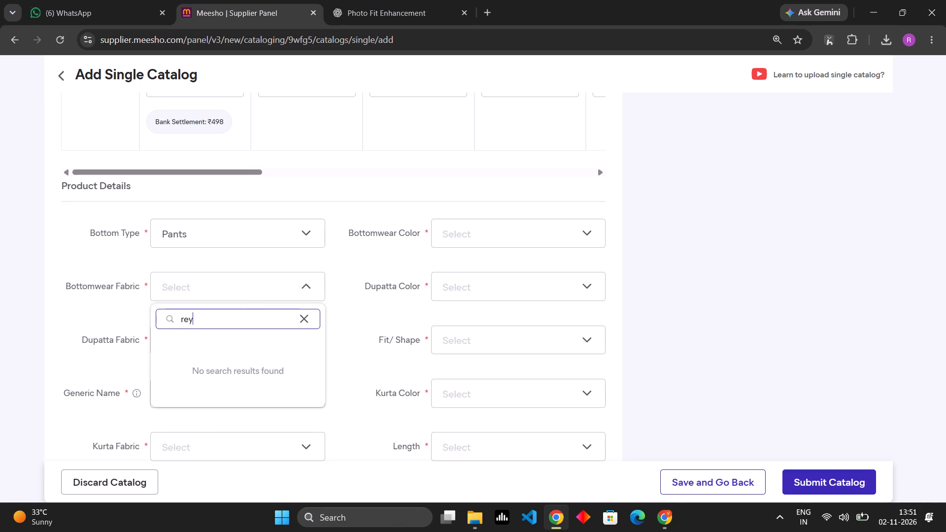
pyautogui.press('BackSpace')
pyautogui.press('BackSpace')
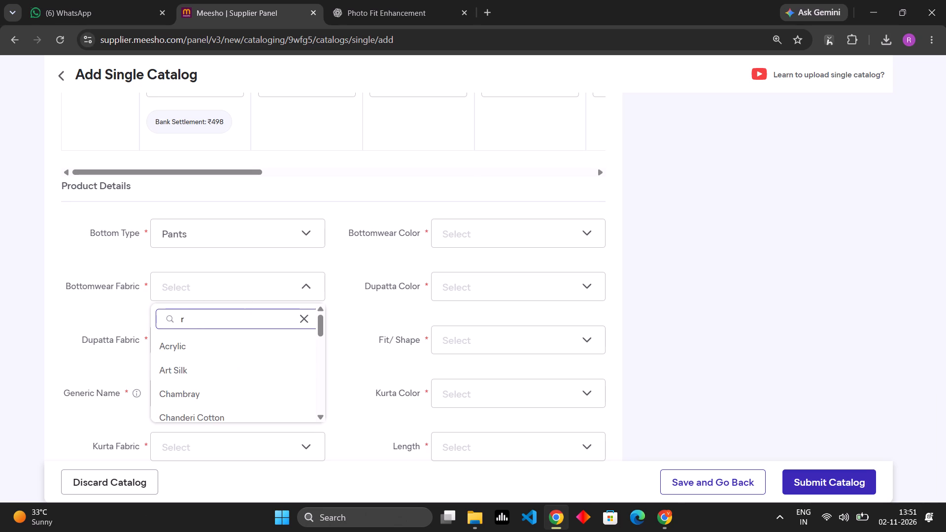
pyautogui.press('r')
pyautogui.press('e')
pyautogui.press('BackSpace')
pyautogui.press('BackSpace')
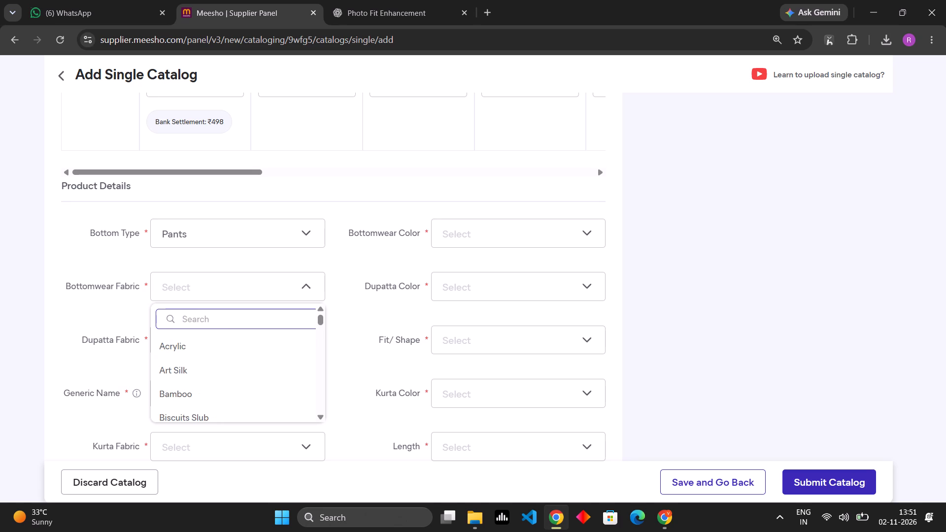
pyautogui.scroll(-5, 209, 328)
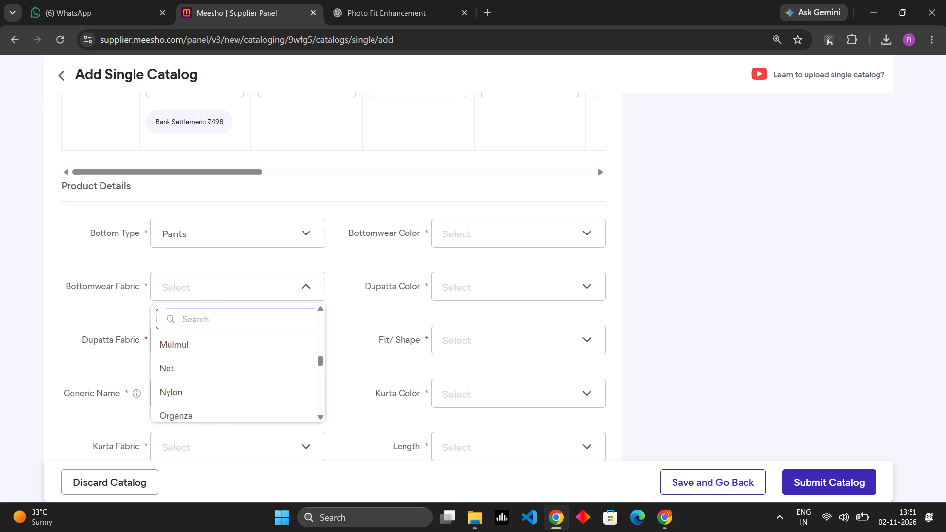
pyautogui.press('r')
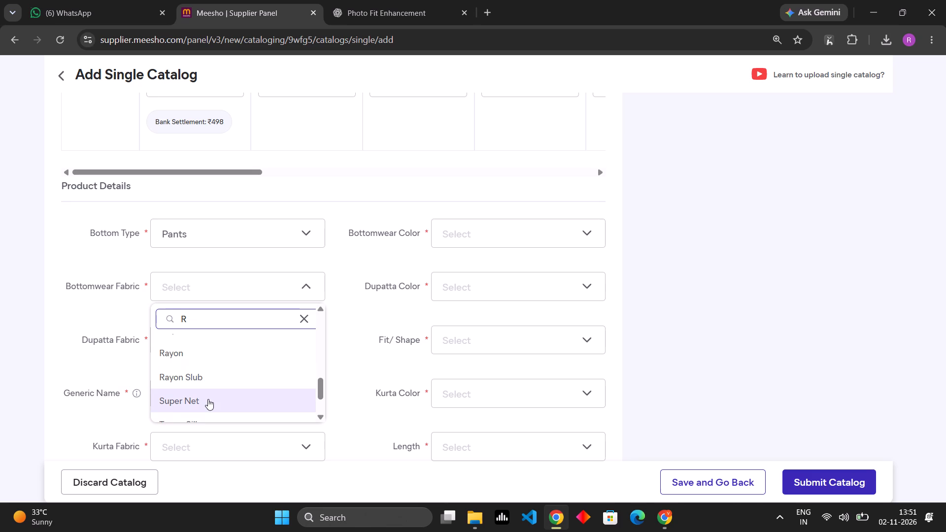
pyautogui.click(205, 374)
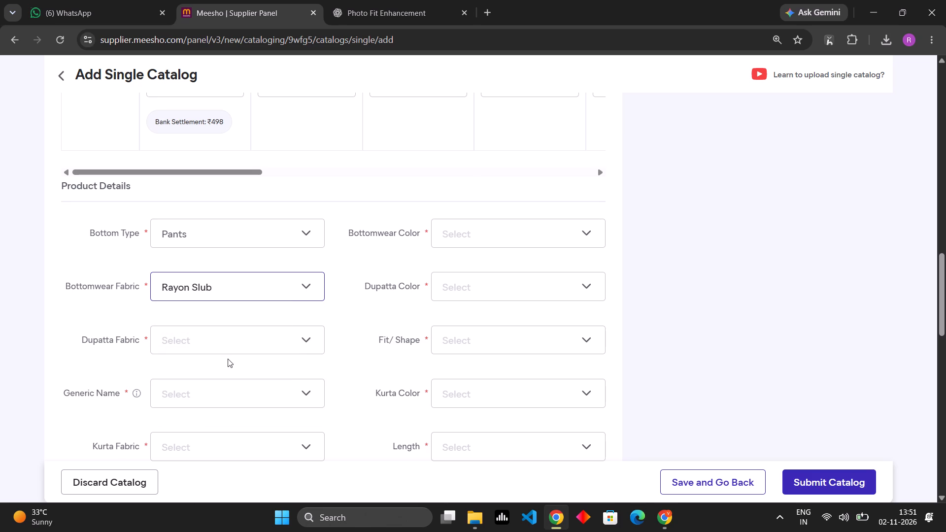
# Set the Dupatta Fabric to Chanderi Silk and the Generic Name to Kurti With Dupatta & Bottomwear.
pyautogui.click(239, 331)
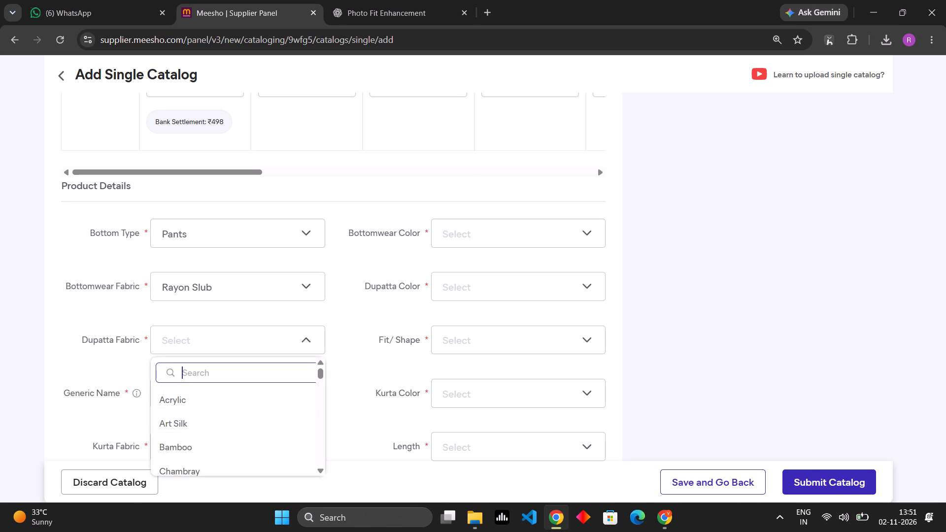
pyautogui.click(220, 469)
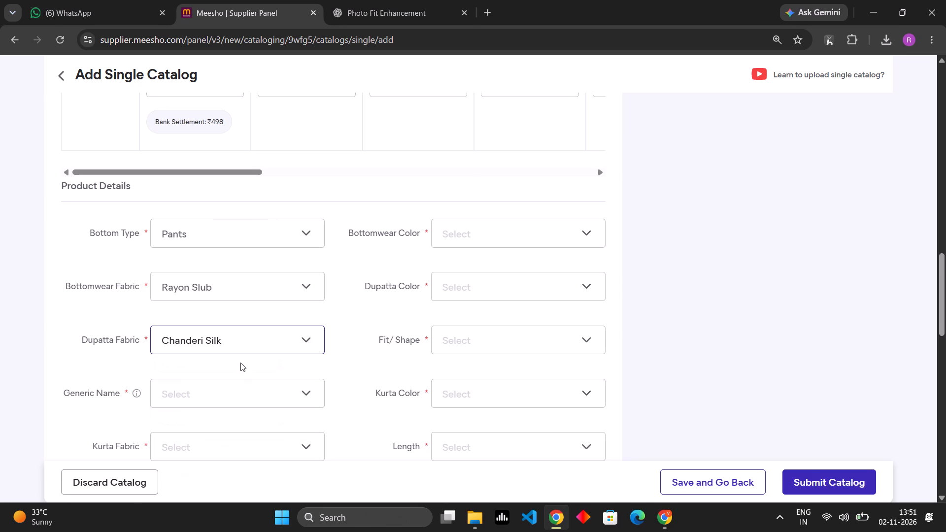
pyautogui.click(249, 405)
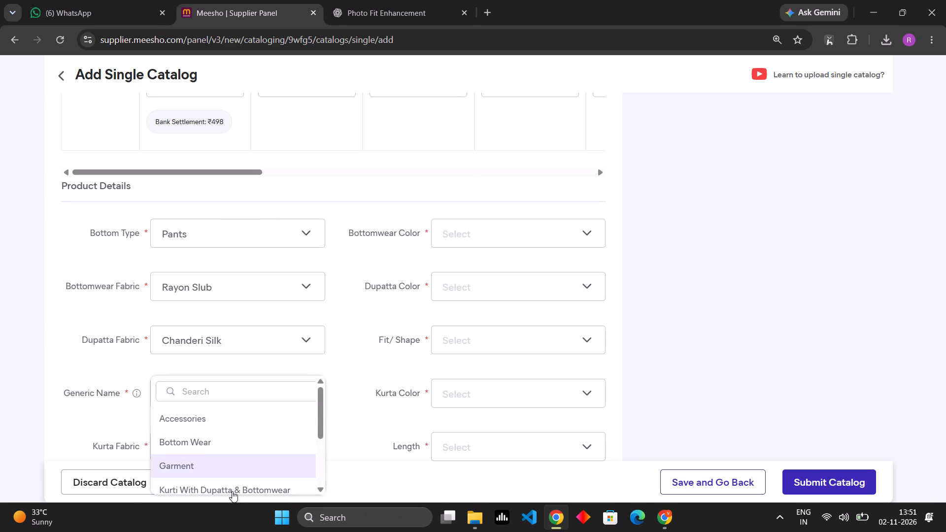
pyautogui.click(238, 485)
# Set both the Bottomwear Color and the Dupatta Color to Lavendar.
pyautogui.click(468, 221)
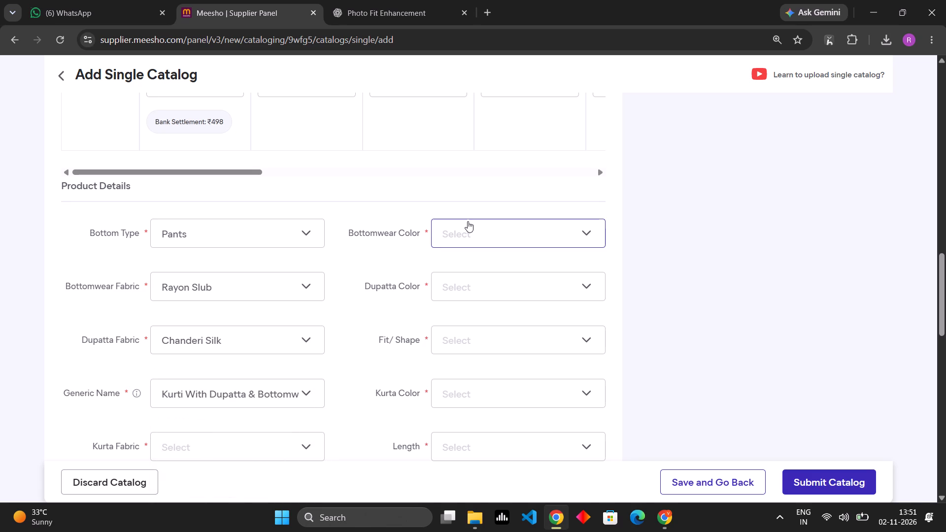
pyautogui.scroll(-4, 482, 317)
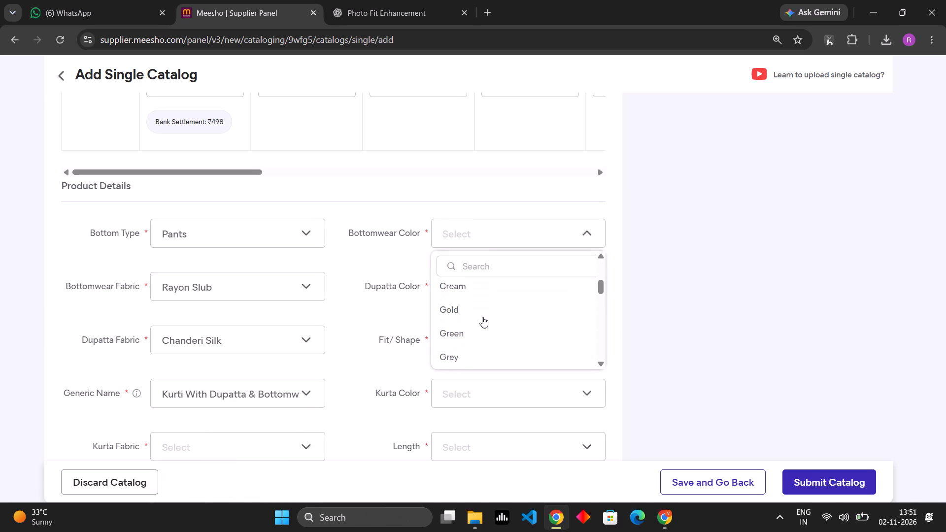
pyautogui.scroll(-1, 482, 317)
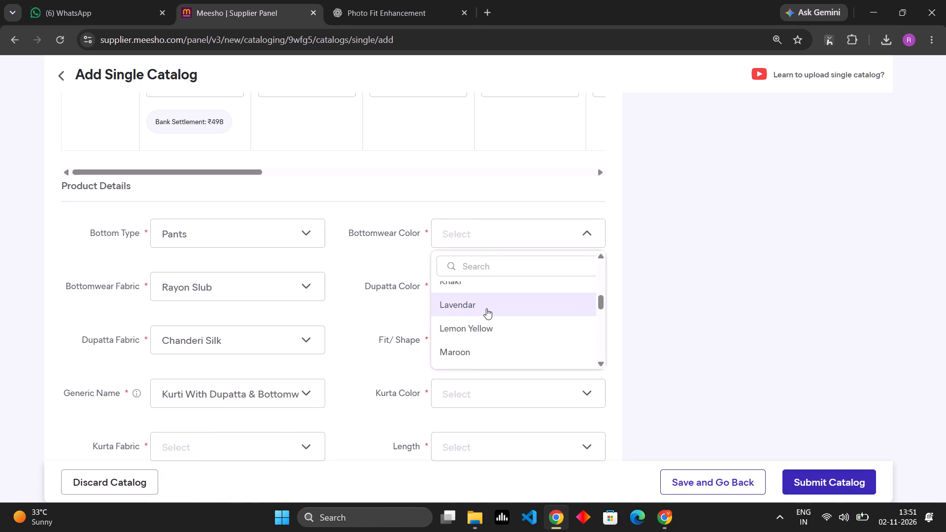
pyautogui.click(486, 308)
pyautogui.click(524, 281)
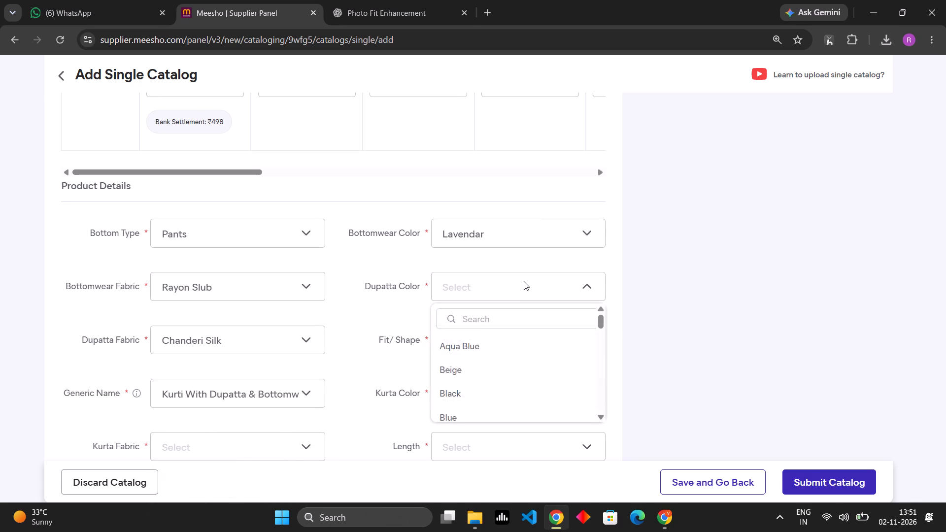
pyautogui.scroll(-7, 501, 371)
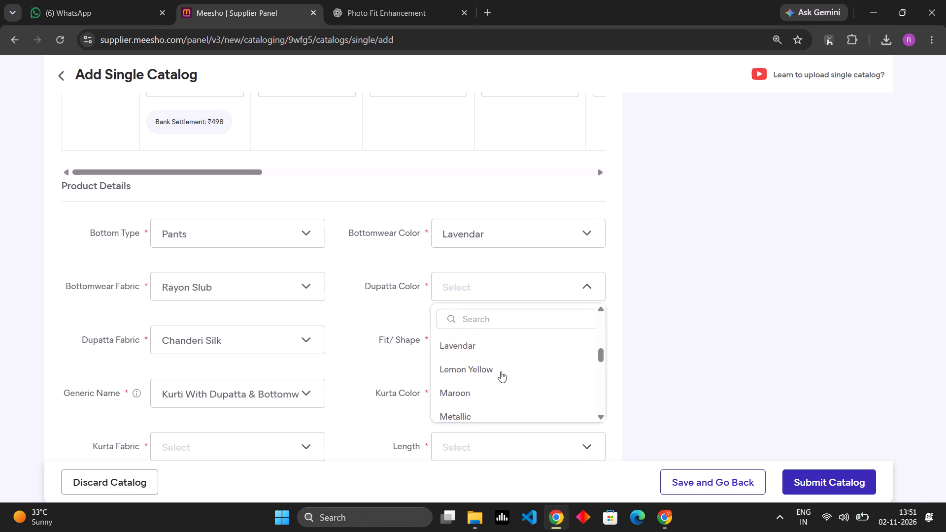
pyautogui.click(492, 344)
# Set the Fit/Shape to A-line and the Kurta Color to Lavendar.
pyautogui.click(517, 334)
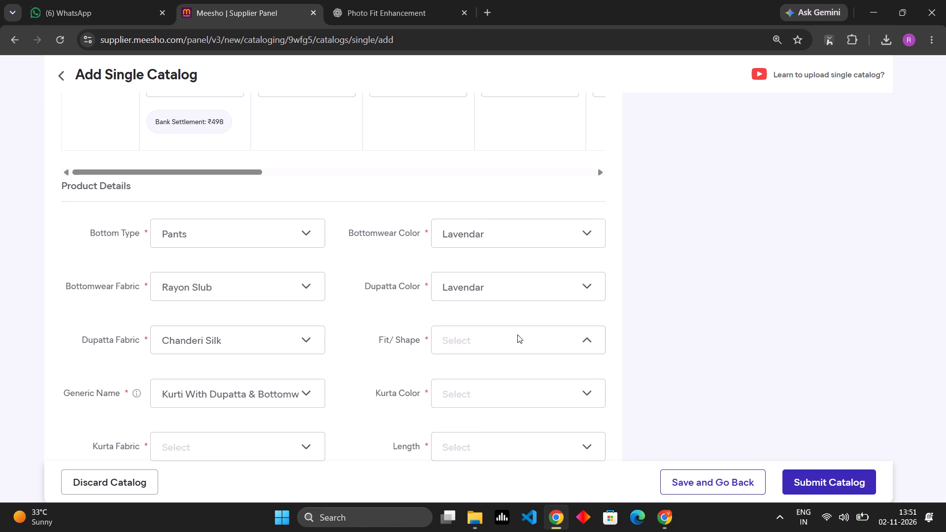
pyautogui.click(474, 408)
pyautogui.click(489, 393)
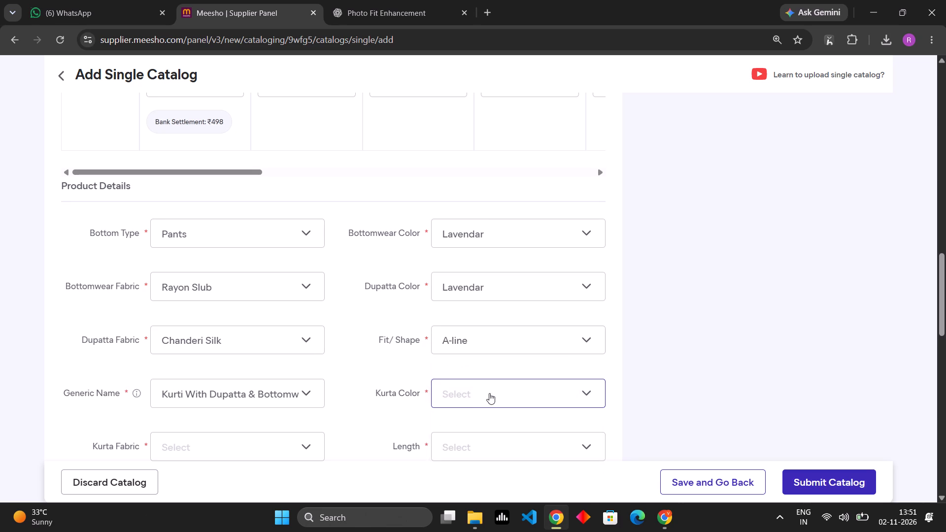
pyautogui.scroll(-5, 478, 446)
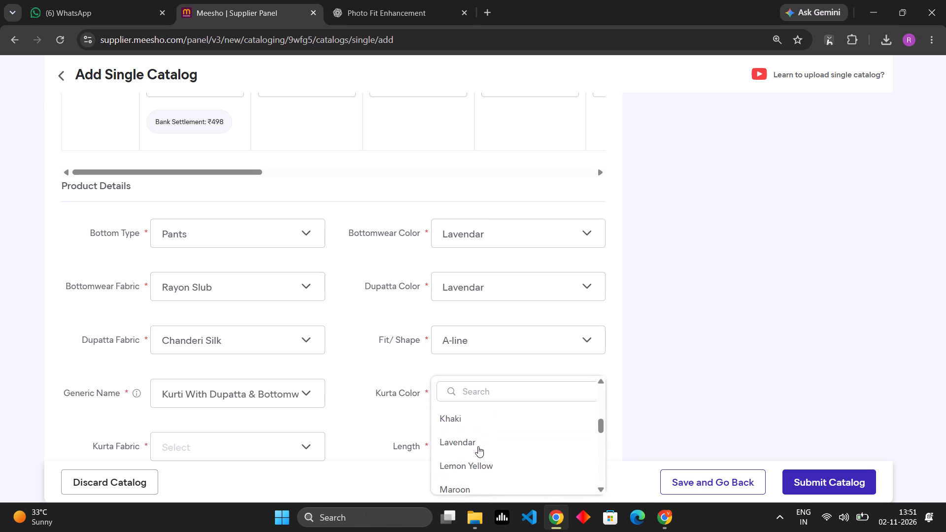
pyautogui.scroll(-1, 478, 446)
pyautogui.scroll(1, 478, 446)
pyautogui.click(487, 428)
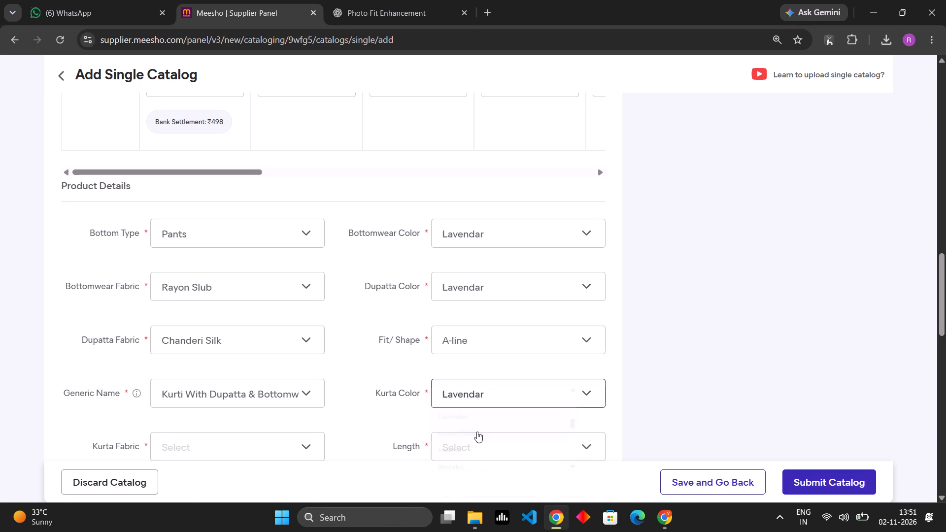
# Set the Kurta Fabric to Rayon Slub.
pyautogui.scroll(-4, 343, 296)
pyautogui.click(270, 188)
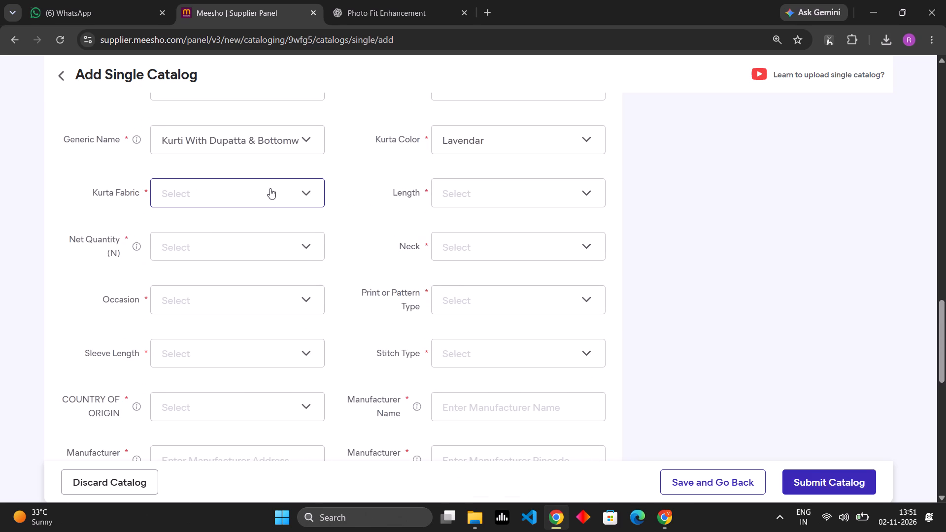
pyautogui.scroll(-2, 239, 311)
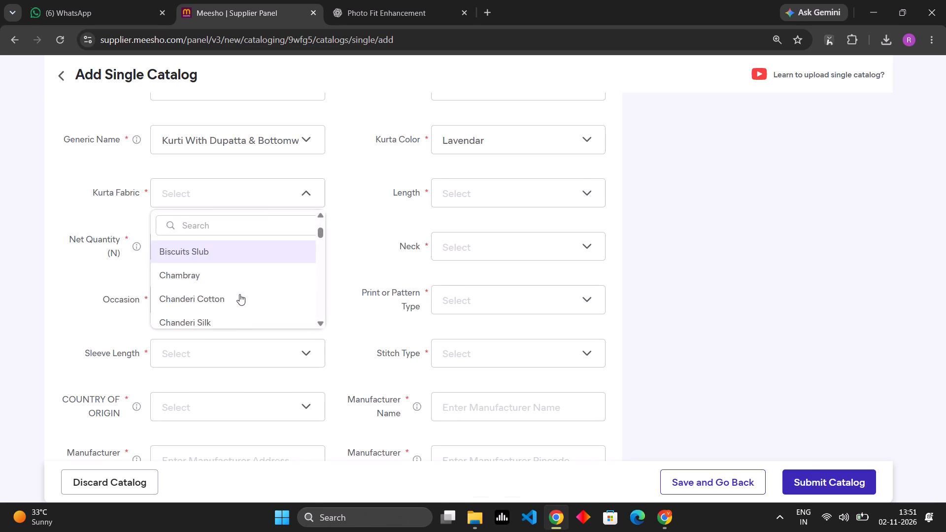
pyautogui.scroll(-7, 239, 294)
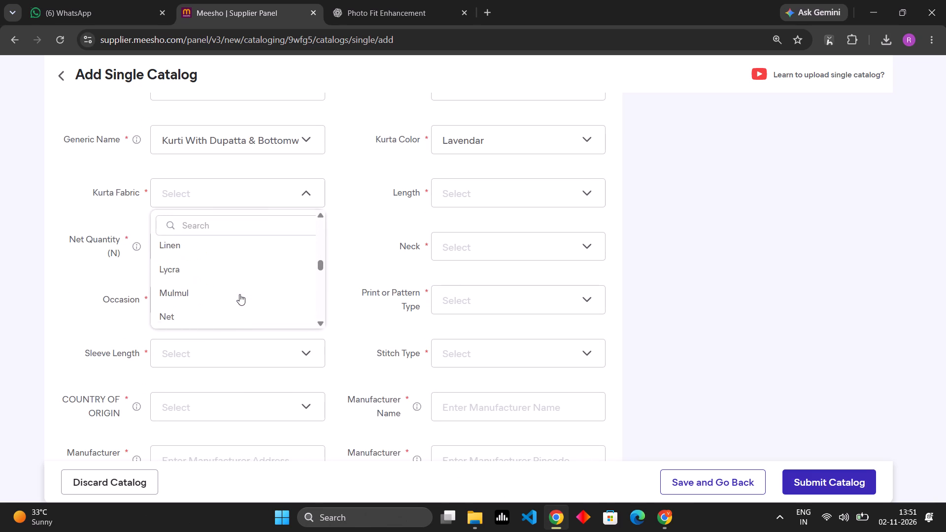
pyautogui.scroll(-3, 239, 294)
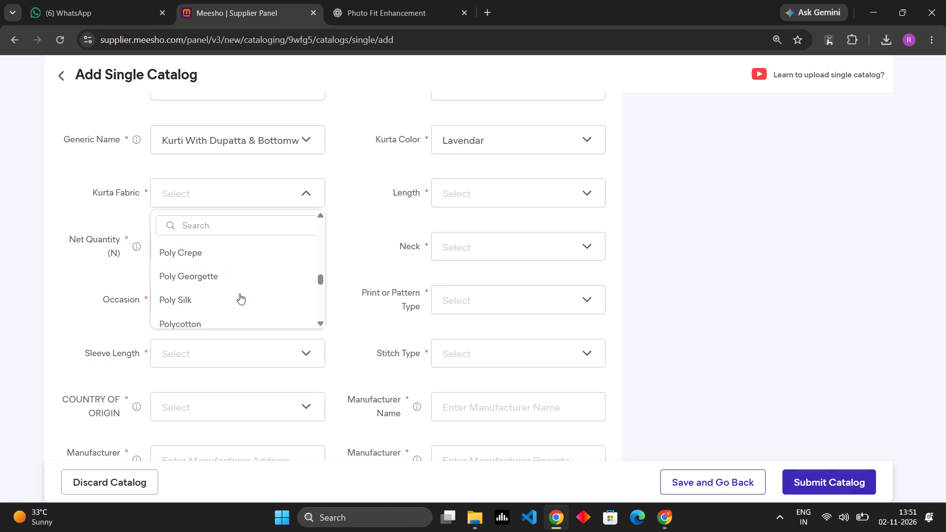
pyautogui.scroll(-2, 239, 294)
pyautogui.click(234, 271)
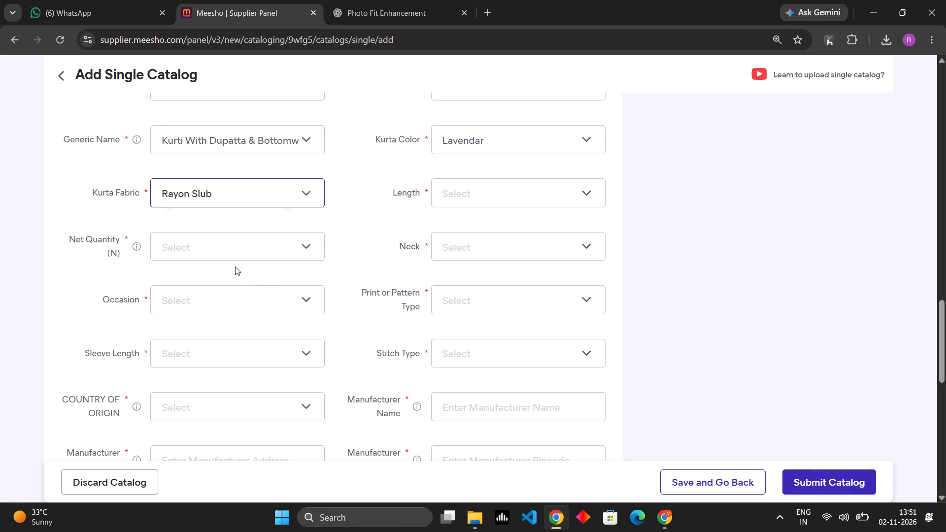
# Set the Net Quantity to Pack of 3 and the Occasion to Wedding.
pyautogui.click(241, 250)
pyautogui.scroll(-4, 207, 348)
pyautogui.scroll(2, 207, 346)
pyautogui.click(206, 333)
pyautogui.click(219, 308)
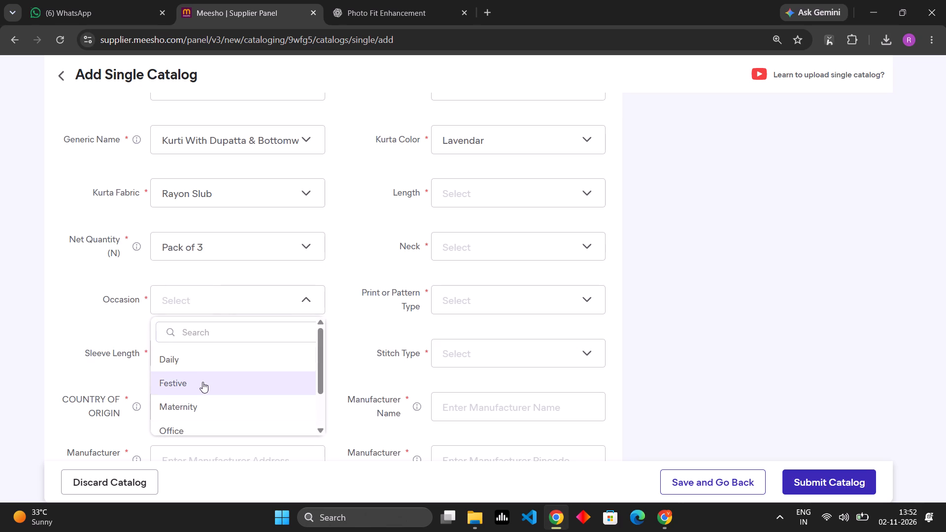
pyautogui.scroll(-1, 211, 401)
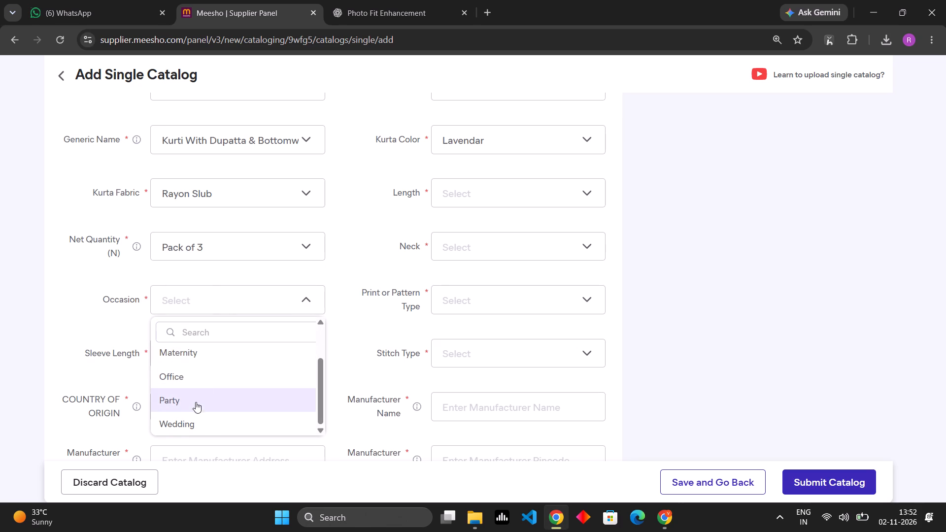
pyautogui.click(198, 417)
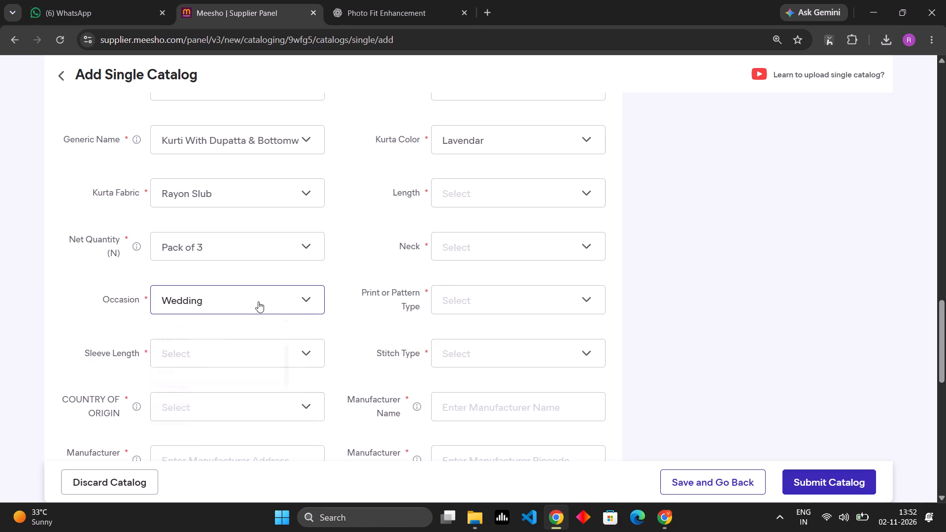
# Set the Sleeve Length to Three-Quarter Sleeves and the Length to Calf Length.
pyautogui.click(269, 350)
pyautogui.click(228, 484)
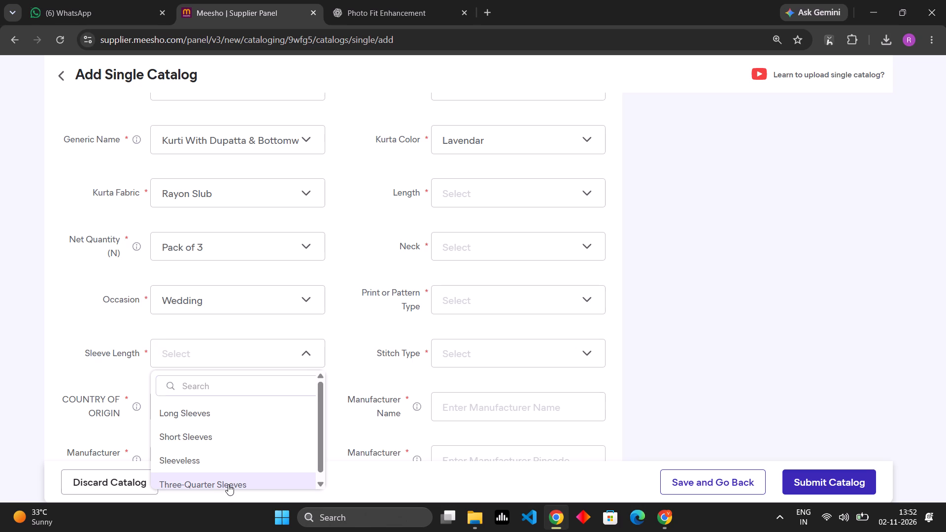
pyautogui.click(508, 190)
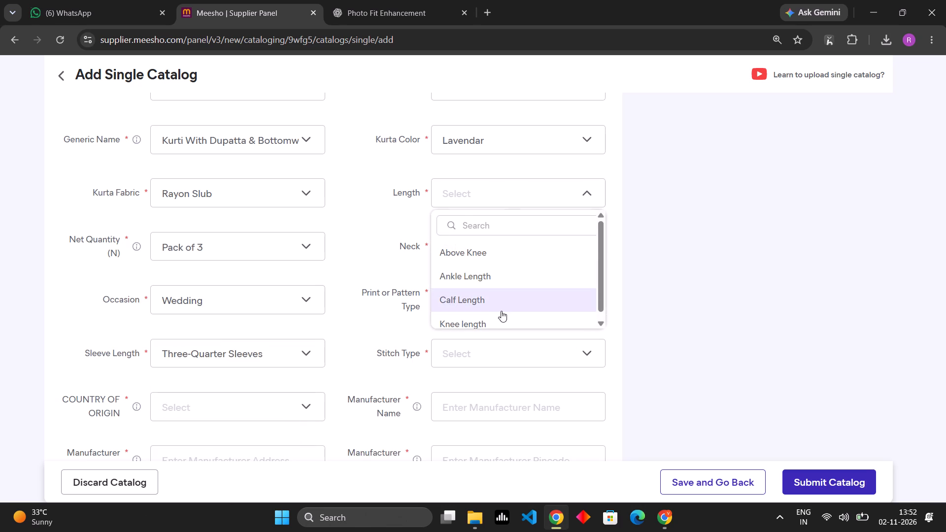
pyautogui.click(500, 309)
# Set the Neck to V-neck.
pyautogui.click(508, 249)
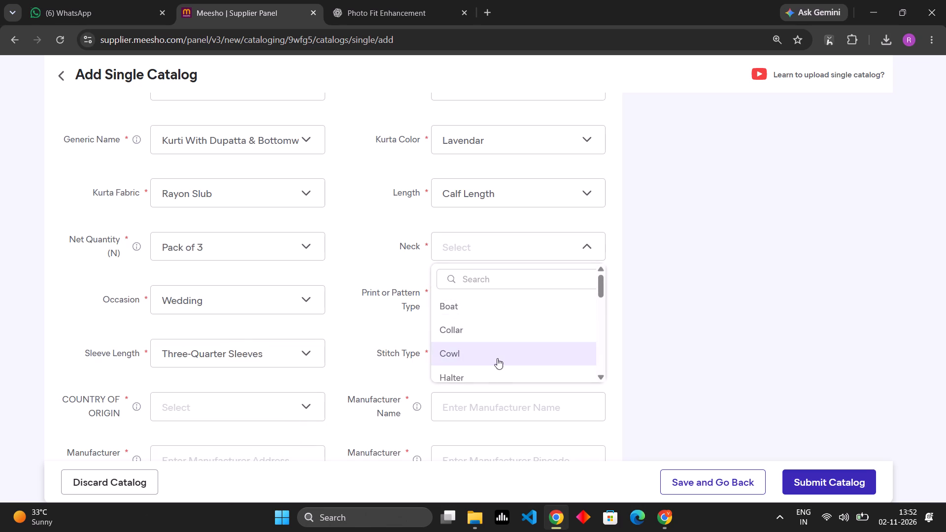
pyautogui.scroll(-4, 496, 361)
pyautogui.scroll(4, 488, 346)
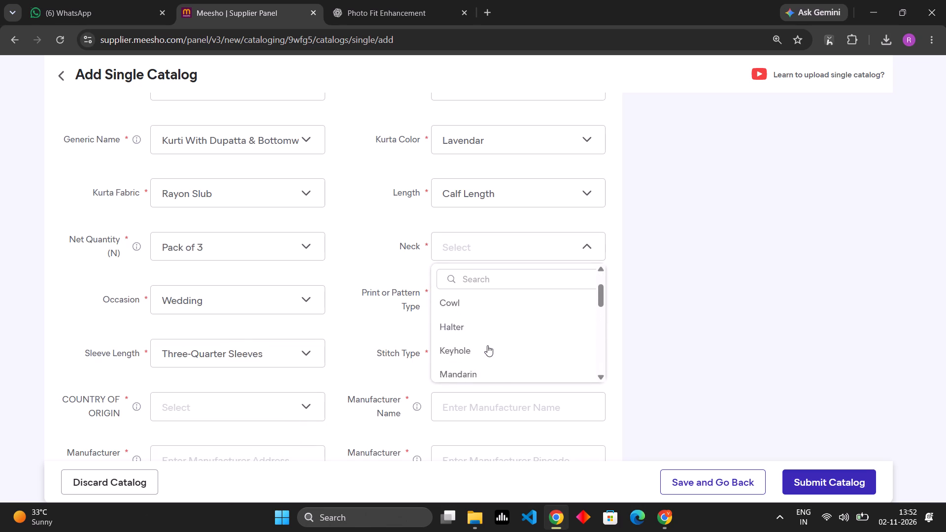
pyautogui.click(481, 281)
pyautogui.press('v')
pyautogui.click(492, 308)
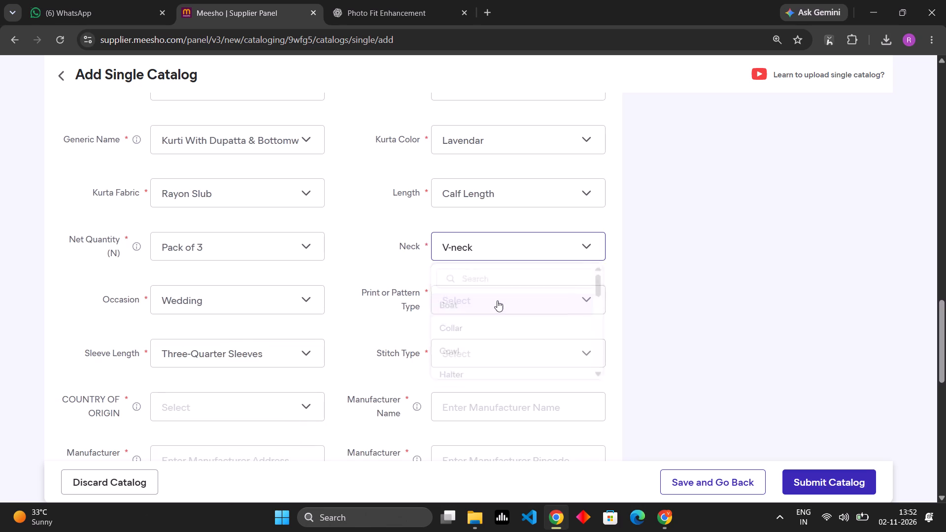
# Set the Print or Pattern Type to Abstract and the Stitch Type to Stitched.
pyautogui.click(498, 299)
pyautogui.click(473, 390)
pyautogui.scroll(-2, 369, 260)
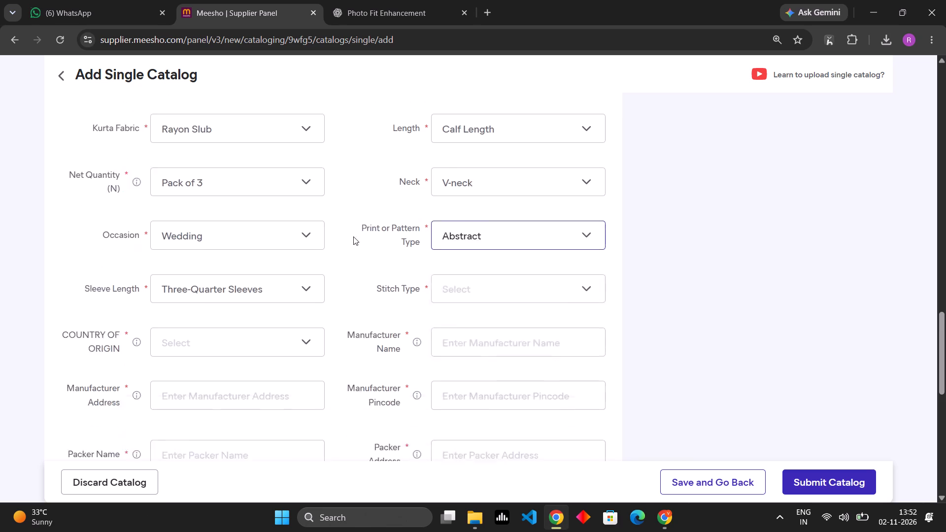
pyautogui.click(490, 217)
pyautogui.click(505, 303)
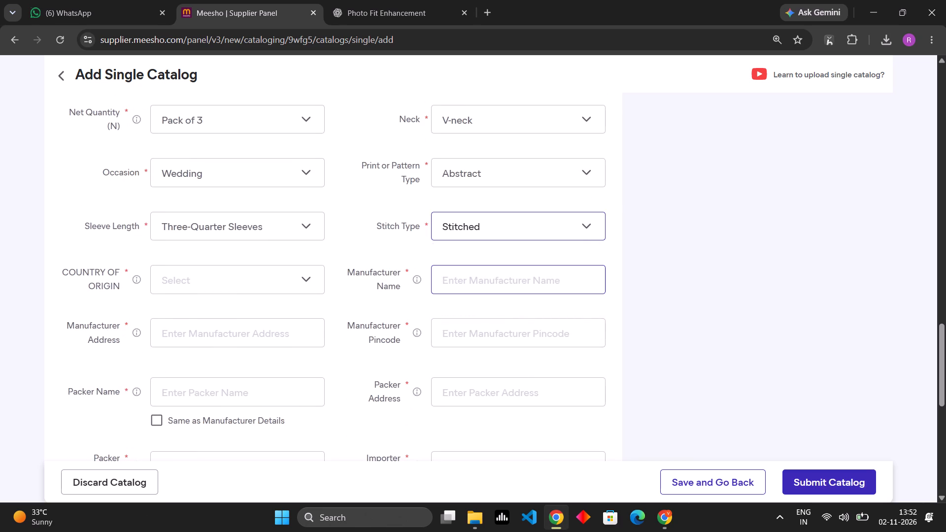
# Fill in the manufacturer name BALMUKUND FASHION with its saved address and pincode, and set the Country of Origin to India.
pyautogui.click(522, 283)
pyautogui.click(536, 358)
pyautogui.click(270, 277)
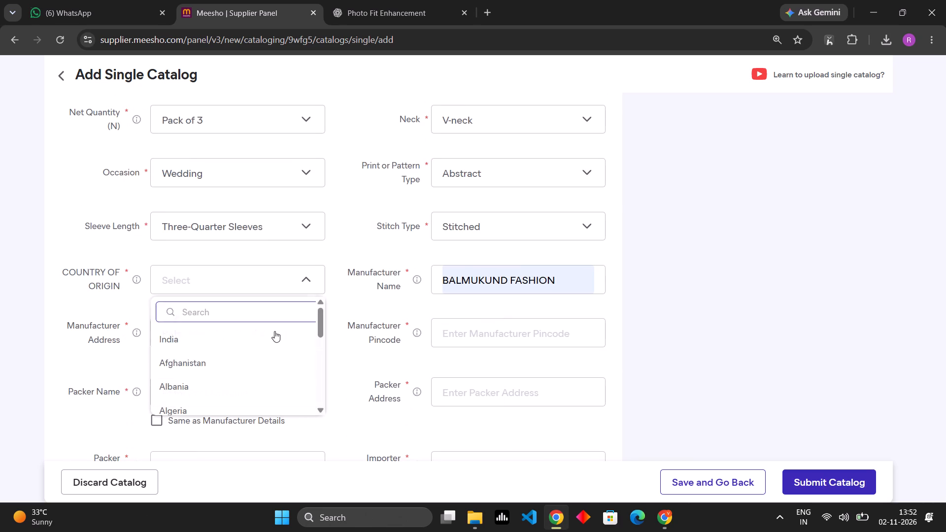
pyautogui.click(254, 335)
pyautogui.click(254, 336)
pyautogui.click(276, 373)
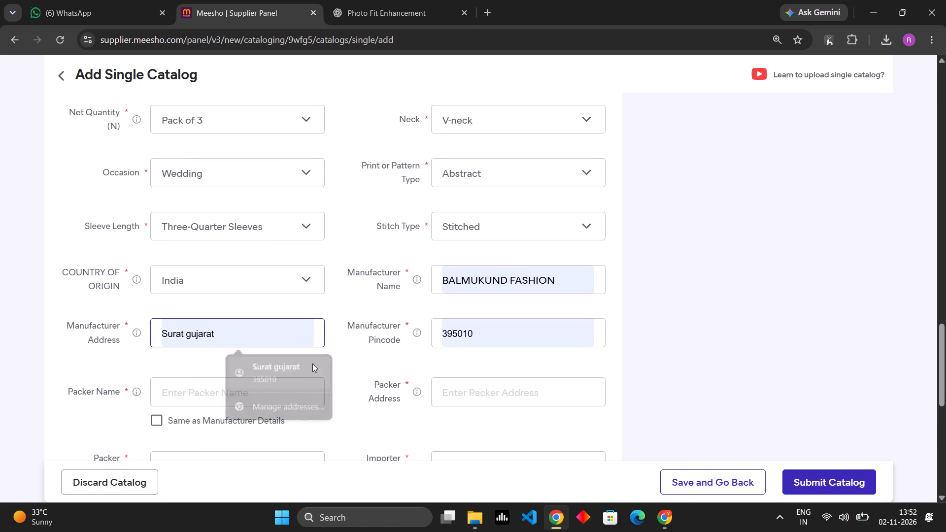
# Fill in the packer's saved address and pincode, and the packer name BALMUKUND FASHION.
pyautogui.scroll(-3, 342, 354)
pyautogui.click(520, 193)
pyautogui.click(533, 242)
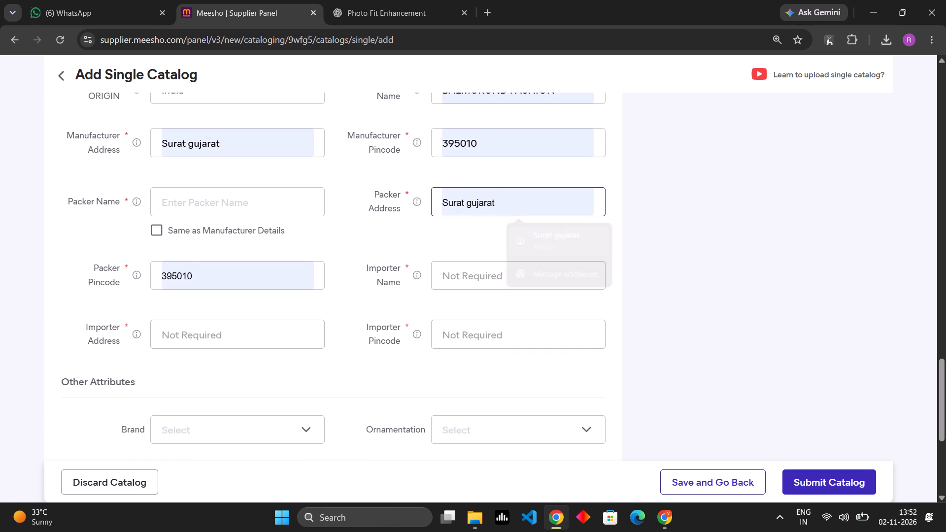
pyautogui.click(231, 181)
pyautogui.click(229, 198)
pyautogui.click(278, 267)
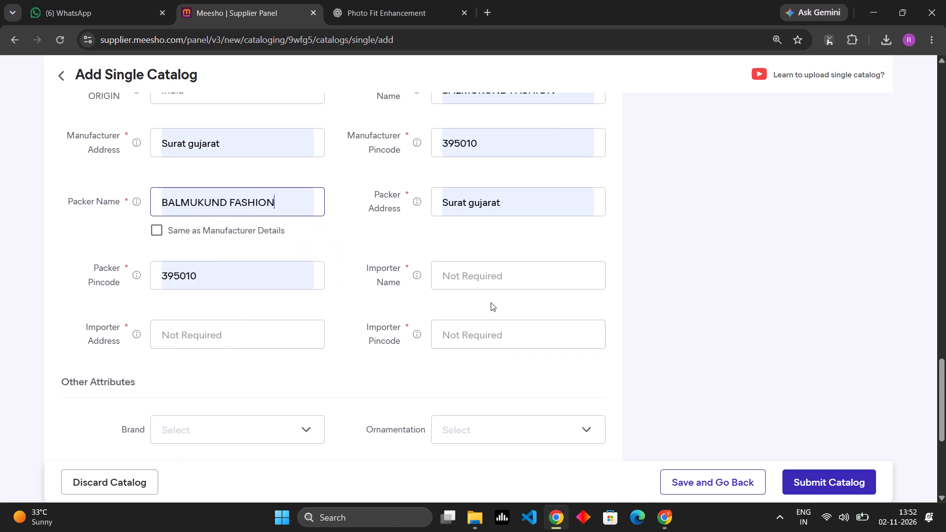
# Set both the Pattern and the Ornamentation to Embroidered under Other Attributes.
pyautogui.scroll(-3, 344, 299)
pyautogui.click(278, 288)
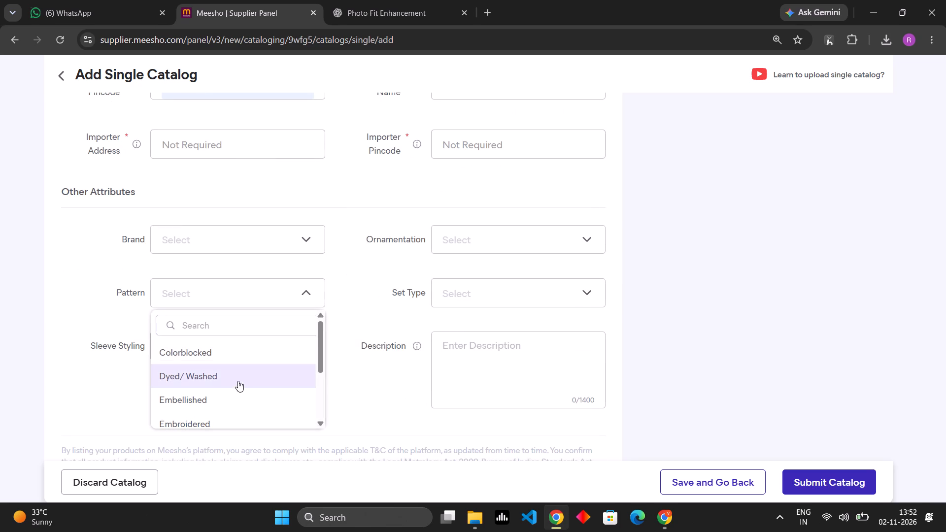
pyautogui.click(234, 423)
pyautogui.click(511, 238)
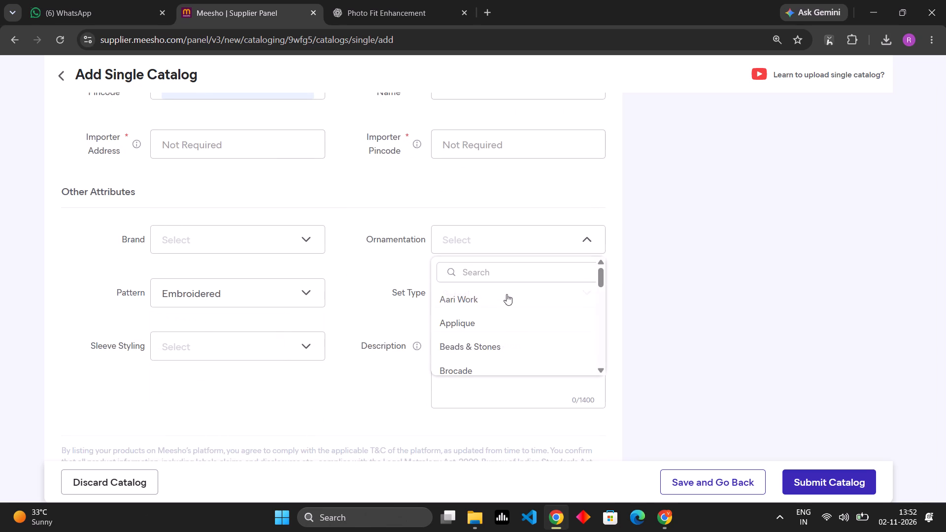
pyautogui.scroll(-2, 493, 338)
pyautogui.click(489, 319)
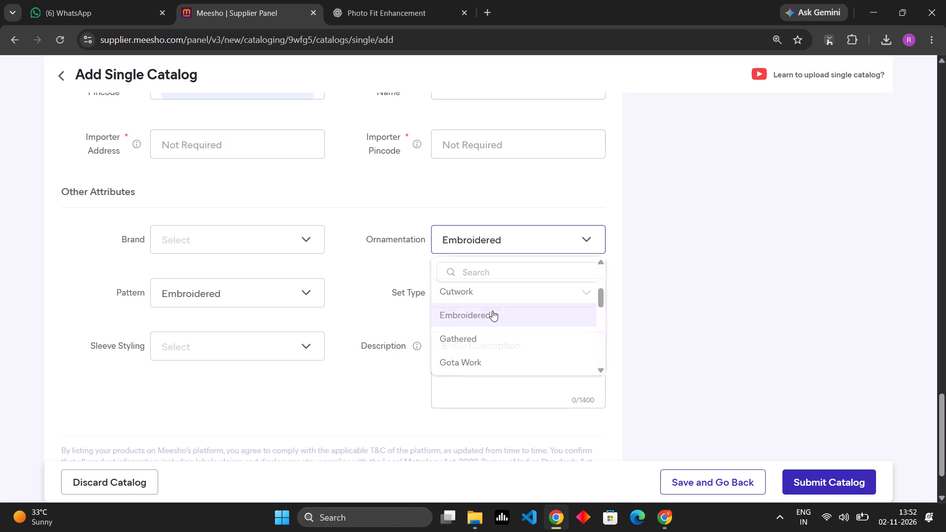
# Set the Set Type to Kurta with Dupatta and Bottomwear.
pyautogui.click(501, 293)
pyautogui.click(477, 403)
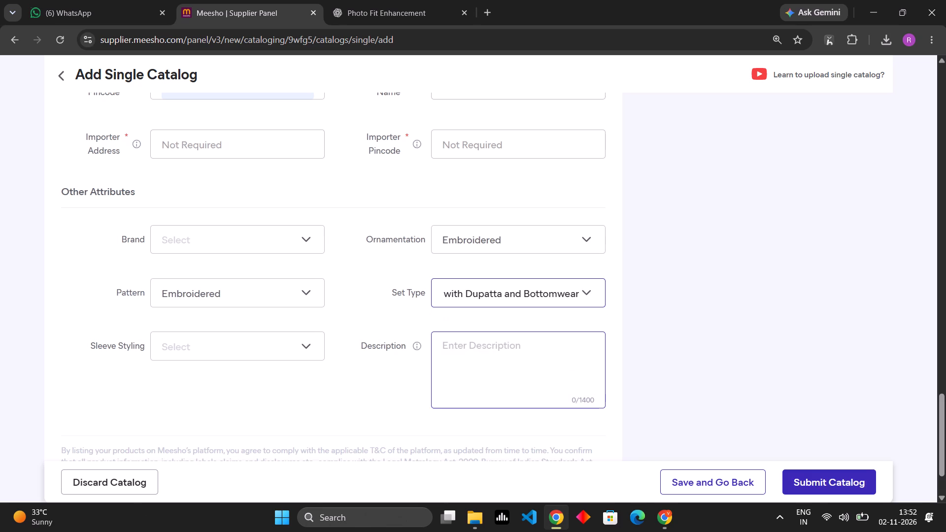
pyautogui.click(339, 294)
# Review the filled-in catalog form, checking the per-size prices and inventory and examining the uploaded product images up close.
pyautogui.scroll(3, 339, 261)
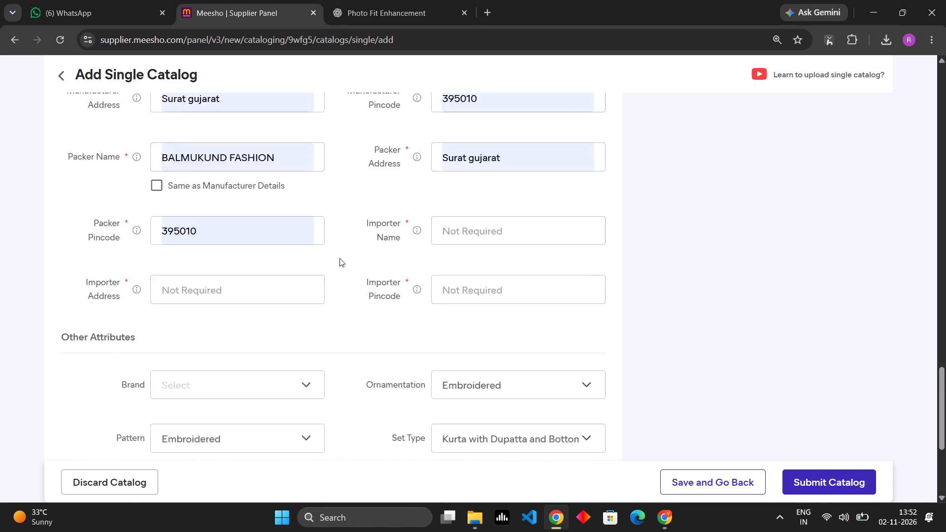
pyautogui.scroll(17, 341, 257)
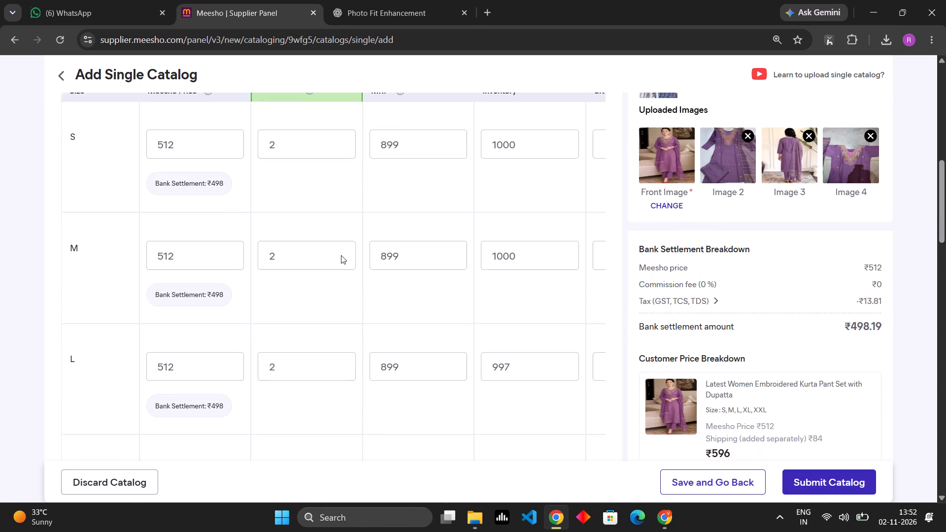
pyautogui.scroll(1, 341, 255)
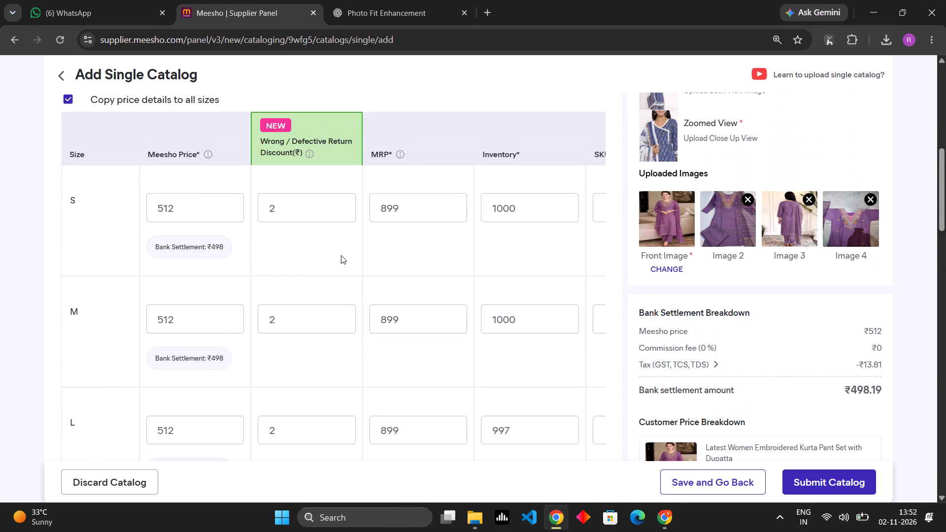
pyautogui.scroll(2, 341, 255)
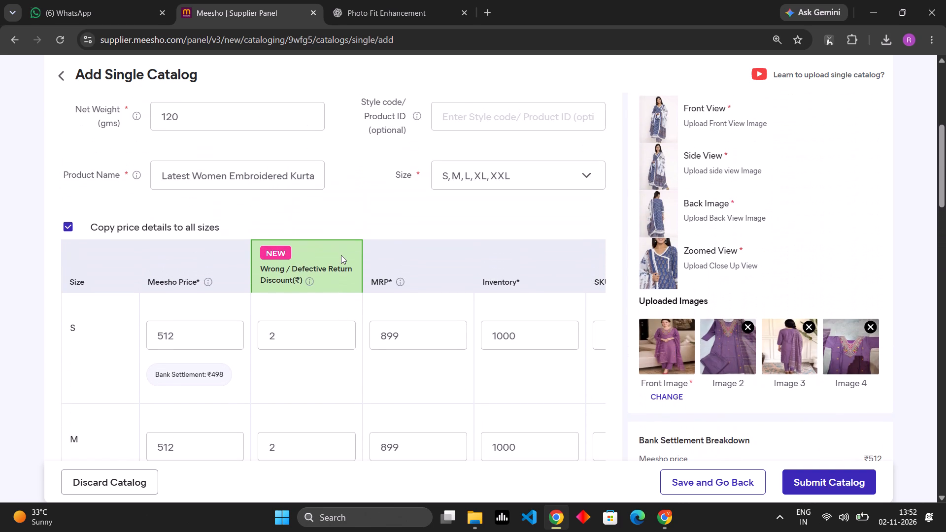
pyautogui.scroll(-3, 341, 255)
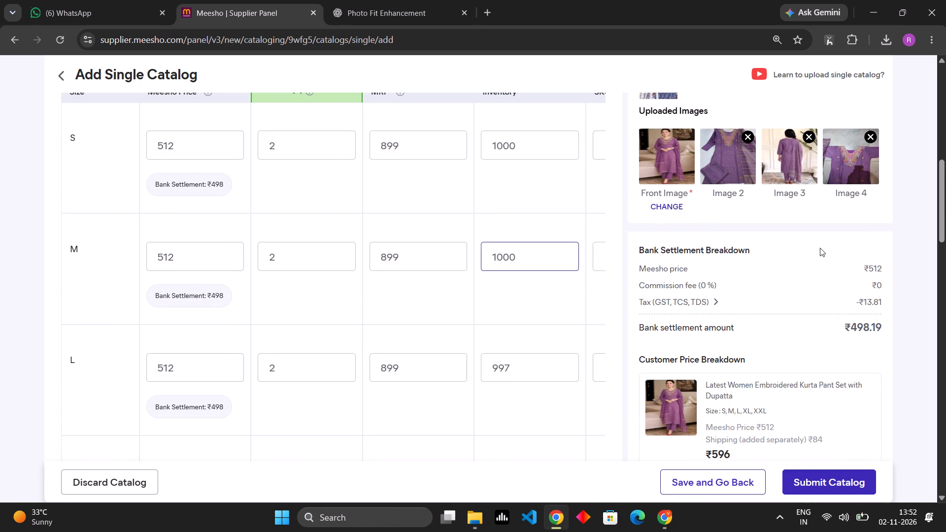
pyautogui.scroll(-4, 819, 248)
pyautogui.scroll(4, 819, 248)
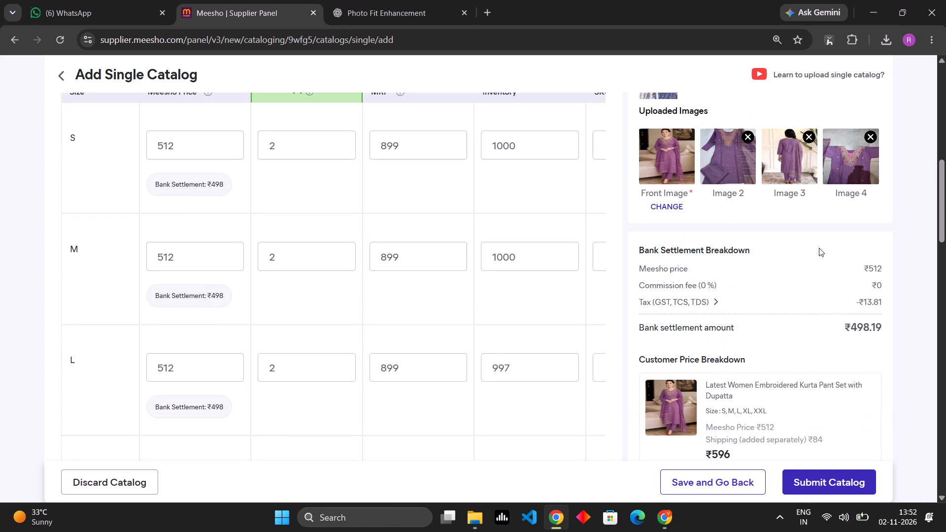
pyautogui.scroll(1, 819, 248)
pyautogui.hscroll(-1, 819, 248)
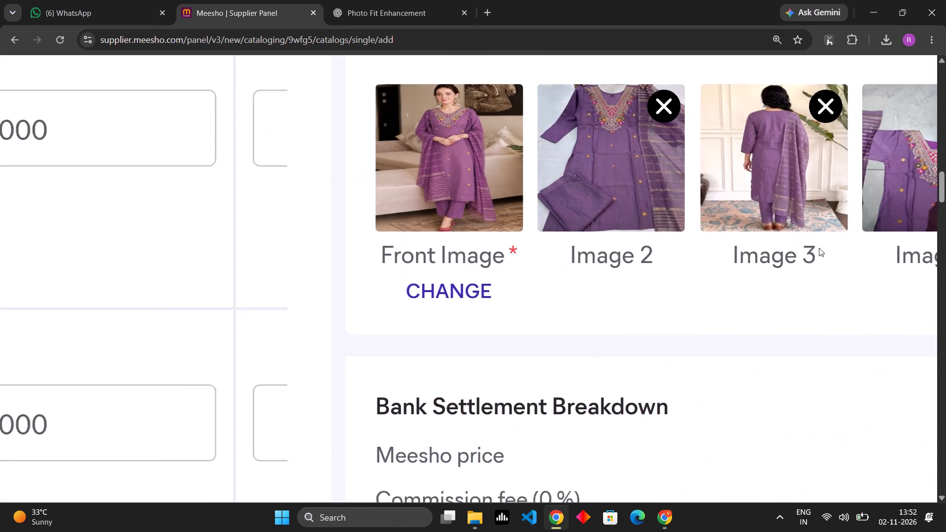
pyautogui.press('v')
pyautogui.scroll(1, 819, 248)
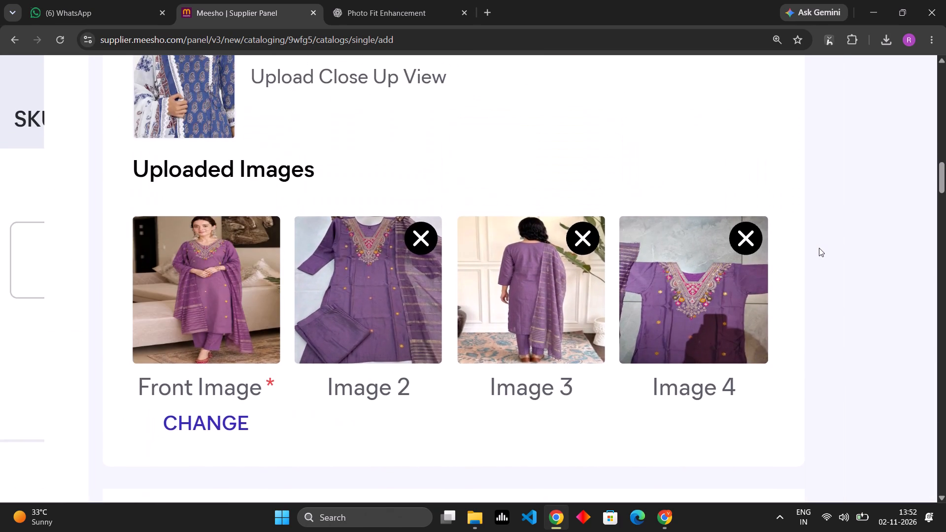
pyautogui.hscroll(2, 819, 248)
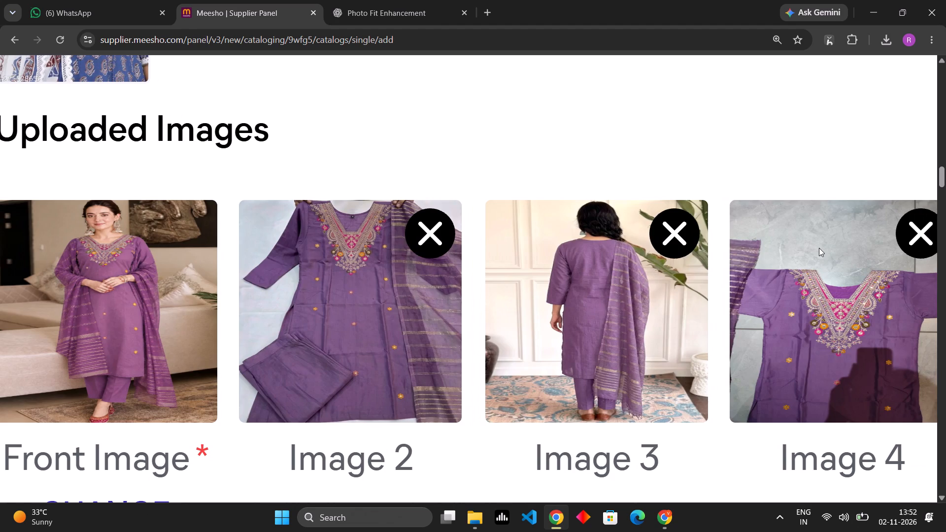
pyautogui.scroll(7, 819, 248)
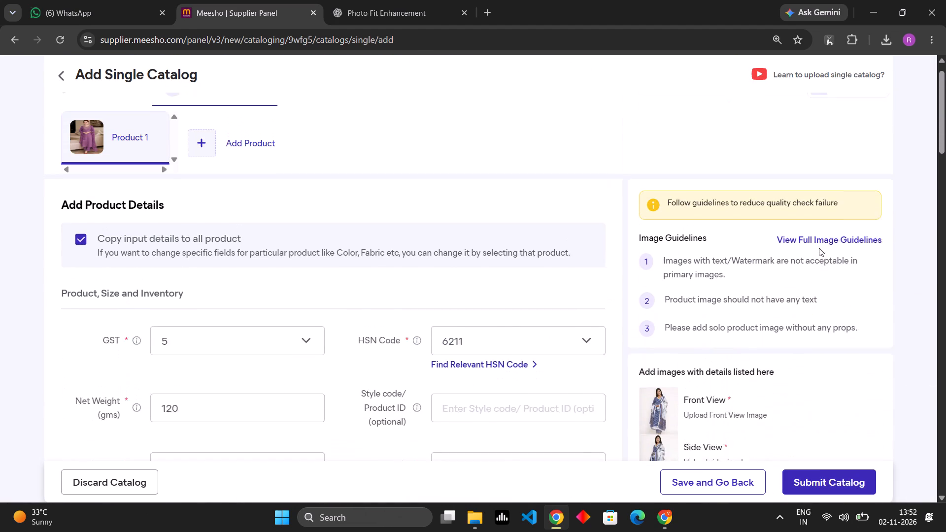
# Enter Lavender_55_00 as the Style code/Product ID.
pyautogui.scroll(-2, 860, 173)
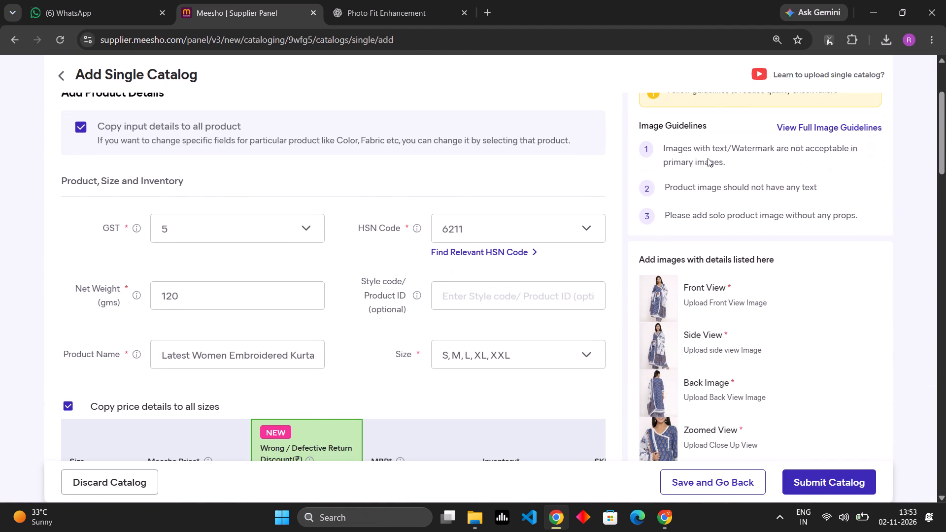
pyautogui.click(474, 299)
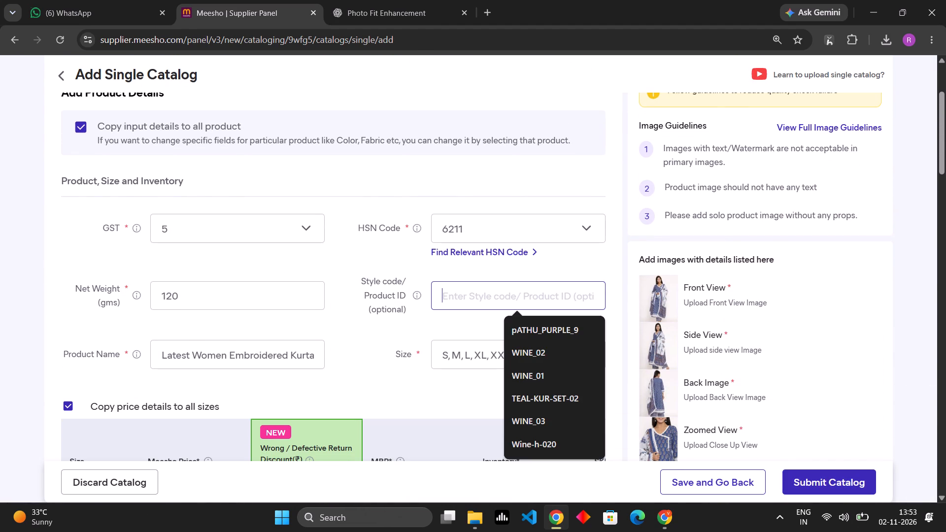
pyautogui.write('avender')
pyautogui.hotkey('shift', '_')
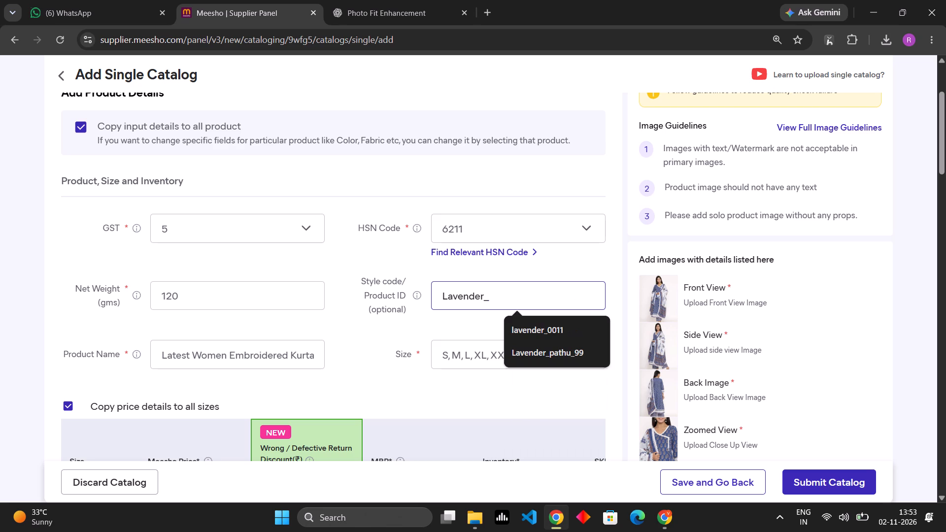
pyautogui.write('55')
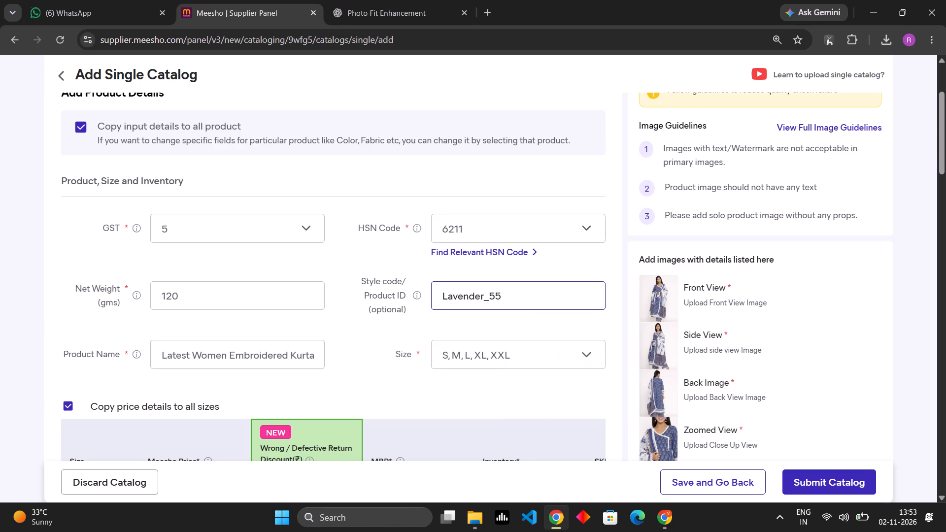
pyautogui.hotkey('shift', '_')
pyautogui.write('00')
pyautogui.click(617, 247)
# Set the Dupatta Length Size for size S to 2.15 metres in the size and inventory table.
pyautogui.scroll(-12, 617, 247)
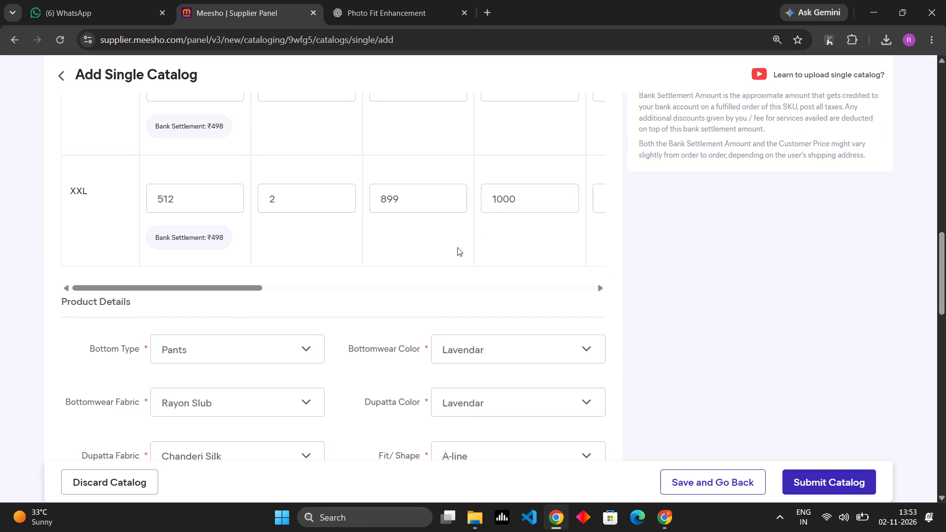
pyautogui.moveTo(224, 288); pyautogui.dragTo(376, 319)
pyautogui.scroll(4, 378, 317)
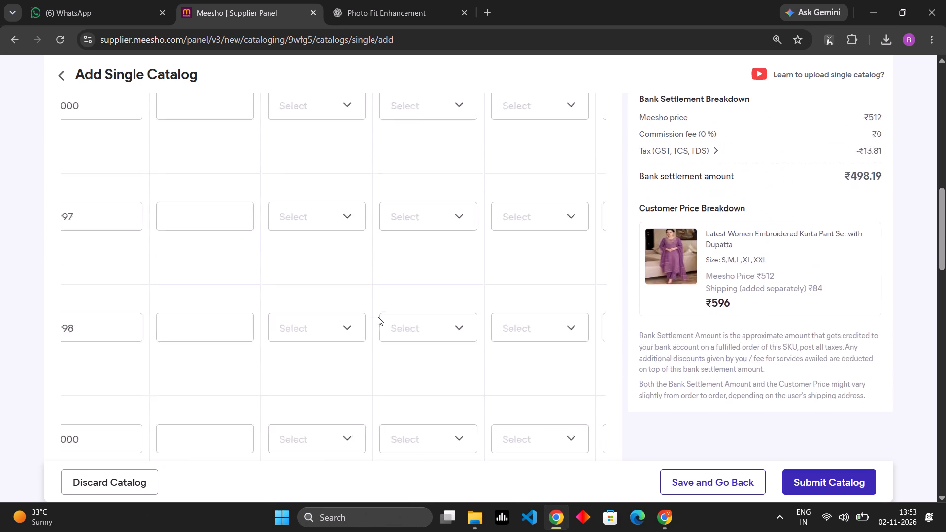
pyautogui.scroll(2, 378, 317)
pyautogui.scroll(1, 370, 277)
pyautogui.click(347, 194)
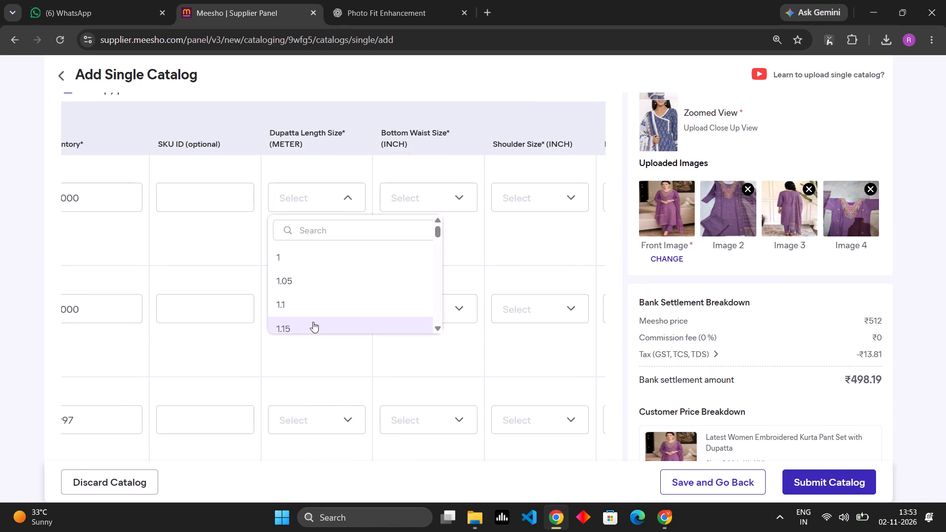
pyautogui.scroll(-8, 315, 299)
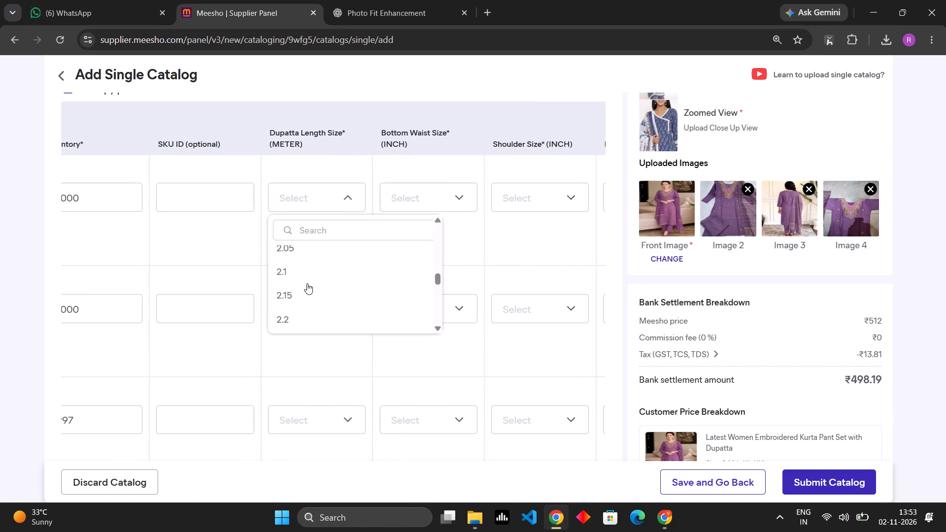
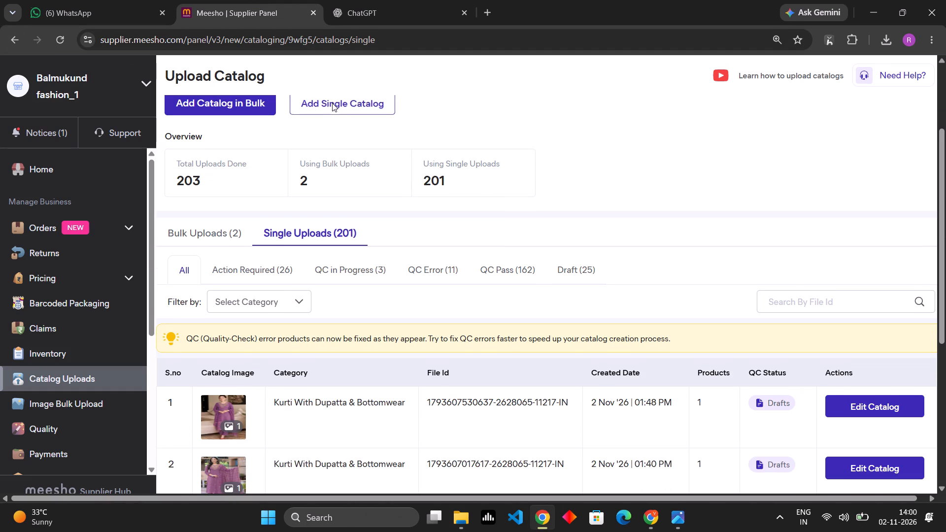
pyautogui.click(347, 247)
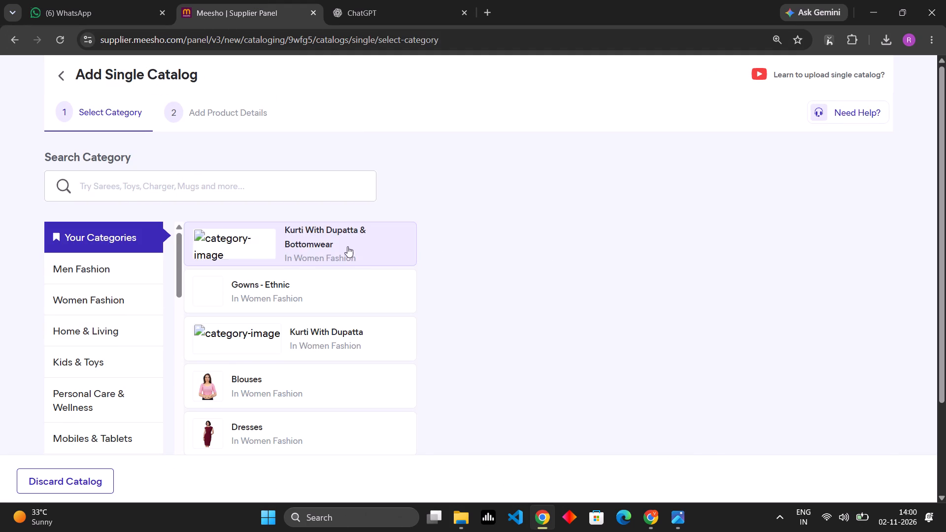
# Add the Elegant Purple Embroidered Kurta Set picture as the product's front image and continue to the product details.
pyautogui.scroll(-3, 593, 277)
pyautogui.click(793, 343)
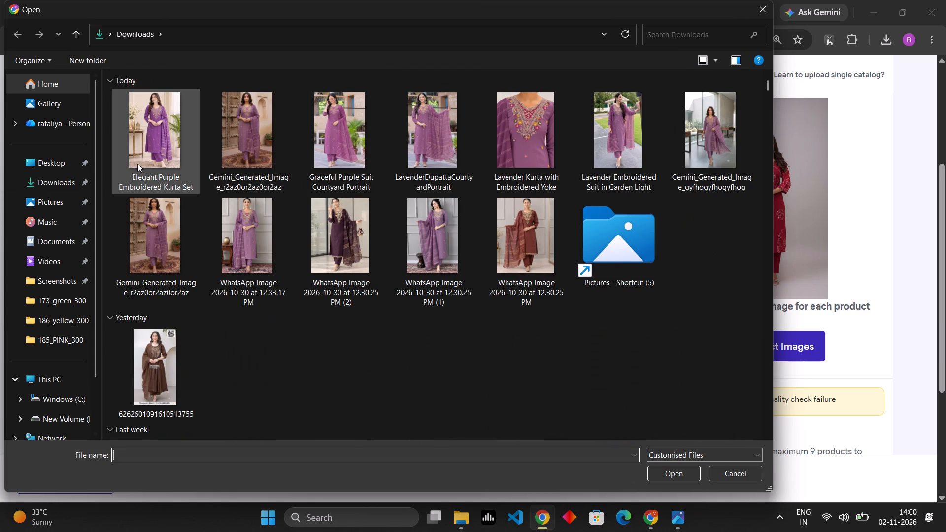
pyautogui.click(165, 148)
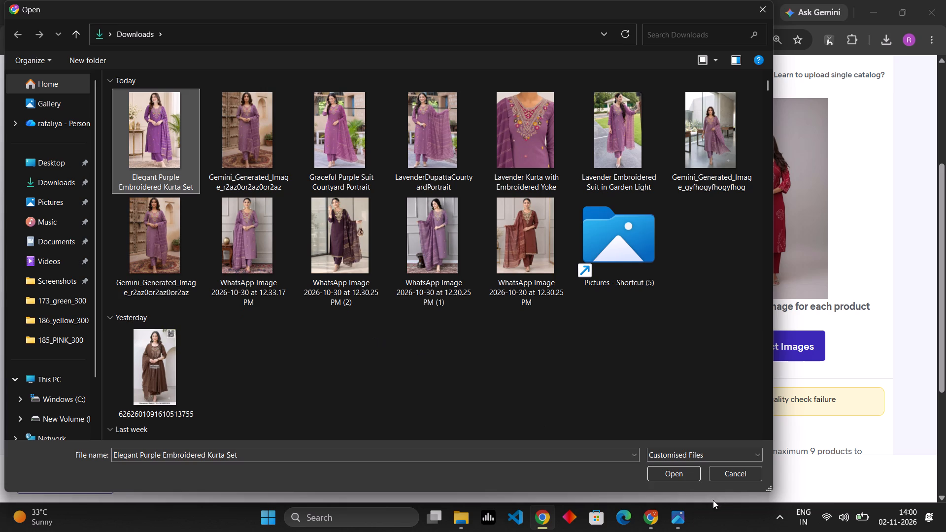
pyautogui.click(674, 471)
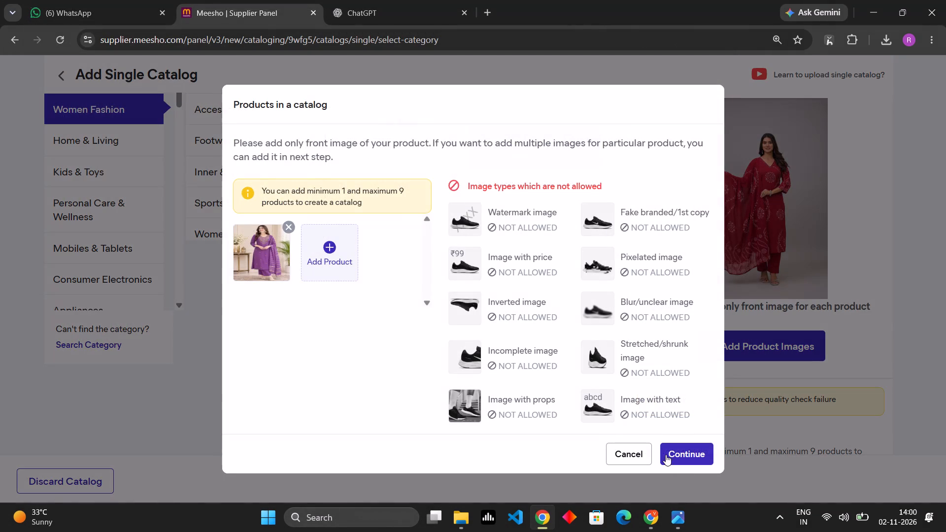
pyautogui.click(678, 451)
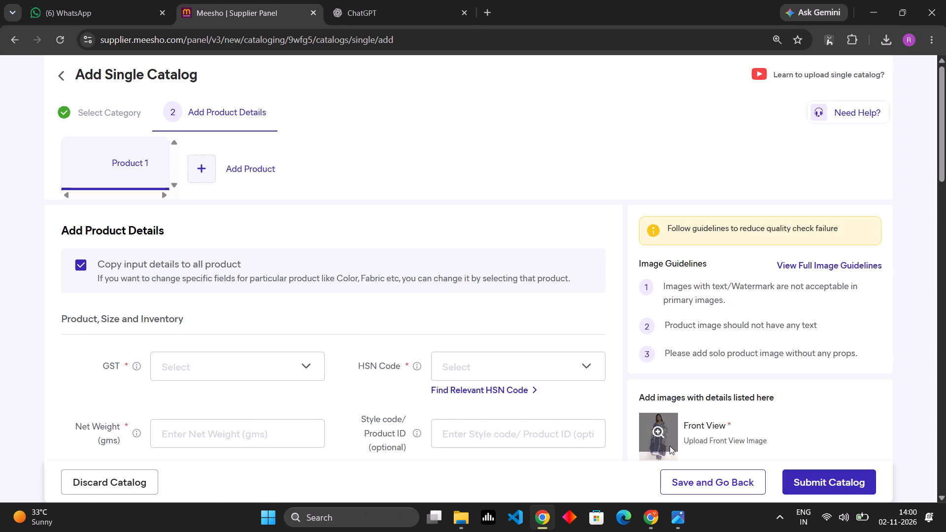
# Set the product's GST to 5.
pyautogui.scroll(-2, 333, 341)
pyautogui.click(300, 244)
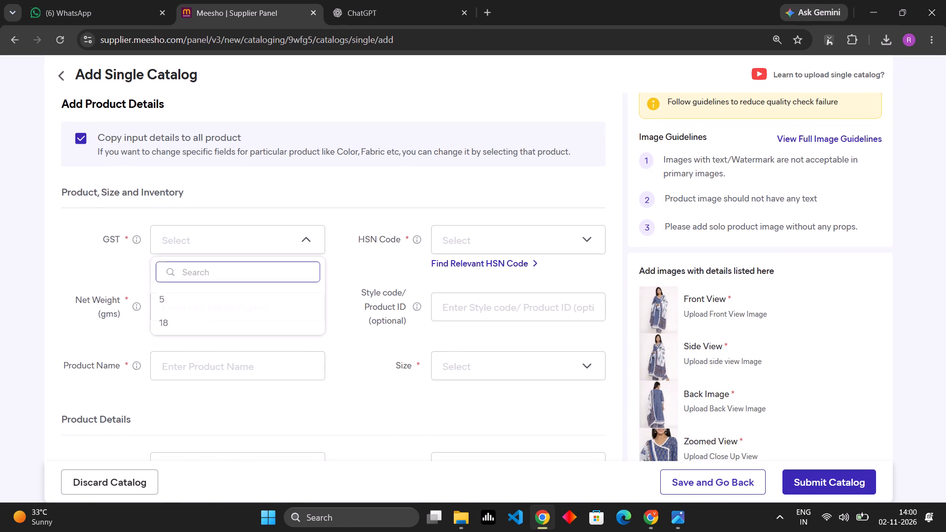
pyautogui.click(231, 303)
# Choose sizes S, M, L, XL and XXL for the product and apply the selection.
pyautogui.scroll(-3, 503, 364)
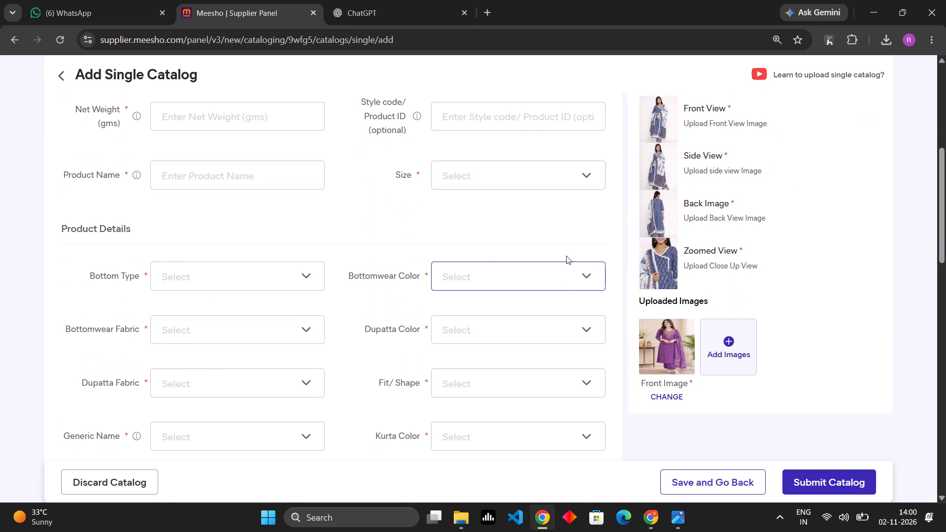
pyautogui.click(549, 178)
pyautogui.scroll(-4, 511, 248)
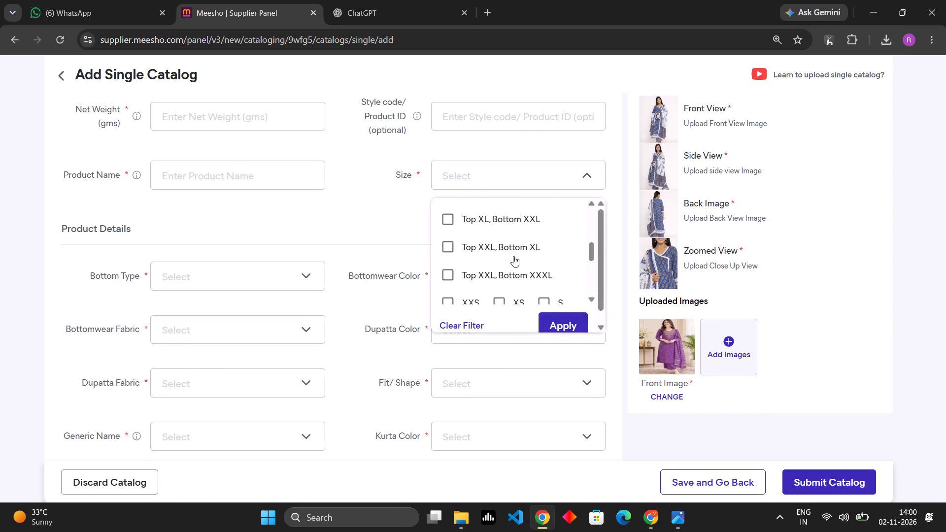
pyautogui.click(549, 245)
pyautogui.click(497, 266)
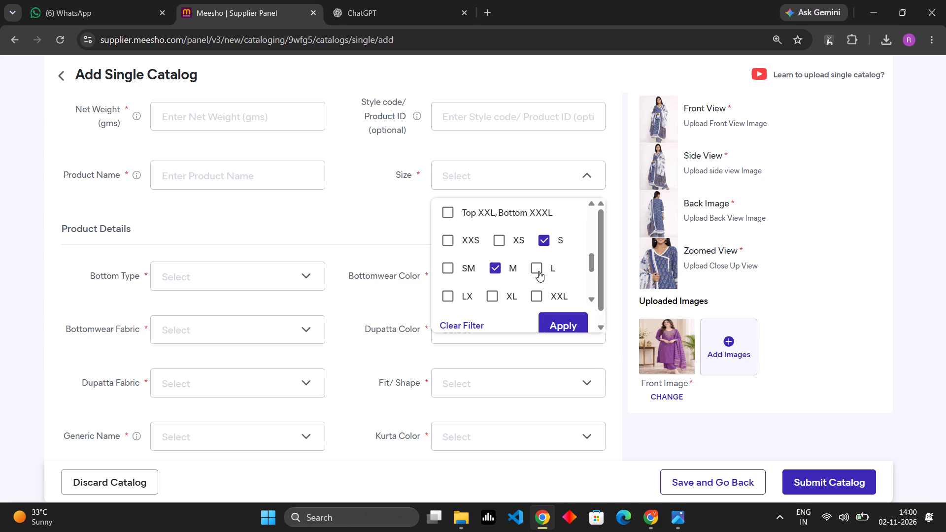
pyautogui.click(538, 271)
pyautogui.click(490, 298)
pyautogui.click(534, 295)
pyautogui.scroll(-1, 530, 282)
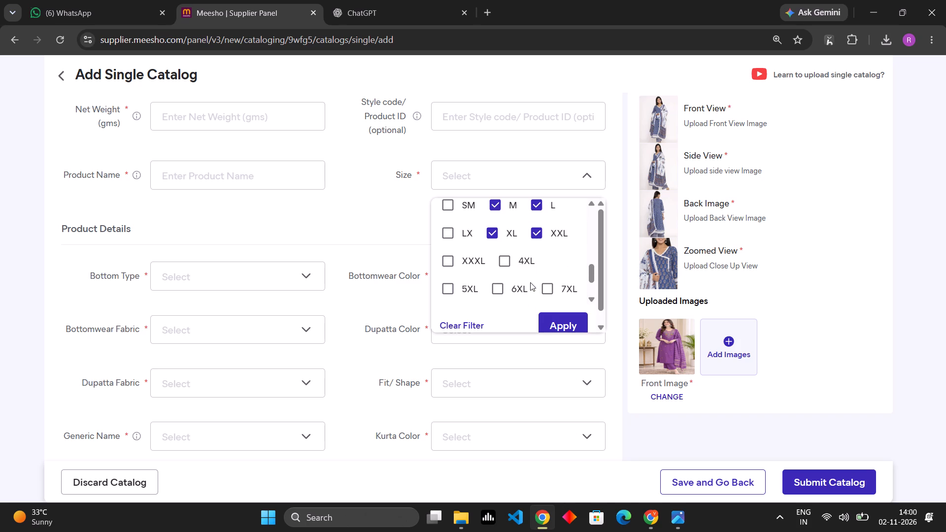
pyautogui.click(563, 322)
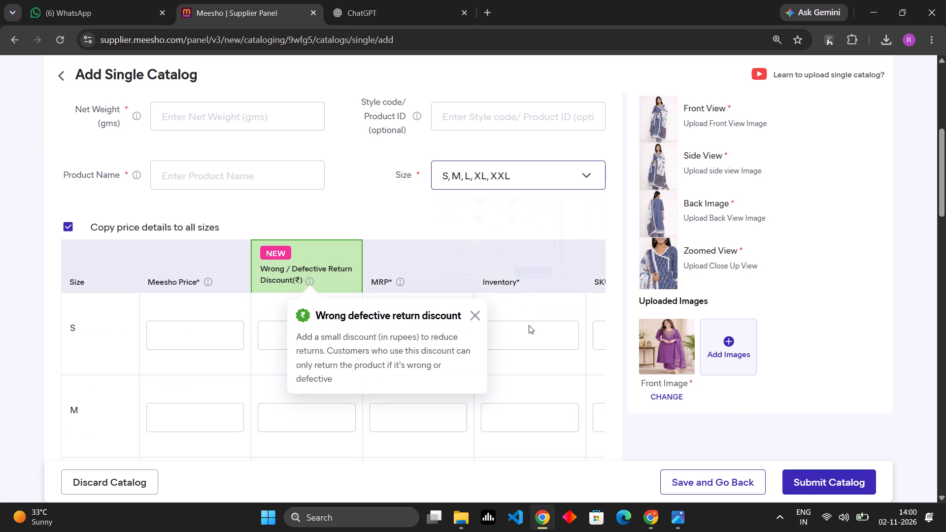
# Set the Meesho price to 512 and the wrong/defective return discount to 2 for size S, copied to all sizes.
pyautogui.click(191, 332)
pyautogui.write('512')
pyautogui.click(272, 334)
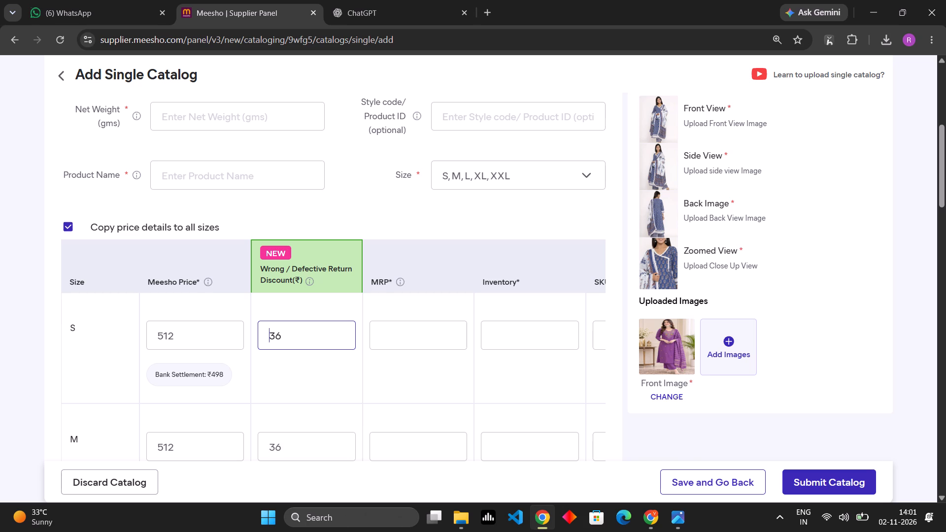
pyautogui.press('Right')
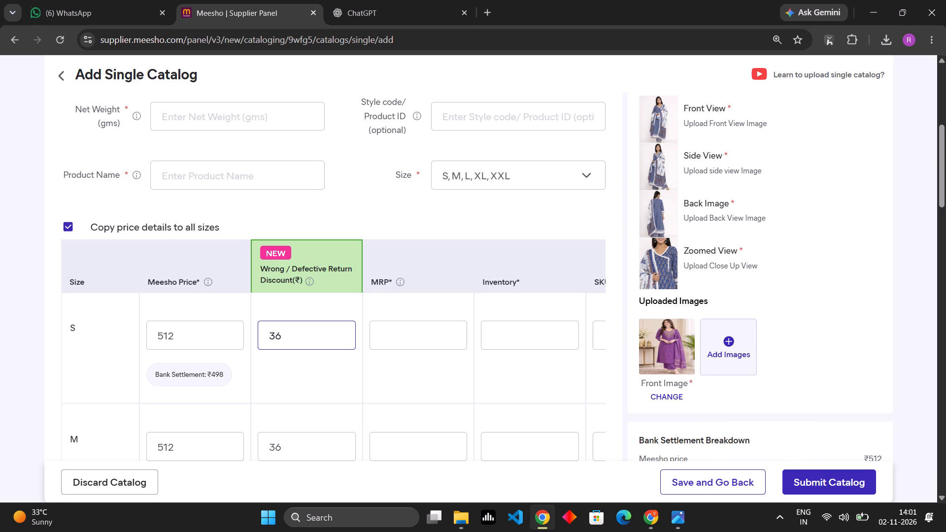
pyautogui.press('Right')
pyautogui.press('BackSpace')
pyautogui.press('BackSpace')
pyautogui.press('2')
pyautogui.click(425, 181)
# Upload the Lavender Kurta with Embroidered Yoke picture as the product's second image.
pyautogui.scroll(-3, 732, 290)
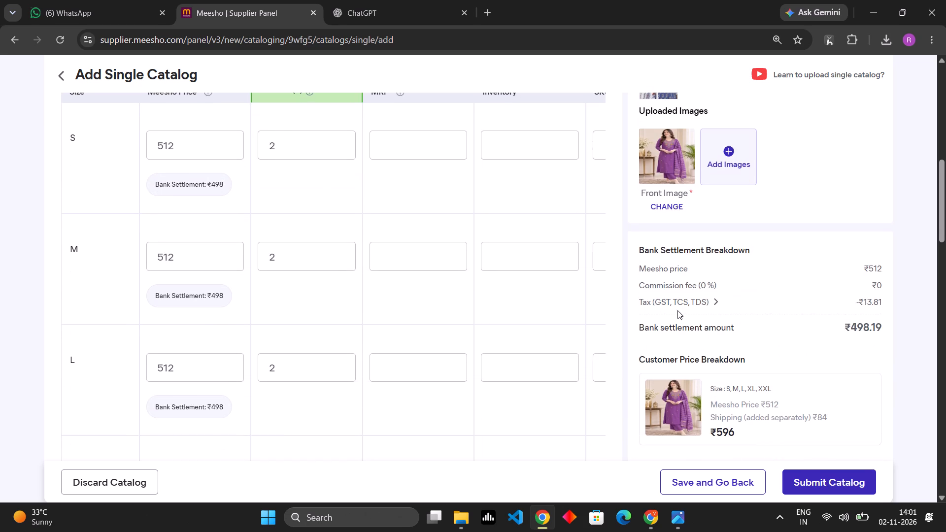
pyautogui.scroll(1, 678, 312)
pyautogui.click(727, 224)
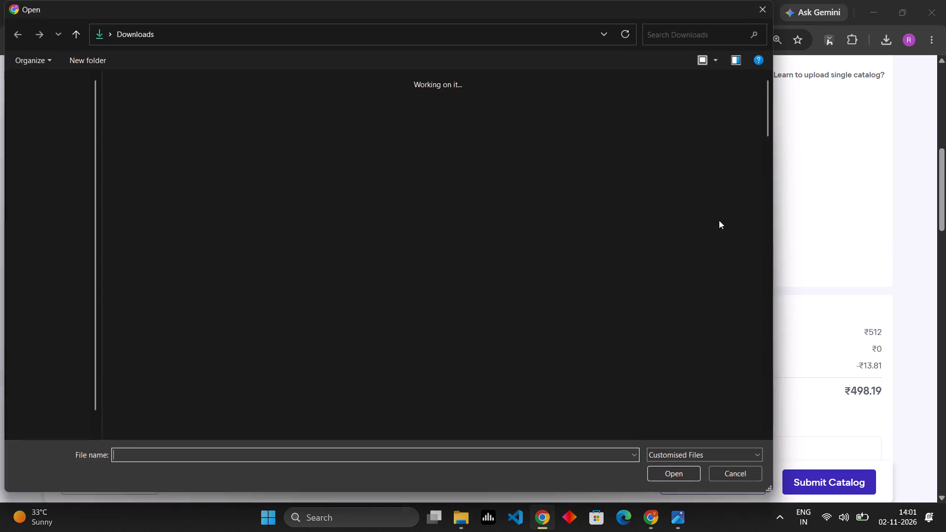
pyautogui.click(520, 119)
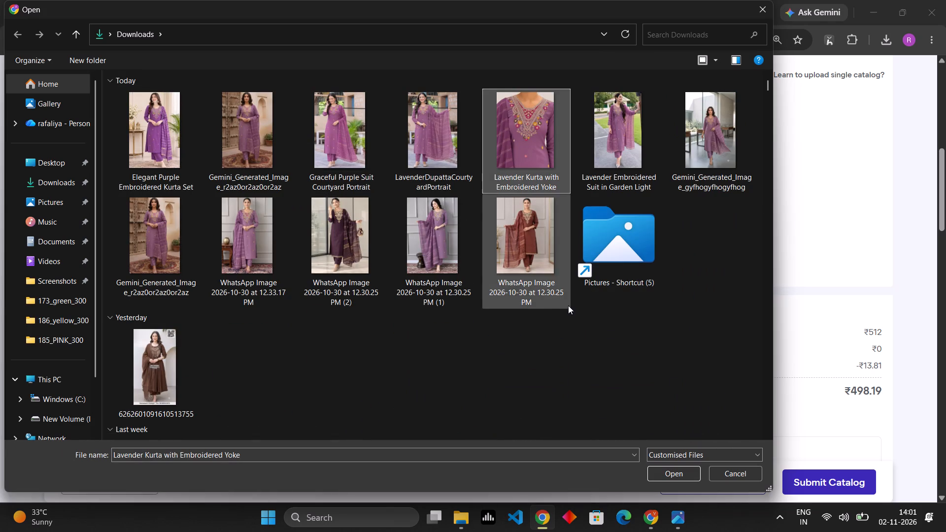
pyautogui.click(669, 478)
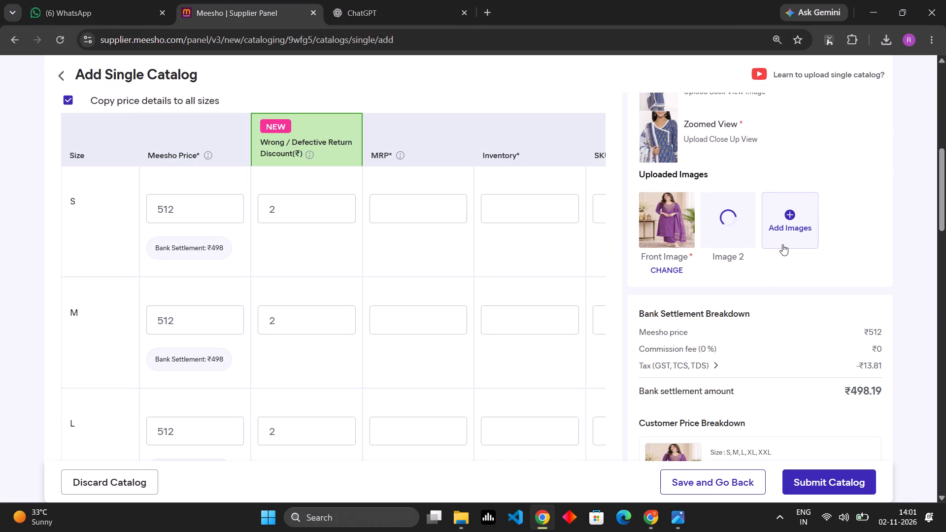
# Upload ChatGPT Image Oct 1, 2026, 09_39_06 PM and Gemini_Generated_Image_7virpz7virpz7vir from Downloads as additional product images.
pyautogui.click(782, 244)
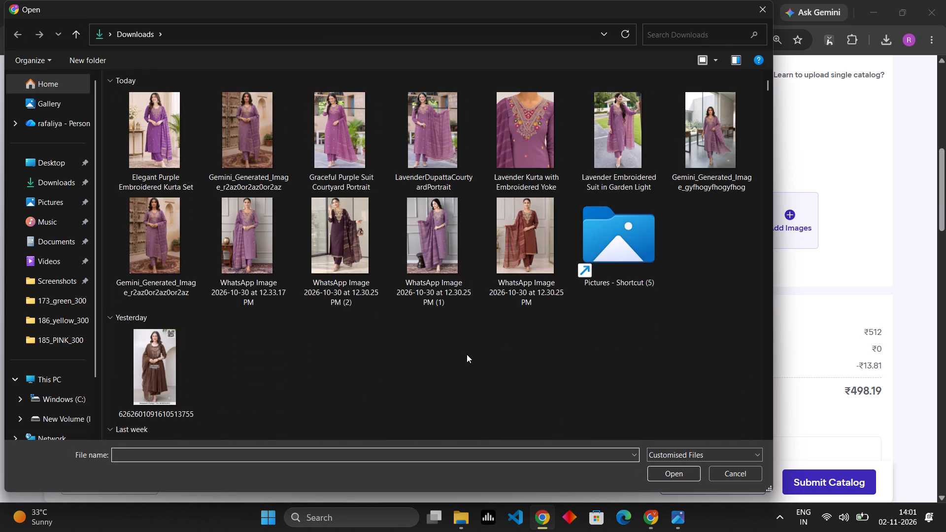
pyautogui.scroll(-3, 469, 353)
pyautogui.scroll(-1, 507, 294)
pyautogui.scroll(-2, 472, 318)
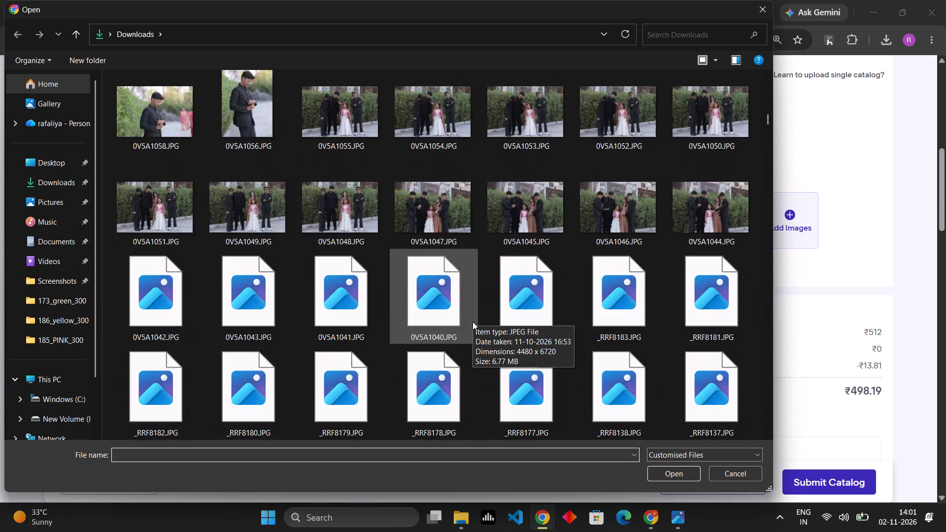
pyautogui.scroll(-13, 473, 322)
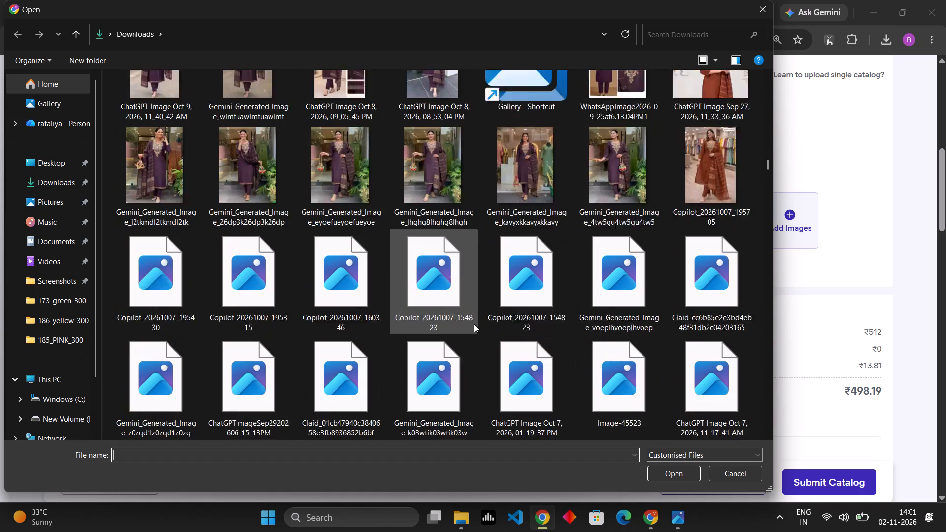
pyautogui.scroll(-4, 474, 324)
pyautogui.scroll(1, 474, 324)
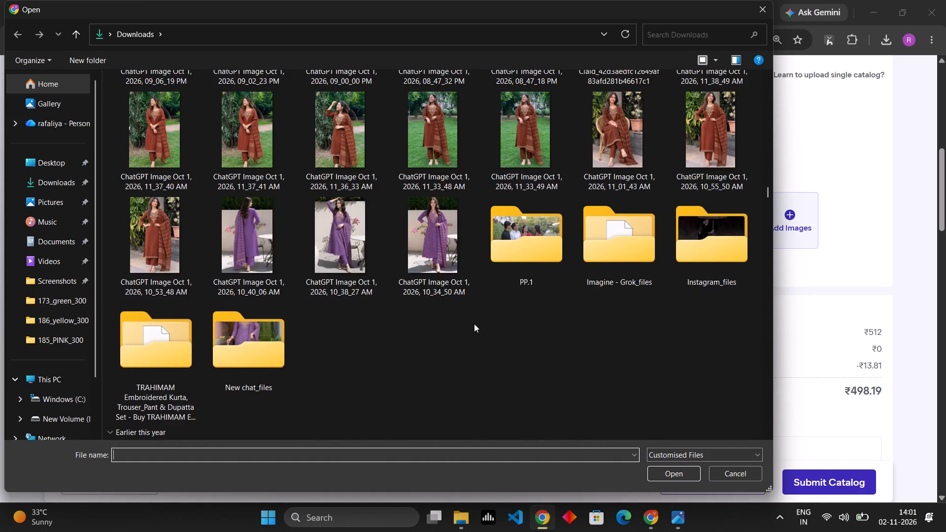
pyautogui.click(610, 131)
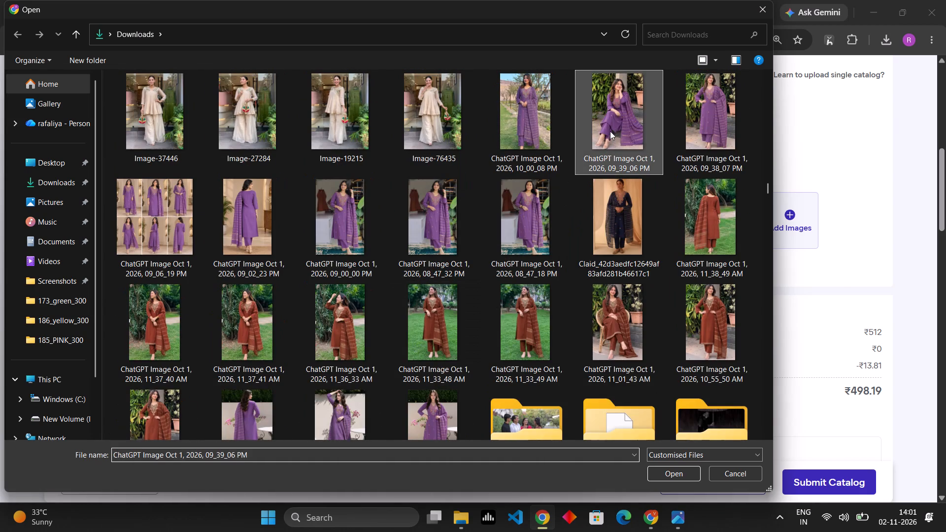
pyautogui.scroll(-2, 573, 203)
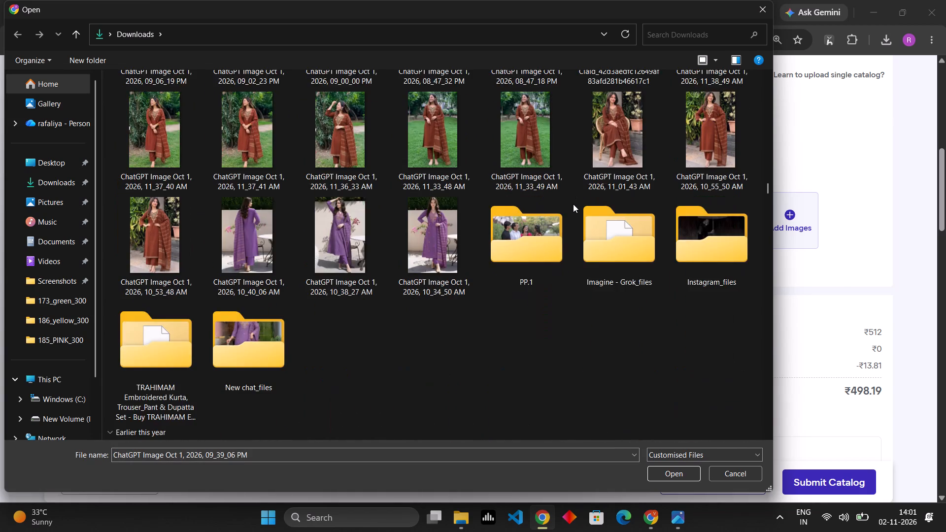
pyautogui.scroll(-7, 573, 204)
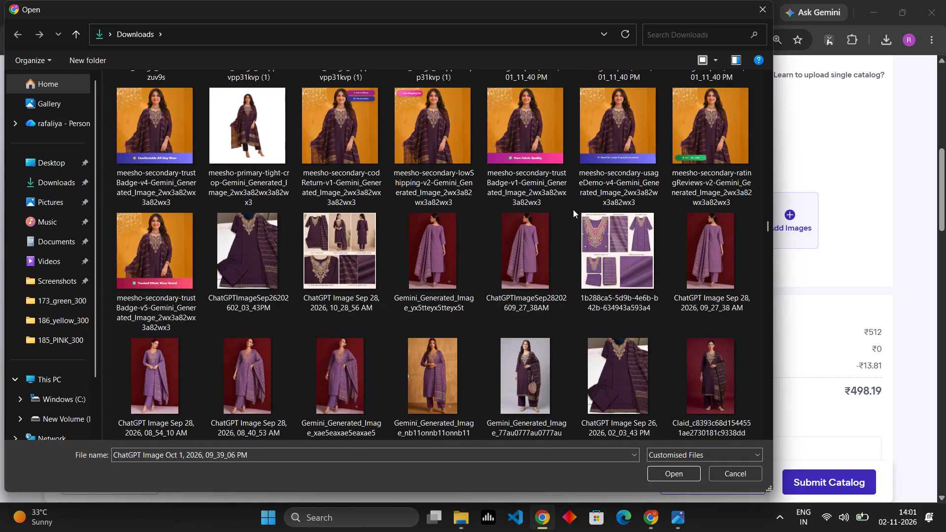
pyautogui.scroll(-6, 573, 211)
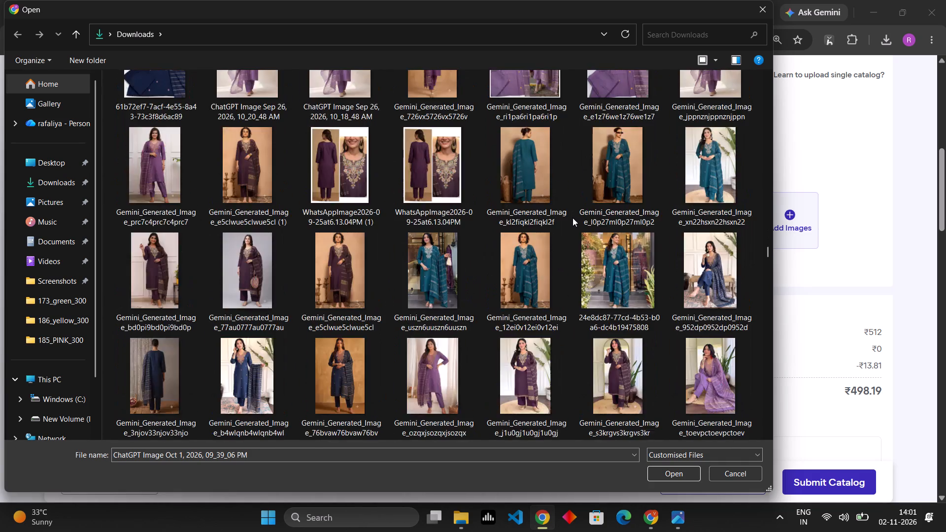
pyautogui.scroll(-1, 573, 218)
pyautogui.keyDown('ctrl'); pyautogui.keyDown('alt'); pyautogui.click(711, 244); pyautogui.keyUp('alt'); pyautogui.keyUp('ctrl')
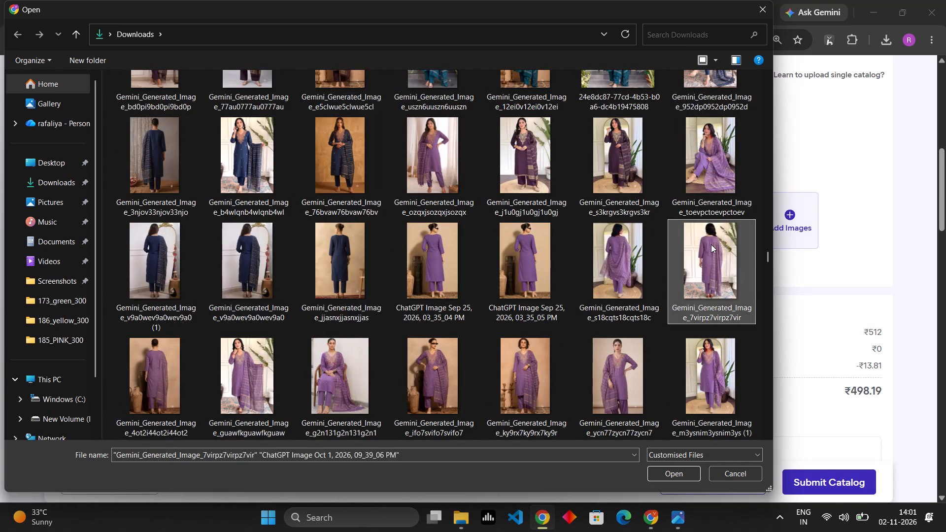
pyautogui.click(662, 472)
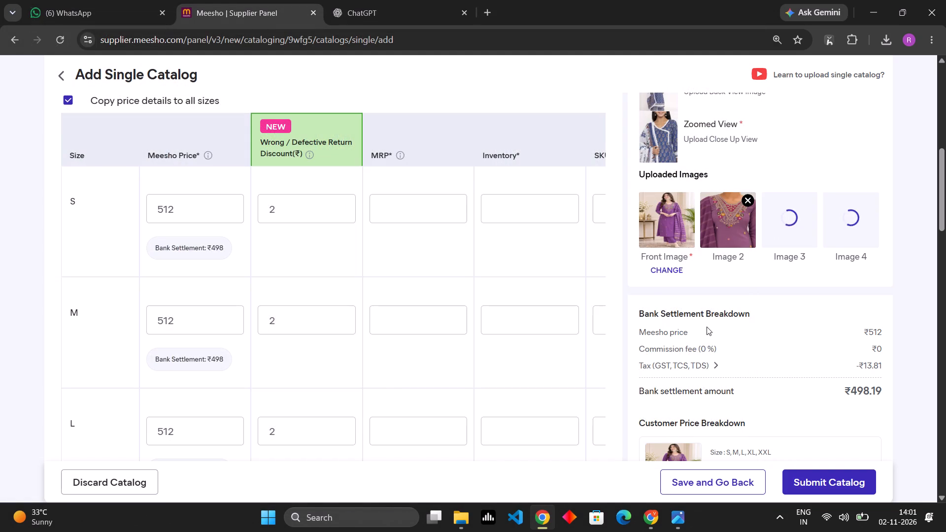
# Examine the uploaded product images up close, comparing the front image with the additional ones.
pyautogui.scroll(3, 707, 327)
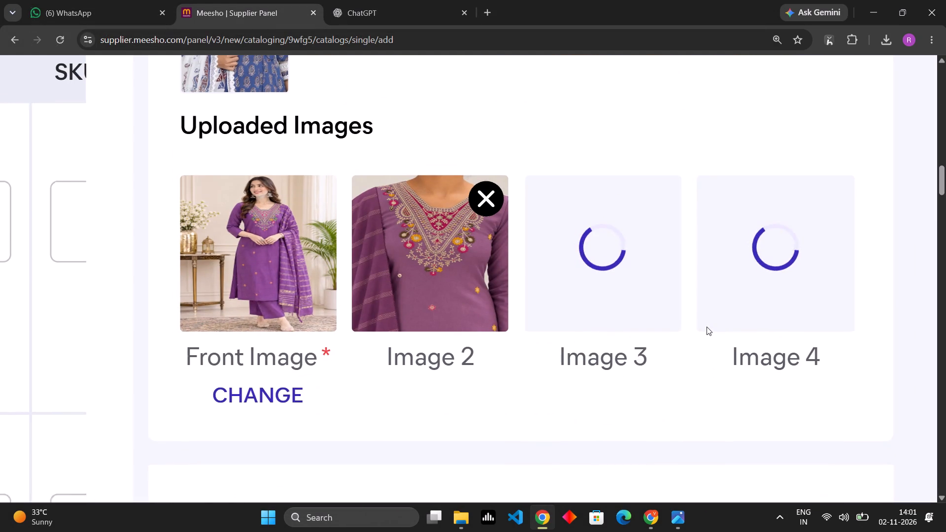
pyautogui.hscroll(-1, 707, 327)
pyautogui.scroll(1, 707, 327)
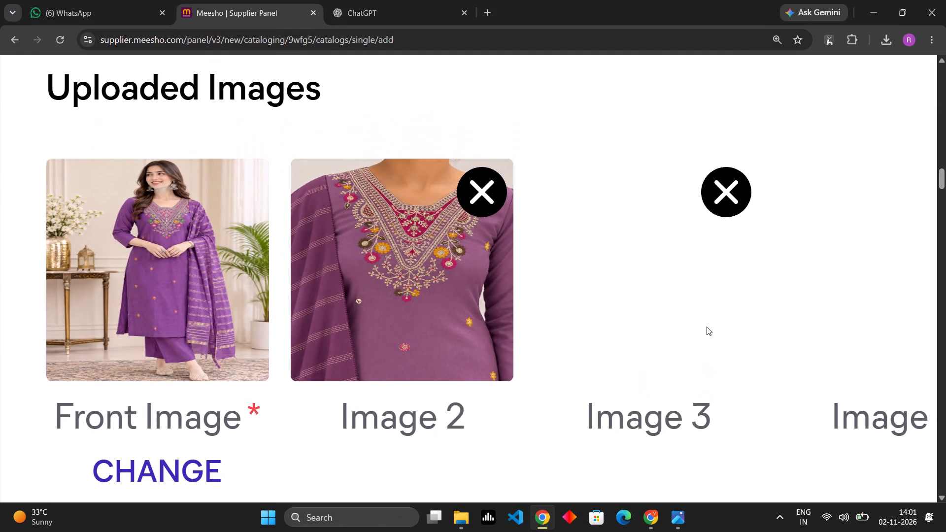
pyautogui.scroll(1, 707, 327)
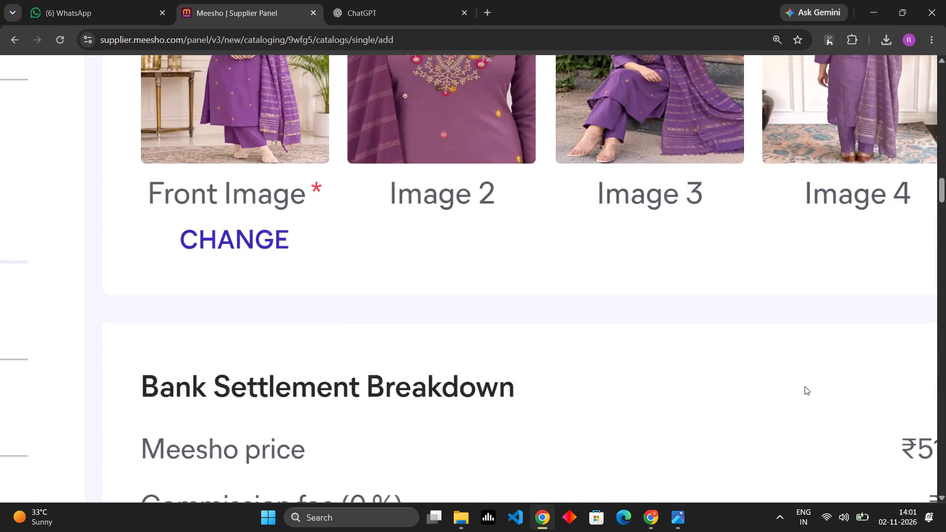
pyautogui.scroll(3, 805, 386)
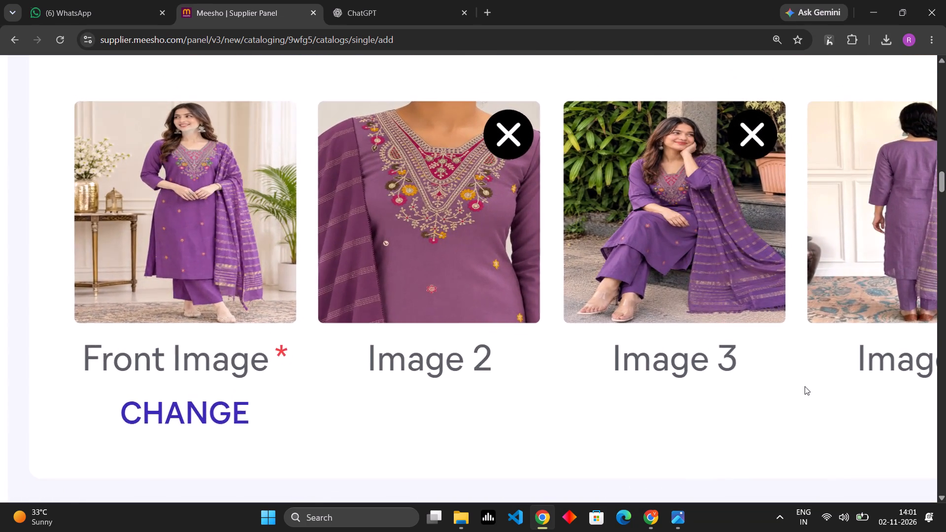
# Replace the product's front image with Gemini_Generated_Image_r2az0or2az0or2az from Downloads.
pyautogui.hscroll(-1, 805, 386)
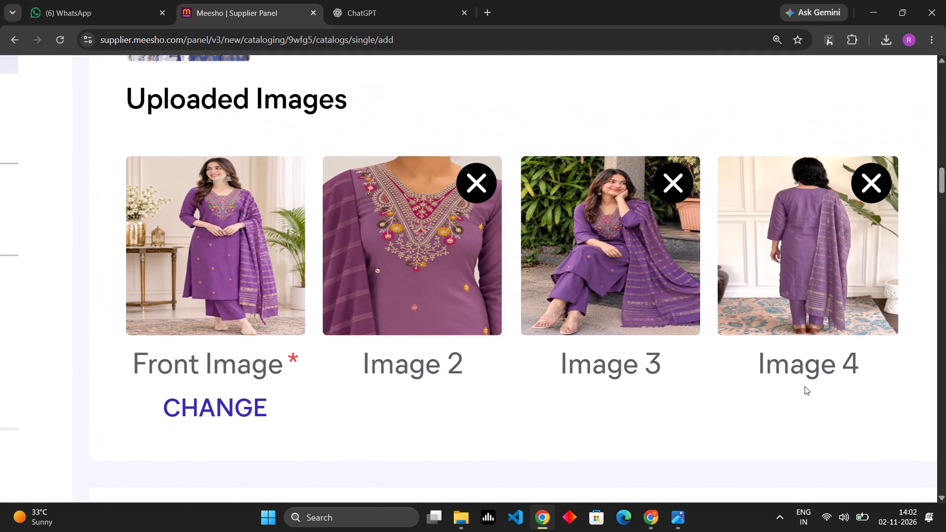
pyautogui.hscroll(-8, 805, 386)
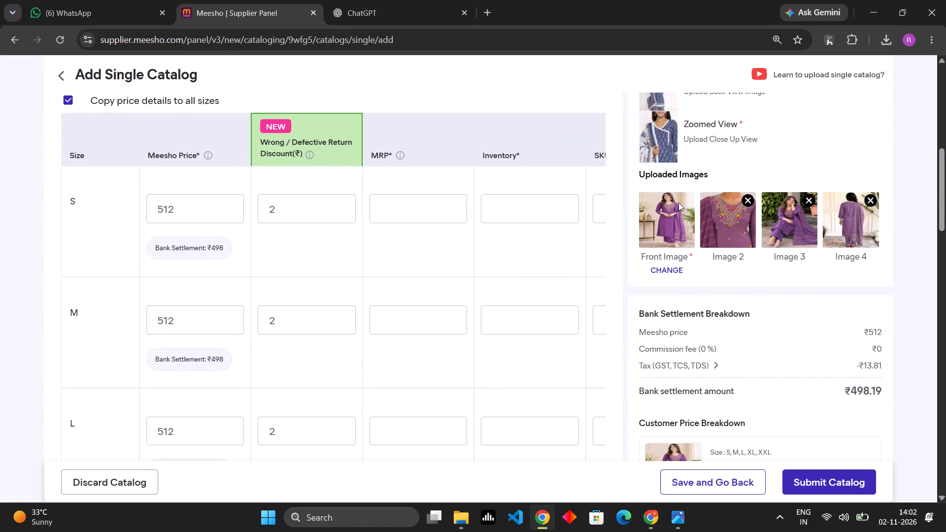
pyautogui.click(664, 266)
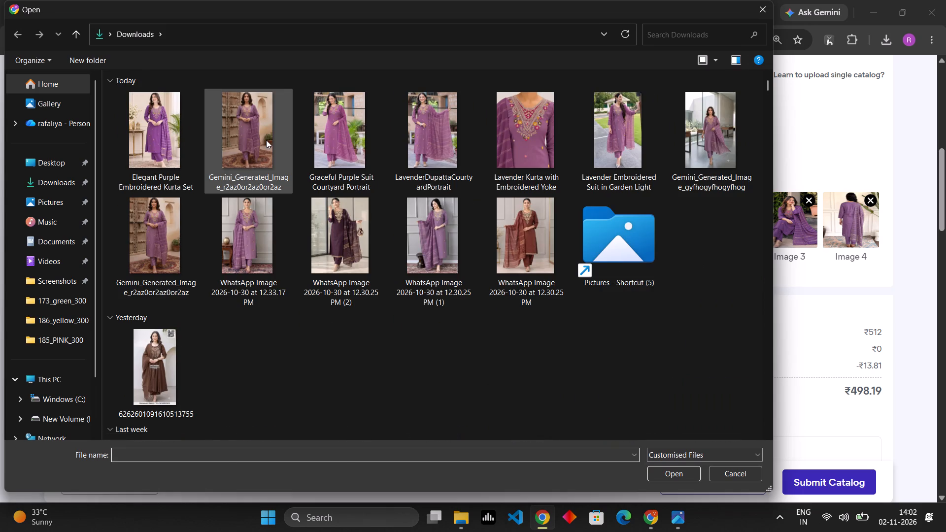
pyautogui.click(266, 139)
pyautogui.click(685, 472)
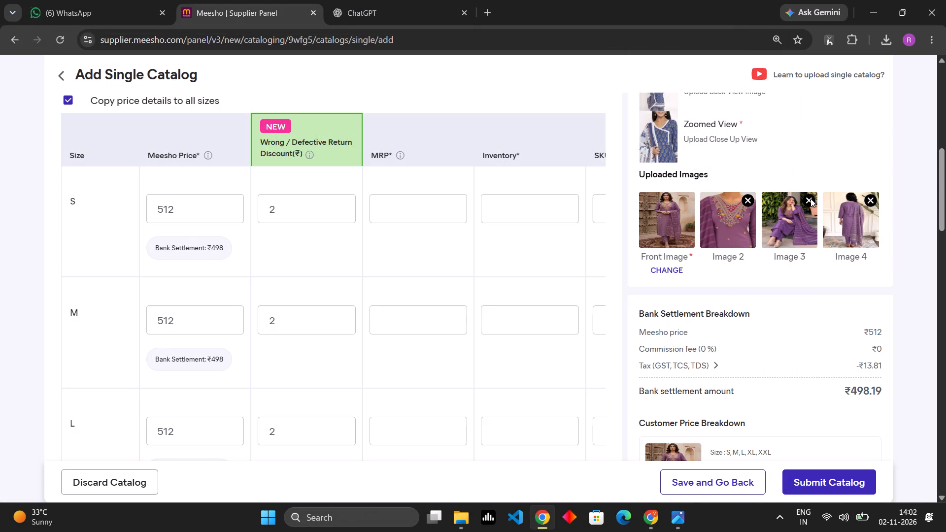
# Remove the seated-pose picture from the uploaded images and upload WhatsAppImage2026-09-26at9.50.15AM from Downloads as the fourth image.
pyautogui.click(811, 198)
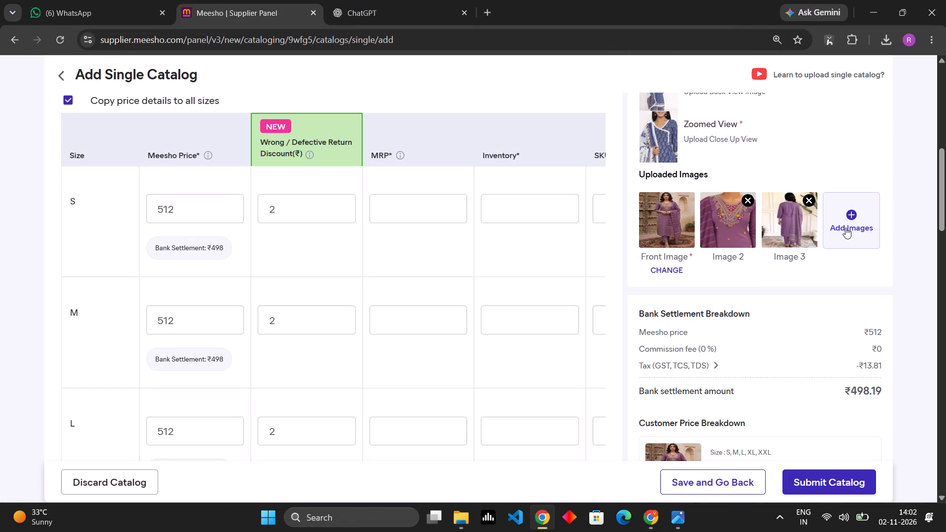
pyautogui.click(845, 228)
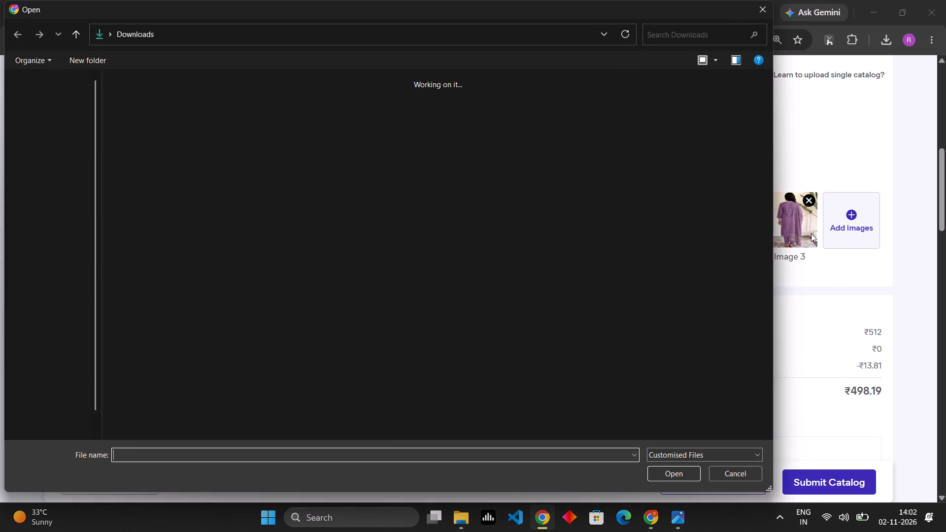
pyautogui.scroll(-17, 587, 288)
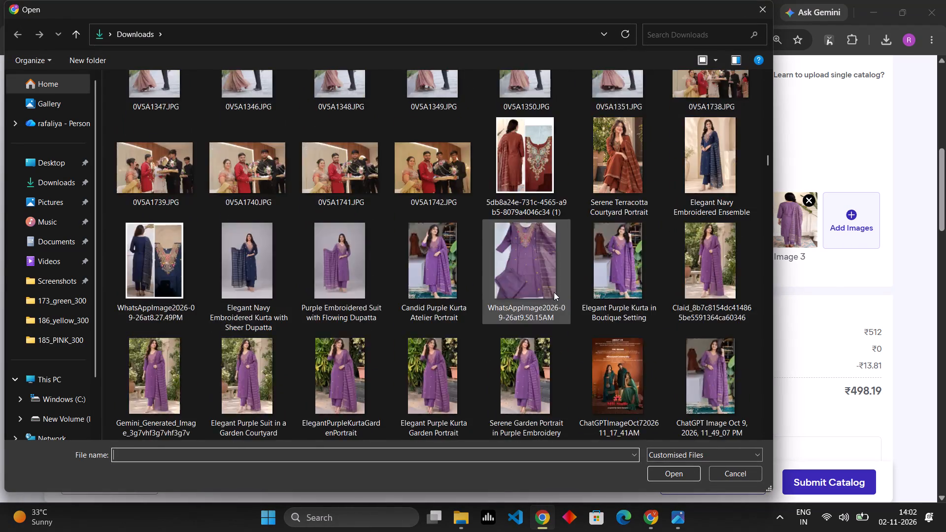
pyautogui.scroll(-2, 554, 292)
pyautogui.scroll(3, 554, 292)
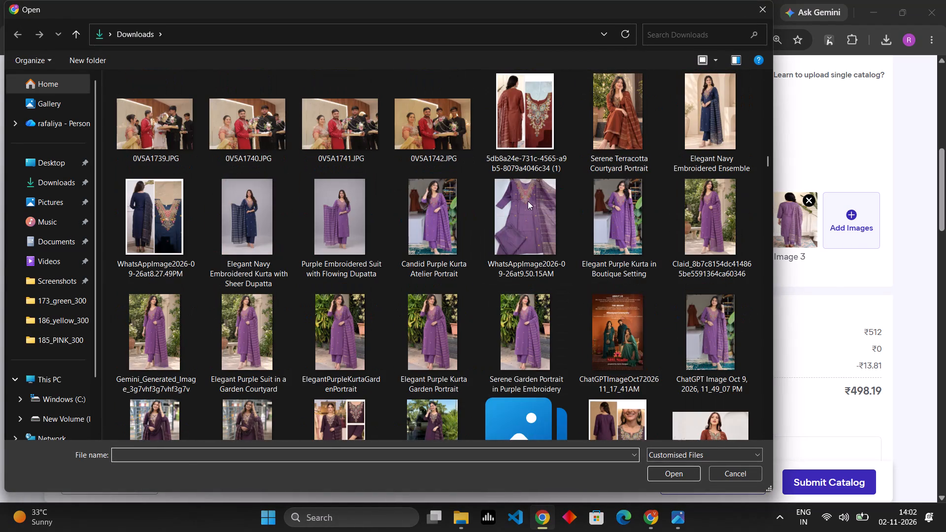
pyautogui.click(528, 201)
pyautogui.click(675, 472)
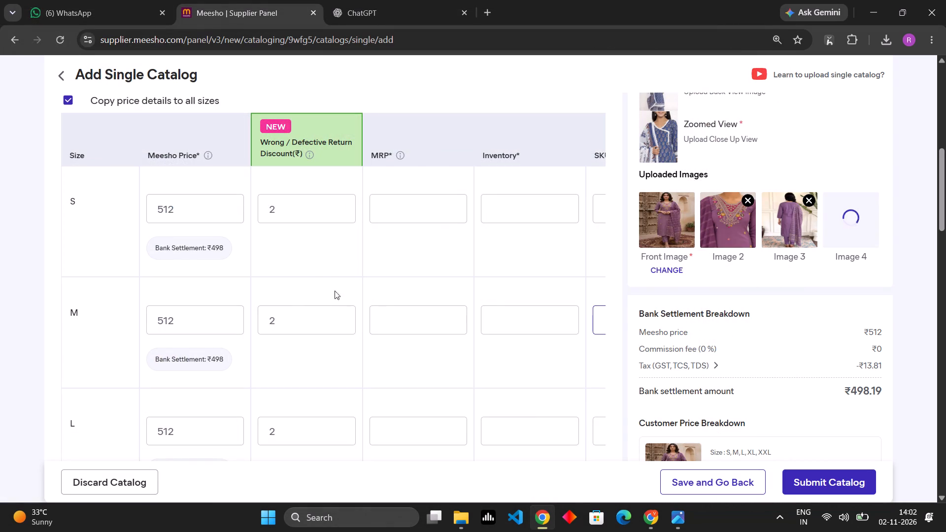
# Set the product's net weight to 120 gms and choose 6211 as its HSN code.
pyautogui.scroll(4, 328, 277)
pyautogui.click(250, 241)
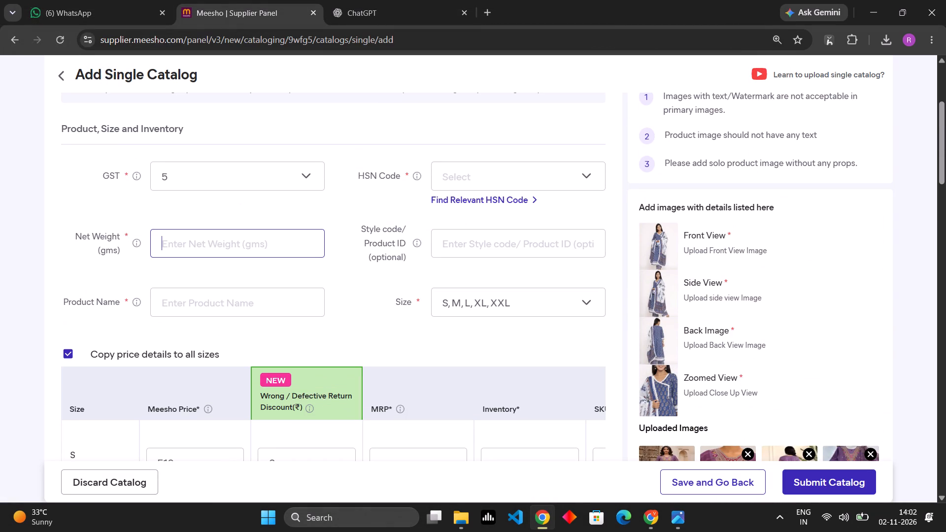
pyautogui.write('120')
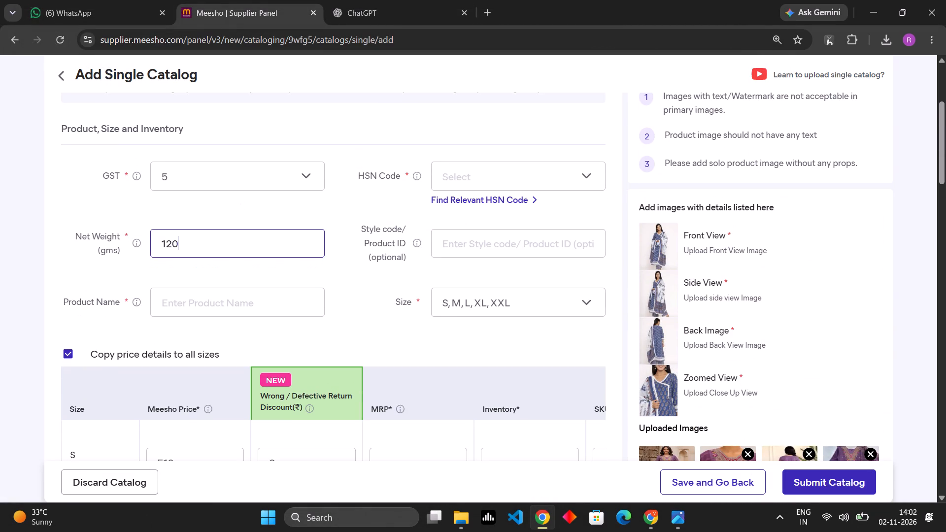
pyautogui.click(463, 172)
pyautogui.click(473, 231)
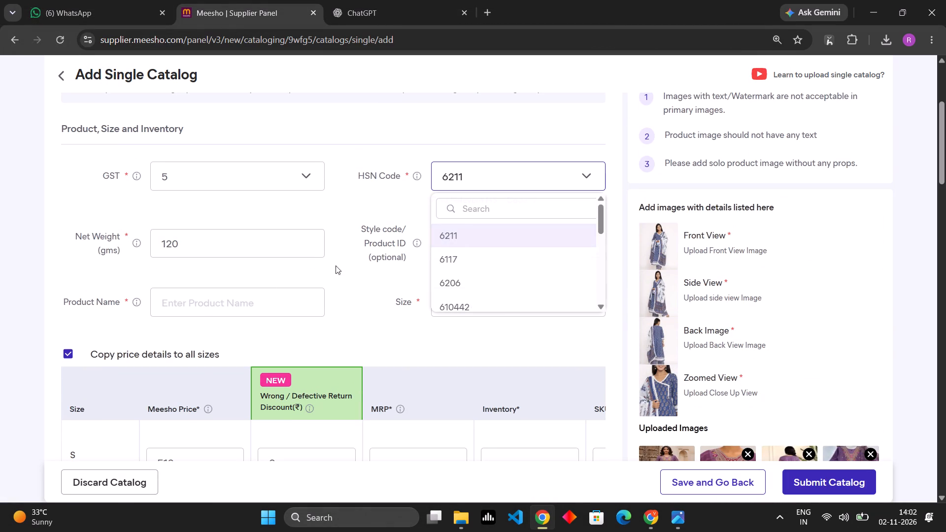
# Enter lavender_55_a as the product's style code/product ID.
pyautogui.click(487, 246)
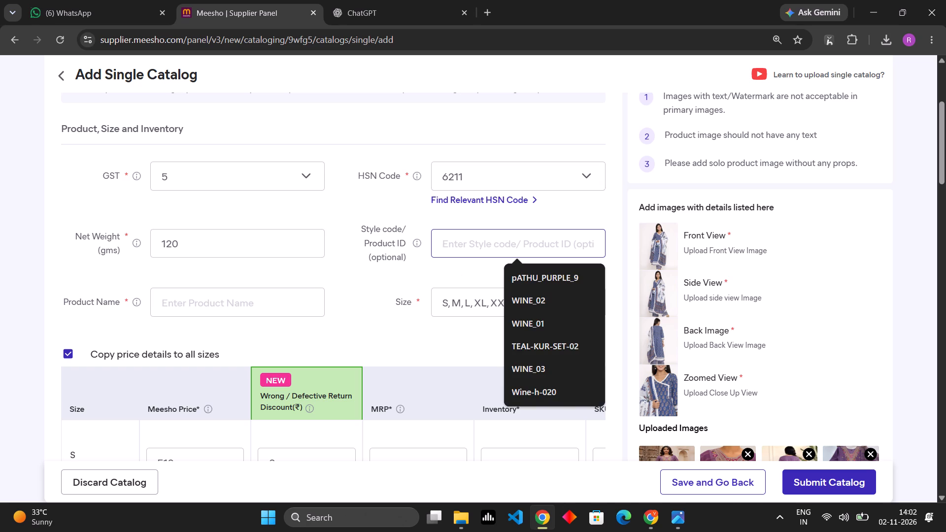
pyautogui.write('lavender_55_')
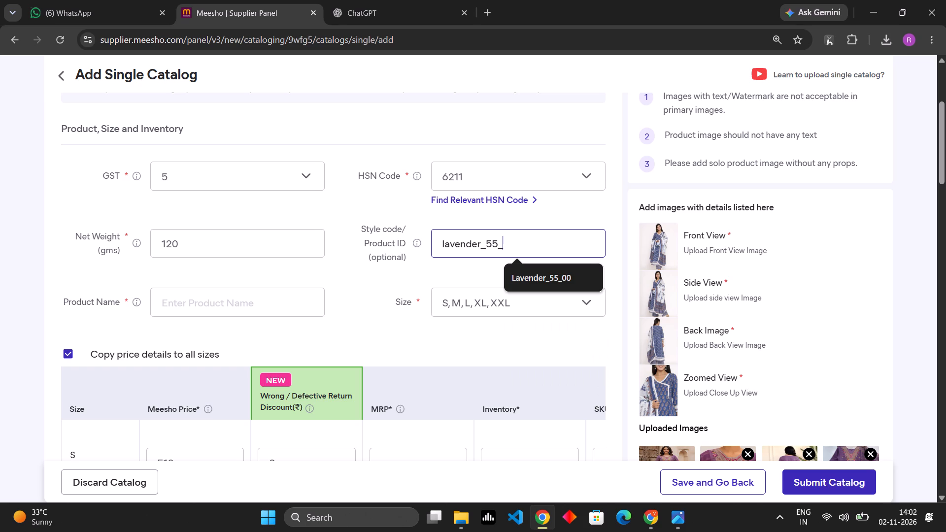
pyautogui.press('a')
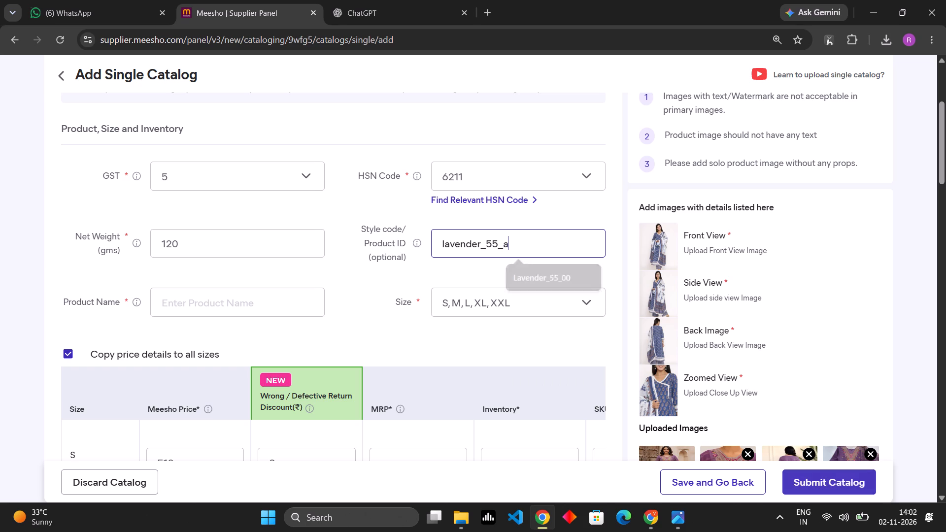
pyautogui.click(337, 292)
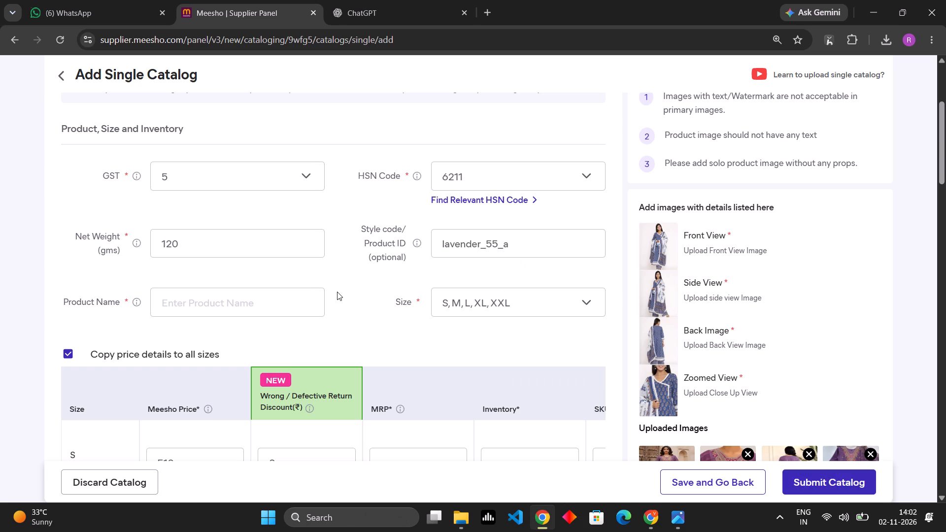
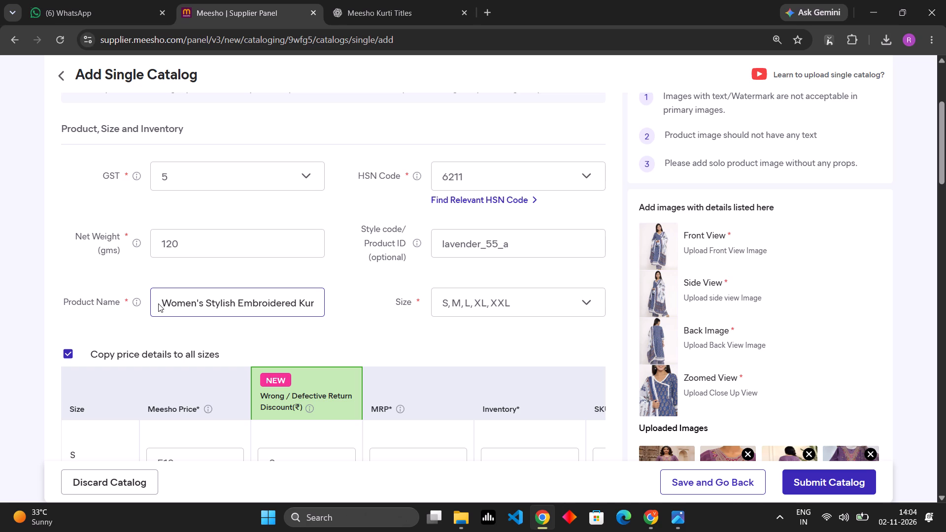
pyautogui.write('ew')
pyautogui.press('space')
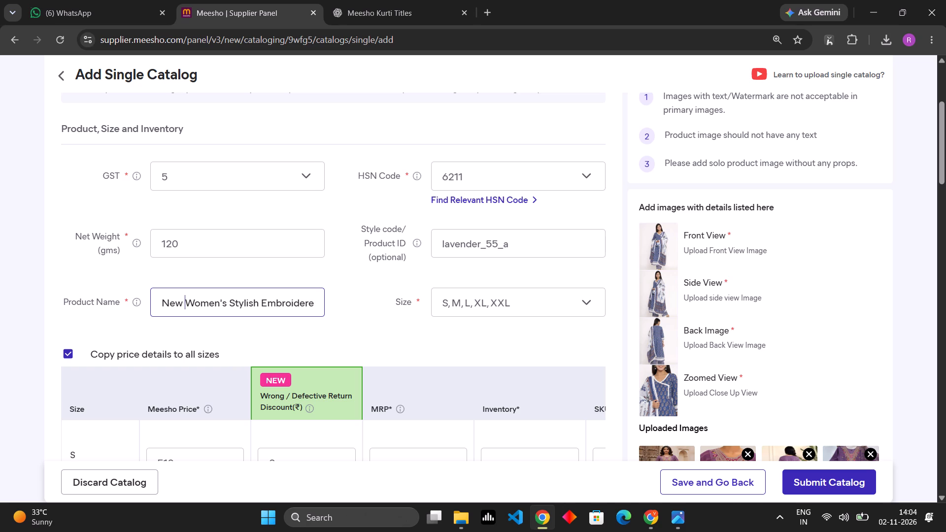
pyautogui.click(374, 329)
# Enter an MRP of 899 for size S, with price details copied to all sizes.
pyautogui.scroll(-1, 373, 329)
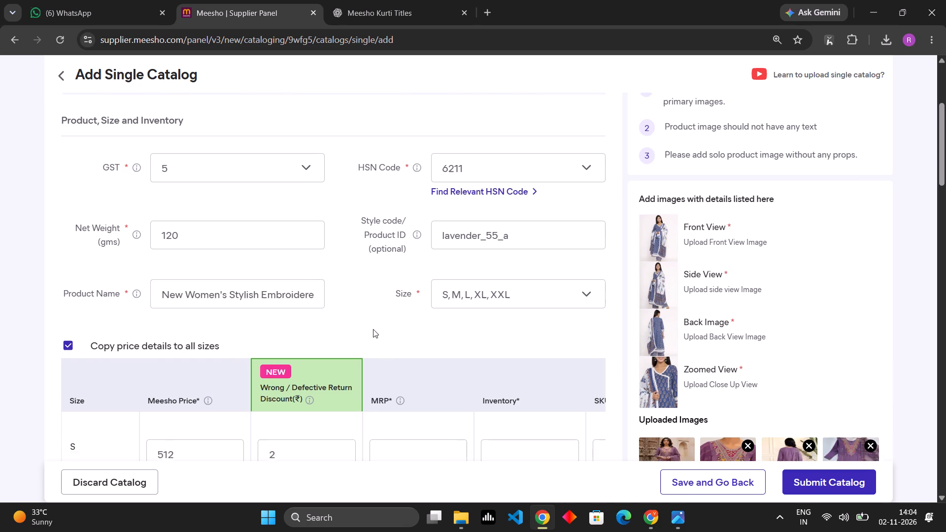
pyautogui.scroll(-6, 373, 329)
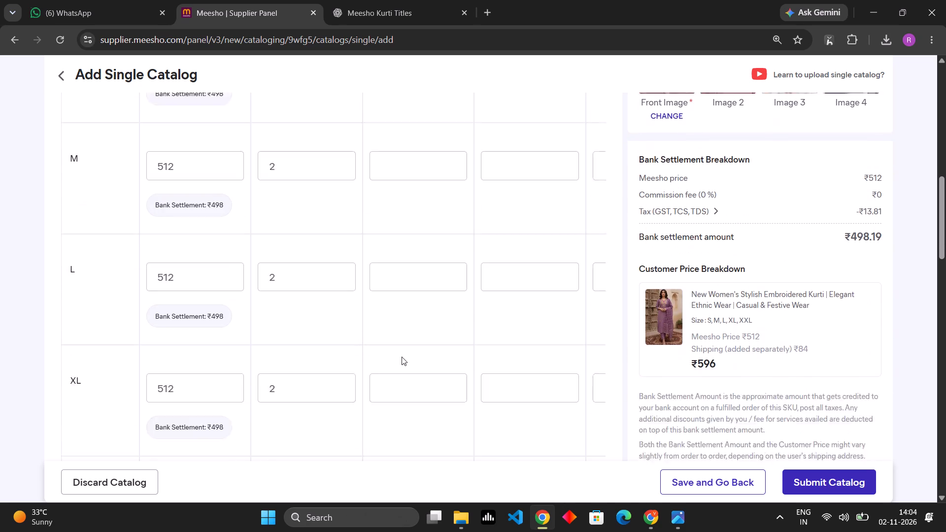
pyautogui.scroll(-5, 402, 357)
pyautogui.scroll(2, 397, 362)
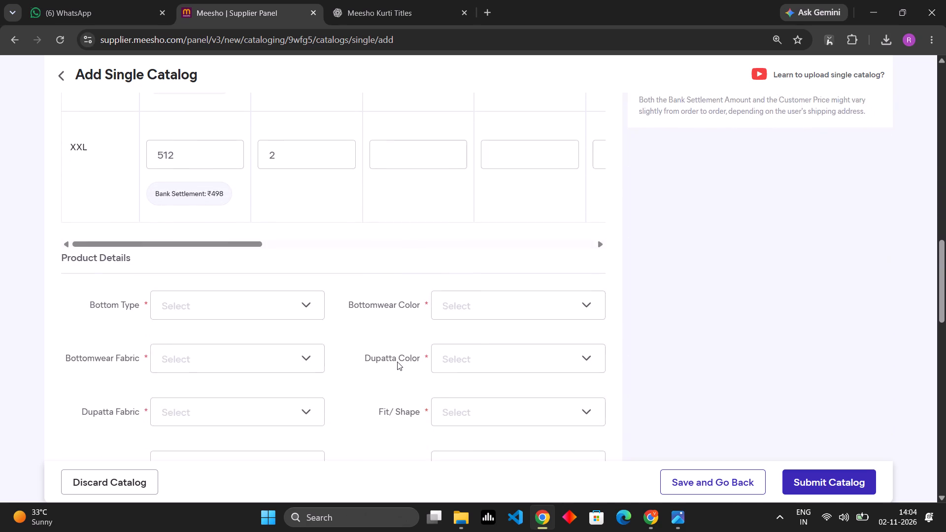
pyautogui.scroll(8, 397, 362)
pyautogui.click(397, 340)
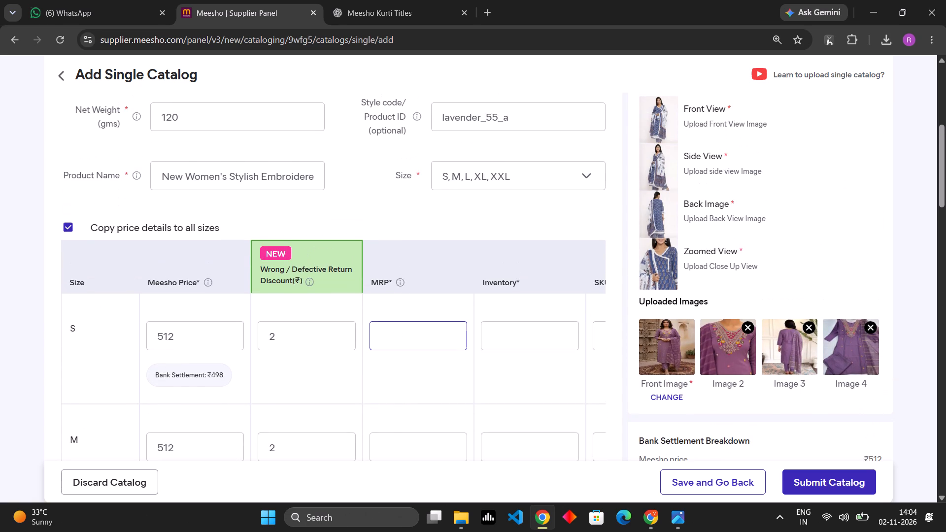
pyautogui.write('899')
pyautogui.click(366, 222)
# Set the bottom type to Pants in the product details.
pyautogui.scroll(-12, 312, 320)
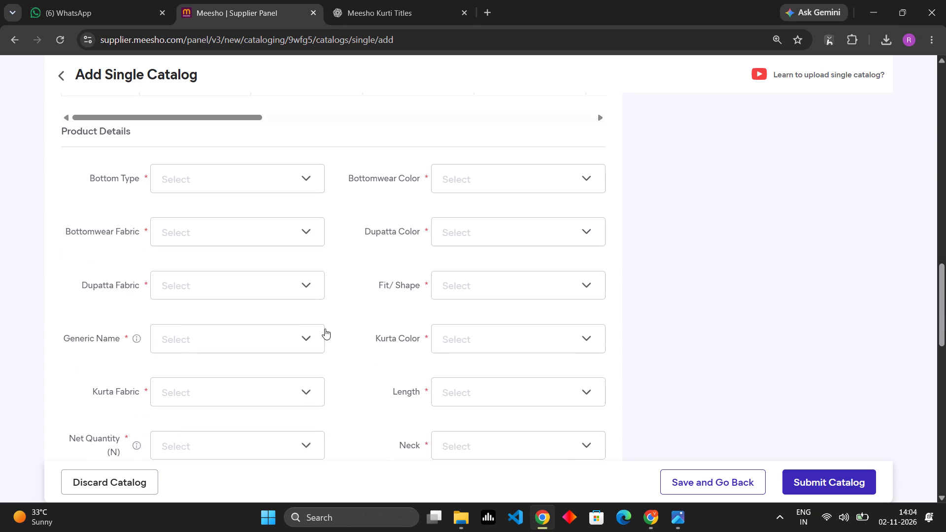
pyautogui.click(277, 185)
pyautogui.click(288, 173)
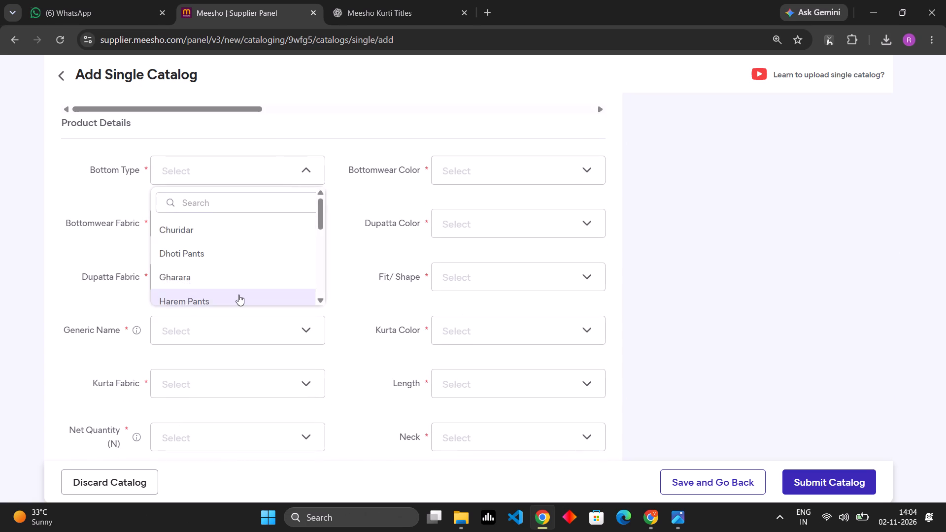
pyautogui.scroll(-3, 238, 295)
pyautogui.scroll(1, 234, 285)
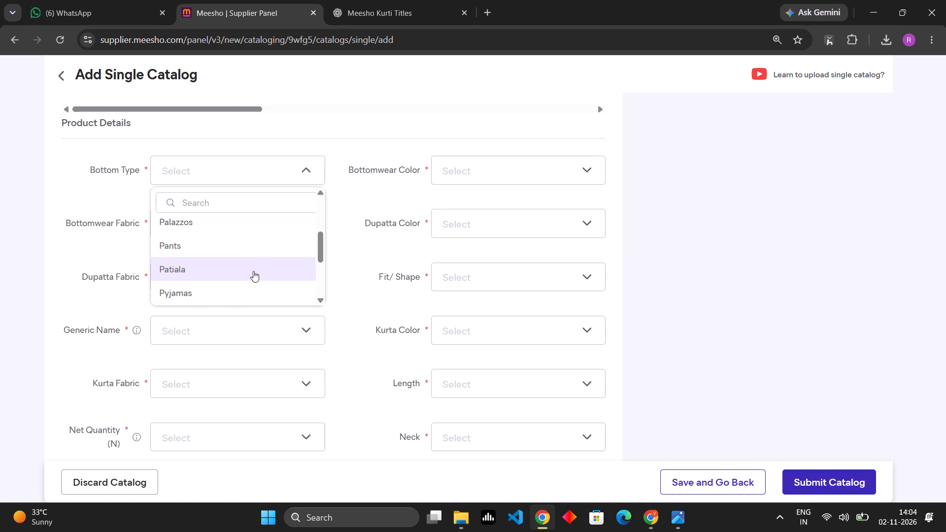
pyautogui.click(249, 248)
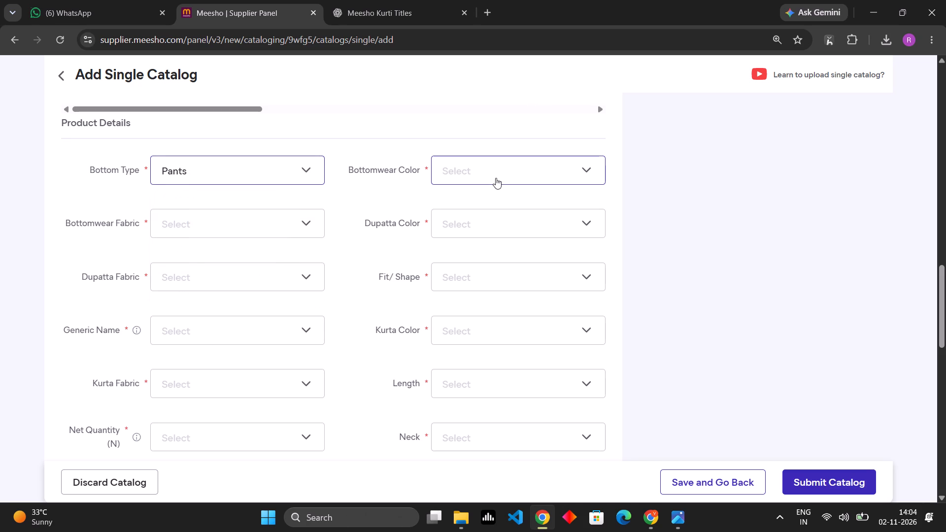
# Choose Lavendar as both the bottomwear color and the dupatta color.
pyautogui.click(496, 178)
pyautogui.scroll(-4, 485, 283)
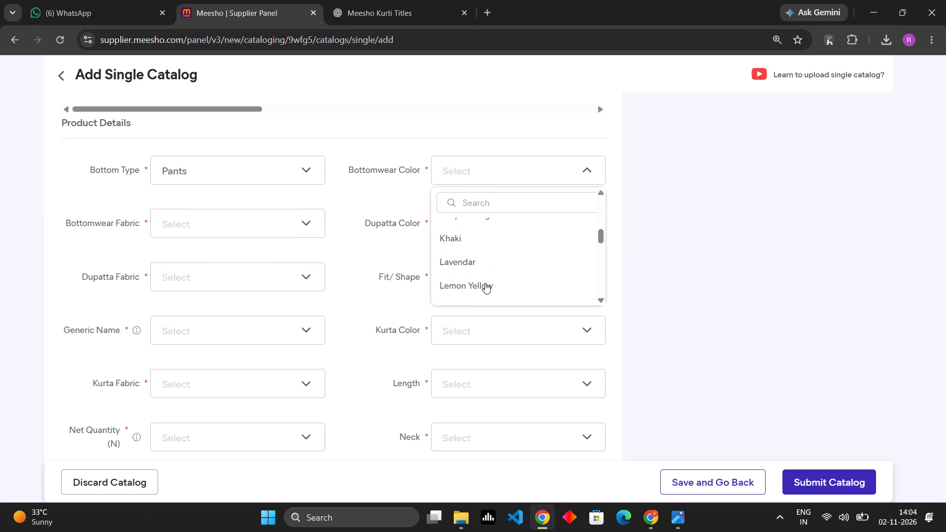
pyautogui.click(477, 258)
pyautogui.click(483, 227)
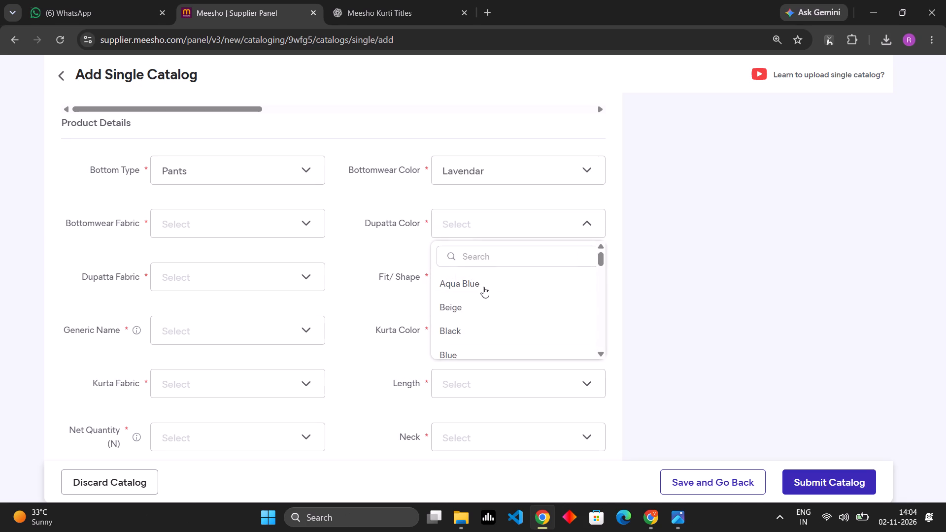
pyautogui.scroll(-5, 483, 304)
pyautogui.scroll(1, 477, 311)
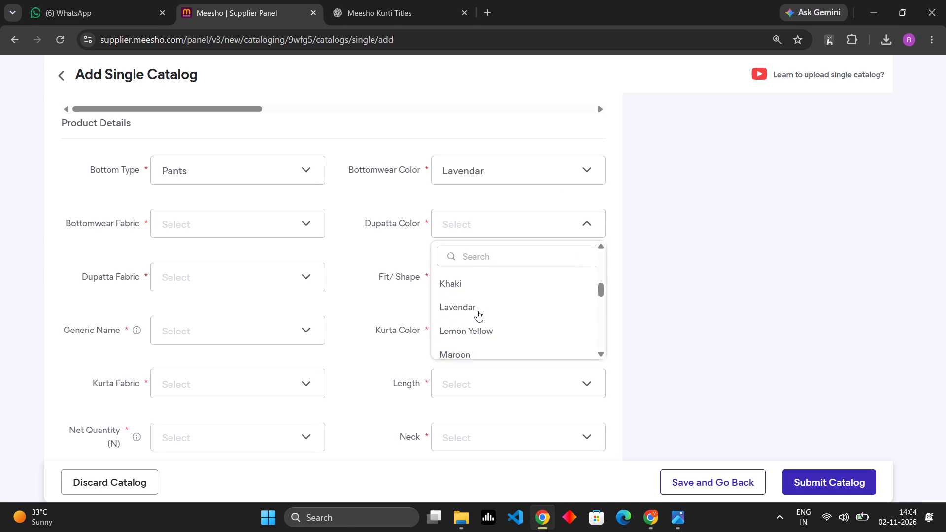
pyautogui.click(476, 306)
# Set the fit/shape to A-line and the kurta color to Lavendar.
pyautogui.click(486, 274)
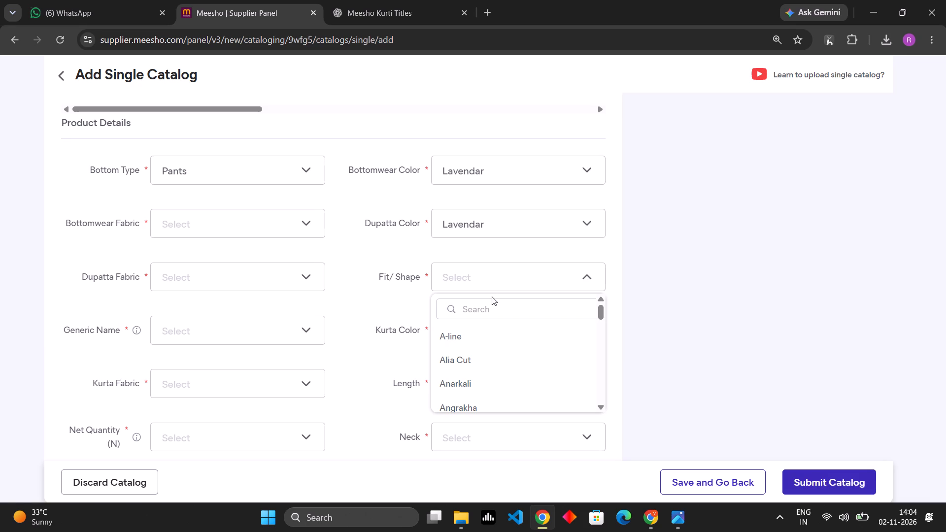
pyautogui.click(489, 338)
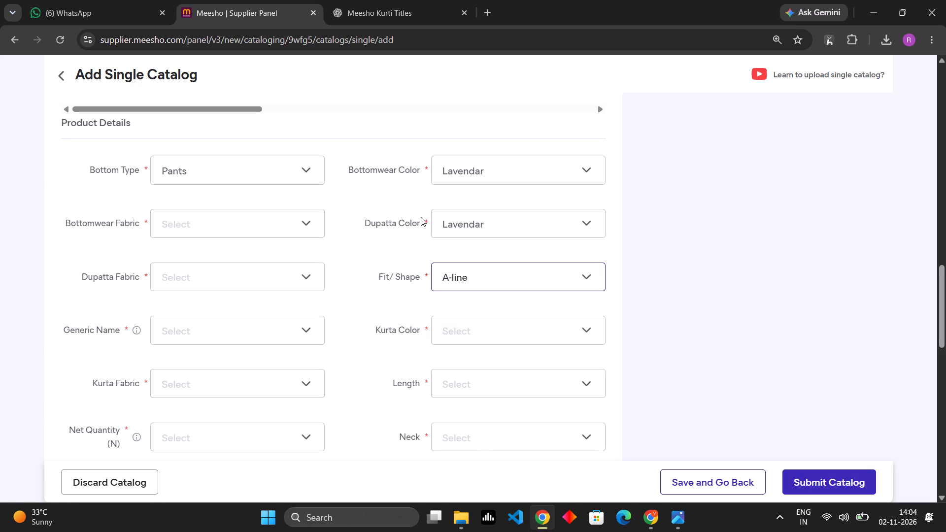
pyautogui.click(489, 327)
pyautogui.scroll(-1, 493, 417)
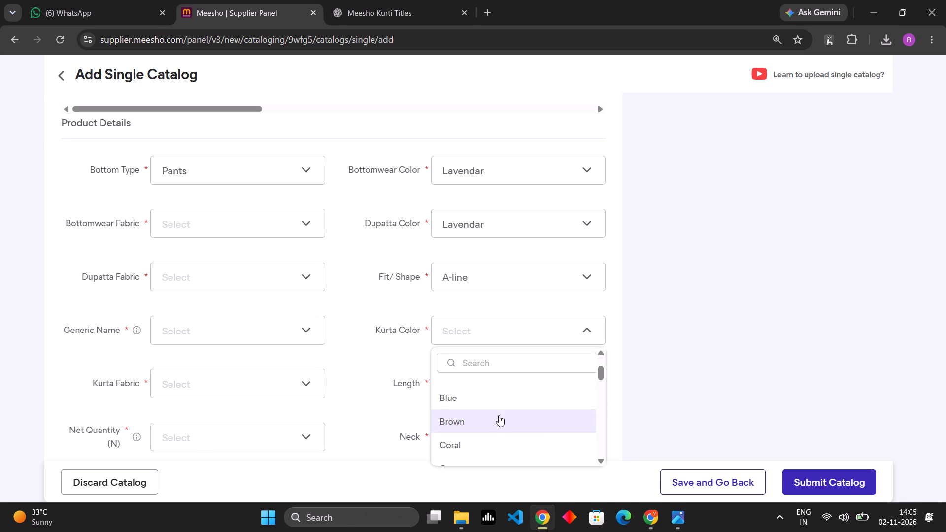
pyautogui.scroll(-3, 507, 436)
pyautogui.click(486, 426)
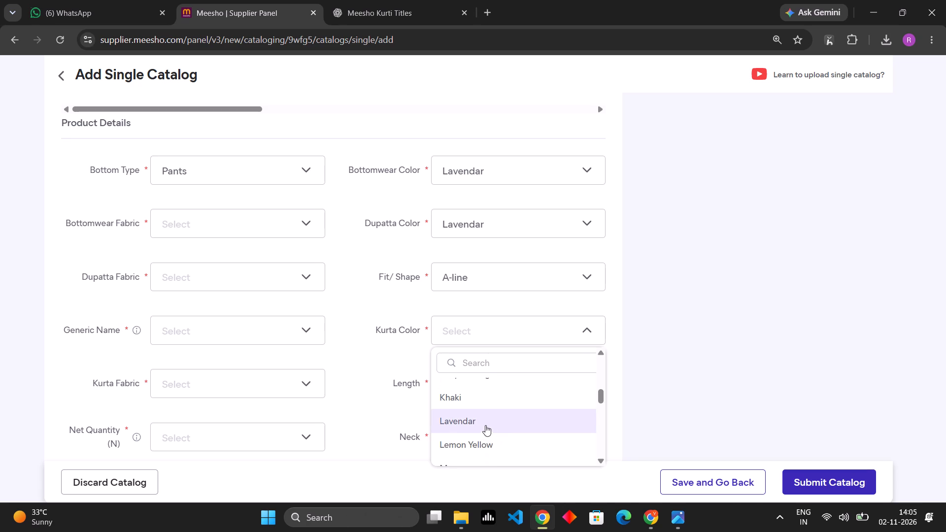
# Set the bottomwear fabric to Rayon Slub in the product details.
pyautogui.click(296, 210)
pyautogui.scroll(-1, 228, 320)
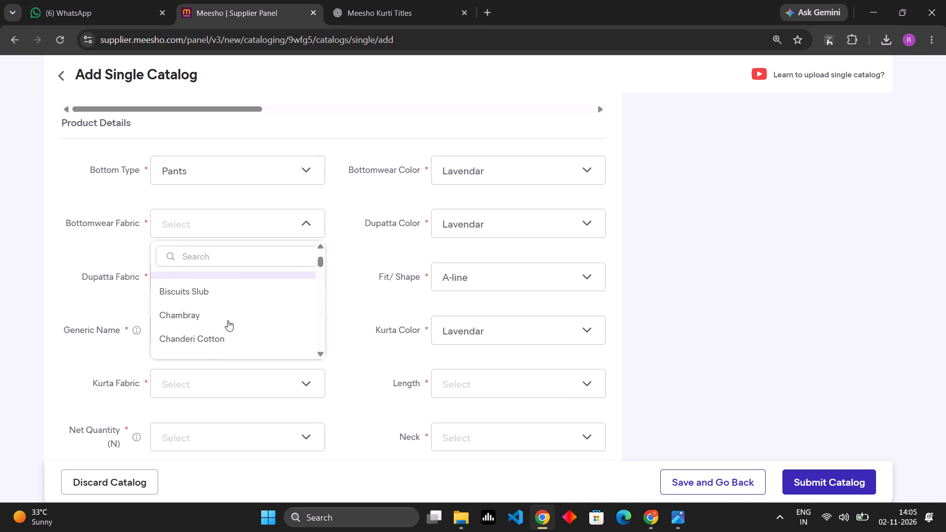
pyautogui.scroll(-1, 228, 339)
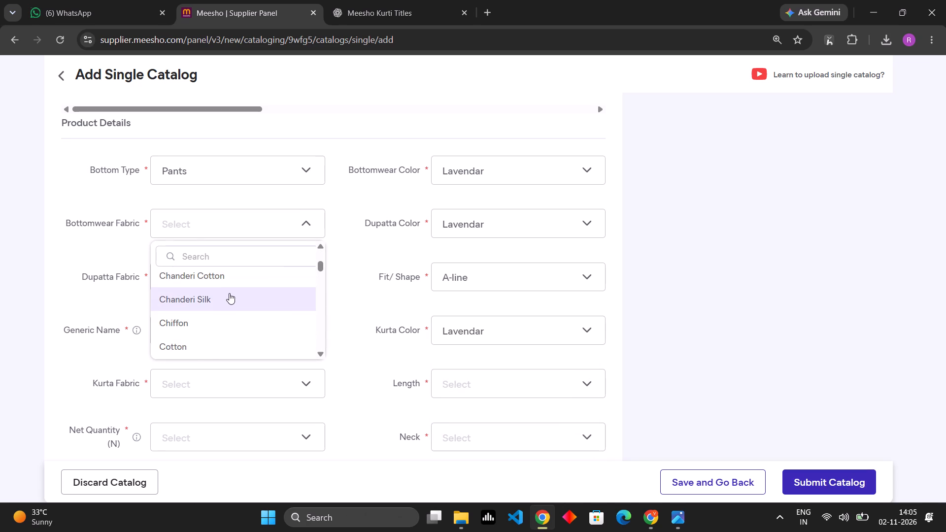
pyautogui.scroll(-4, 233, 303)
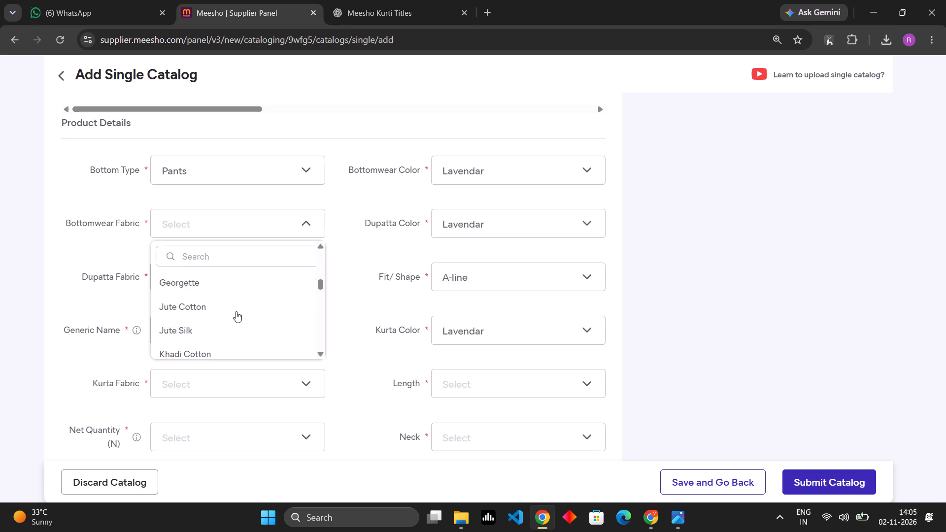
pyautogui.scroll(-5, 236, 311)
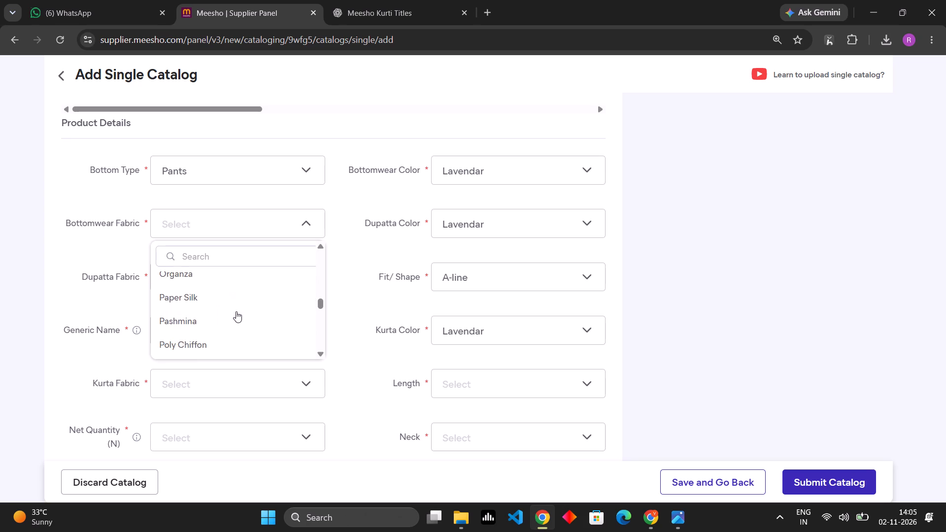
pyautogui.scroll(-2, 236, 311)
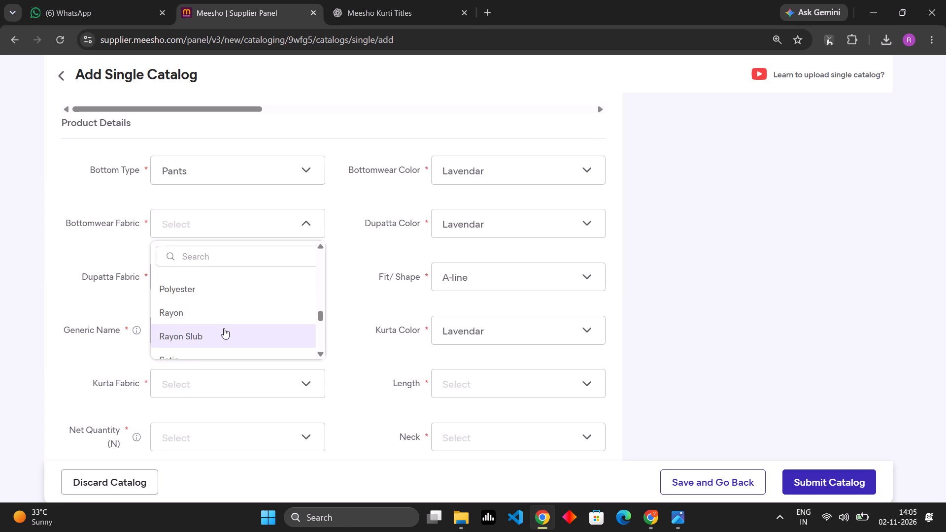
pyautogui.click(224, 328)
# Set the dupatta fabric to Chanderi Silk and the generic name to Kurti With Dupatta & Bottomwear.
pyautogui.click(243, 281)
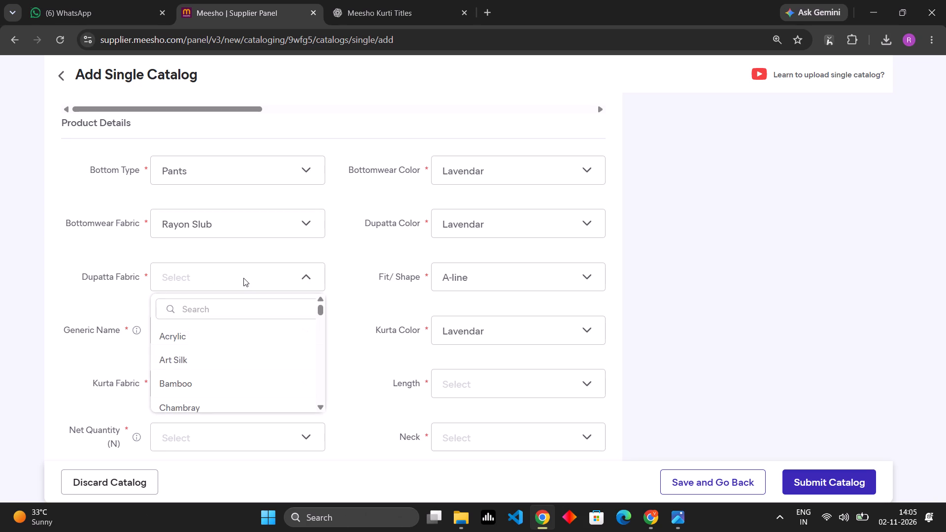
pyautogui.scroll(-3, 231, 357)
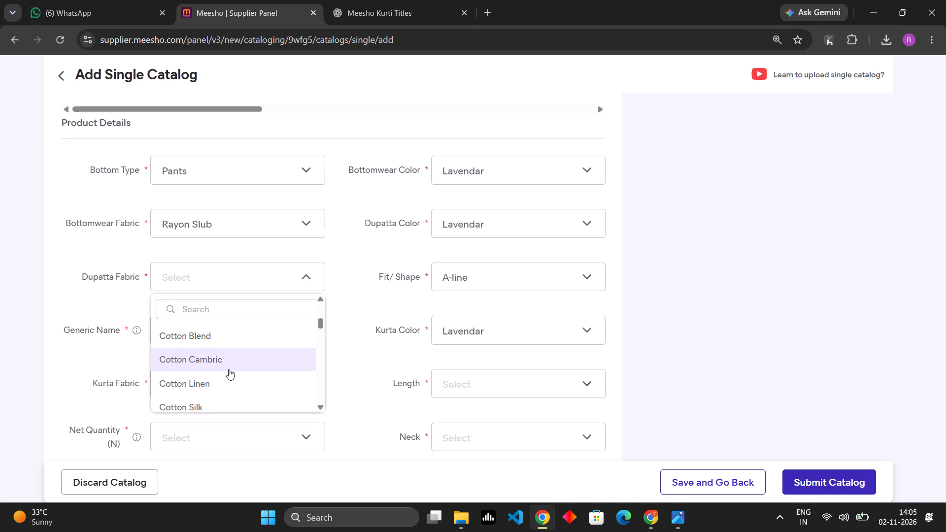
pyautogui.scroll(1, 228, 369)
pyautogui.click(216, 333)
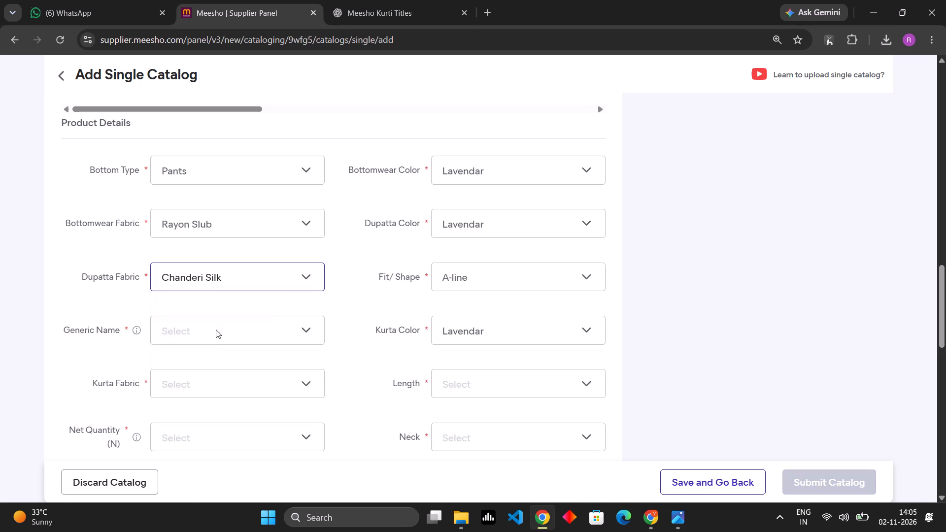
pyautogui.click(216, 326)
pyautogui.click(228, 461)
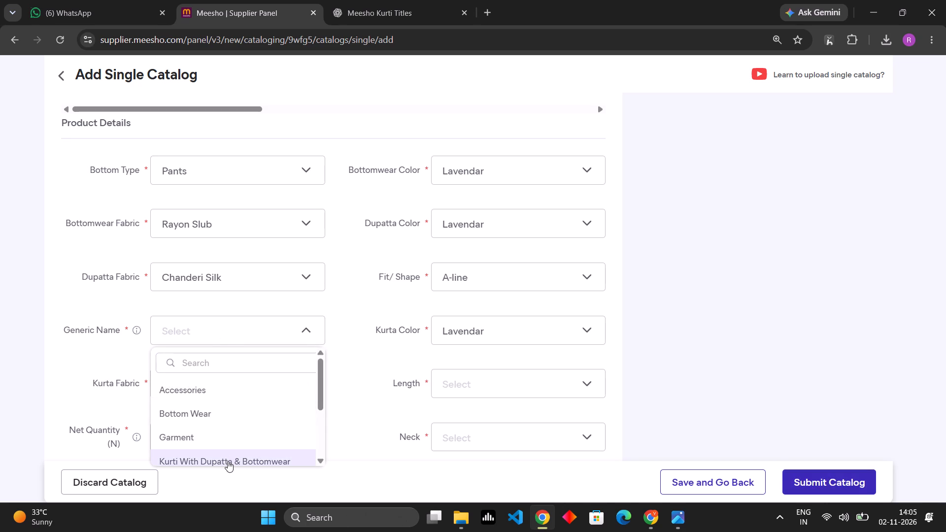
# Find and choose Rayon Slub as the kurta fabric.
pyautogui.click(231, 388)
pyautogui.scroll(-3, 231, 388)
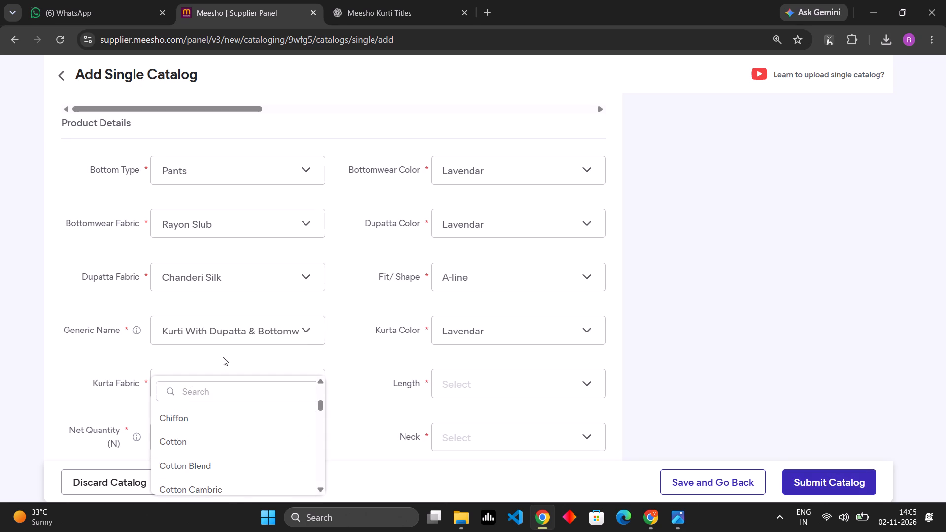
pyautogui.click(219, 390)
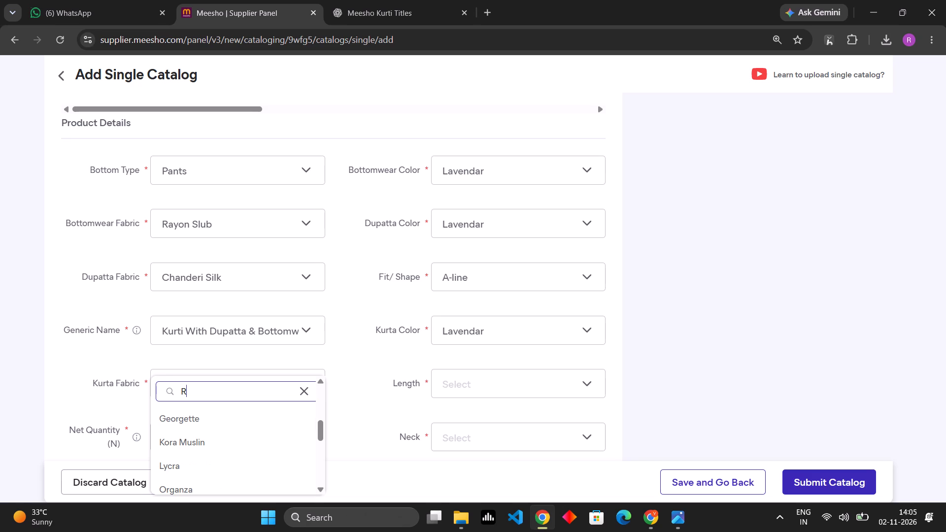
pyautogui.scroll(-2, 217, 464)
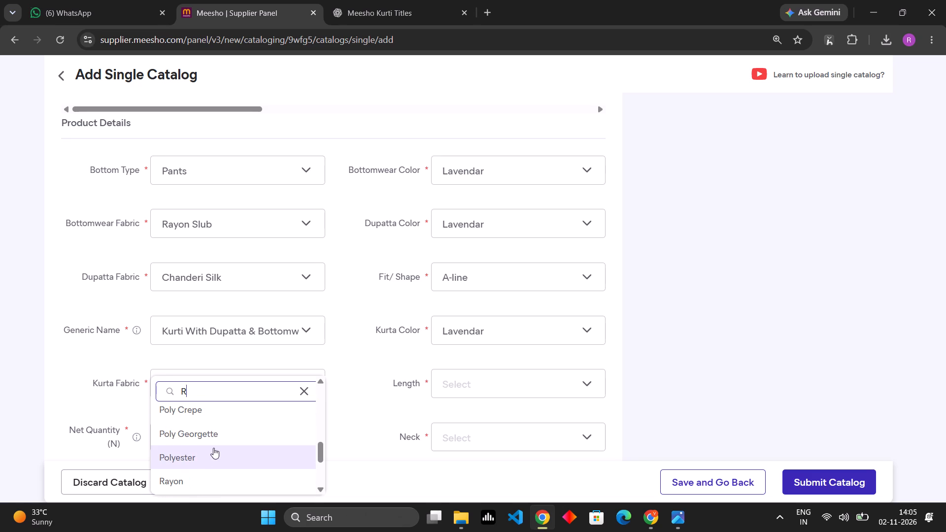
pyautogui.scroll(-1, 211, 436)
pyautogui.click(211, 439)
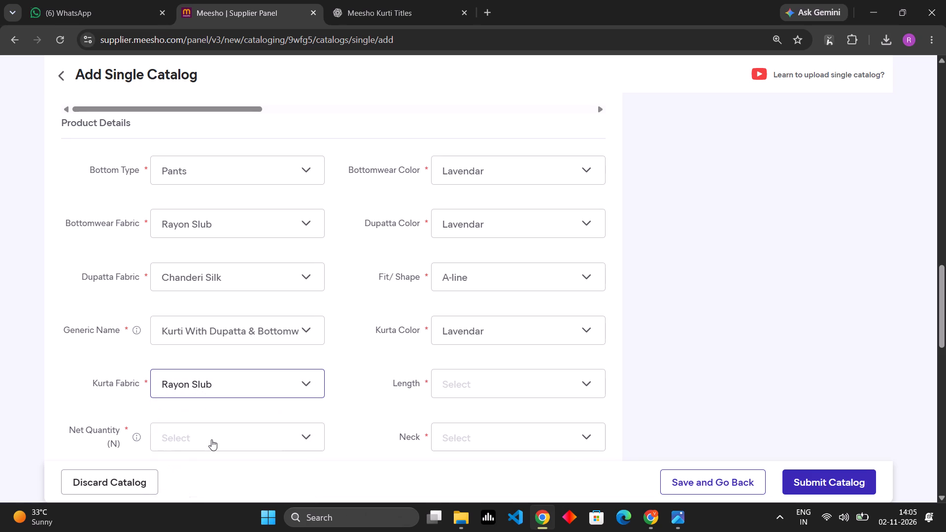
# Set the net quantity to Pack of 3.
pyautogui.scroll(-2, 240, 402)
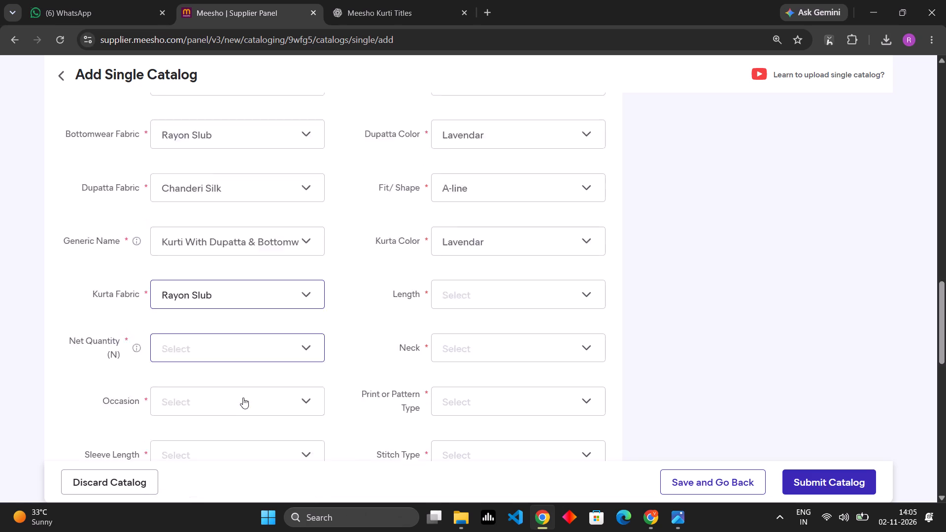
pyautogui.click(260, 307)
pyautogui.scroll(-1, 229, 430)
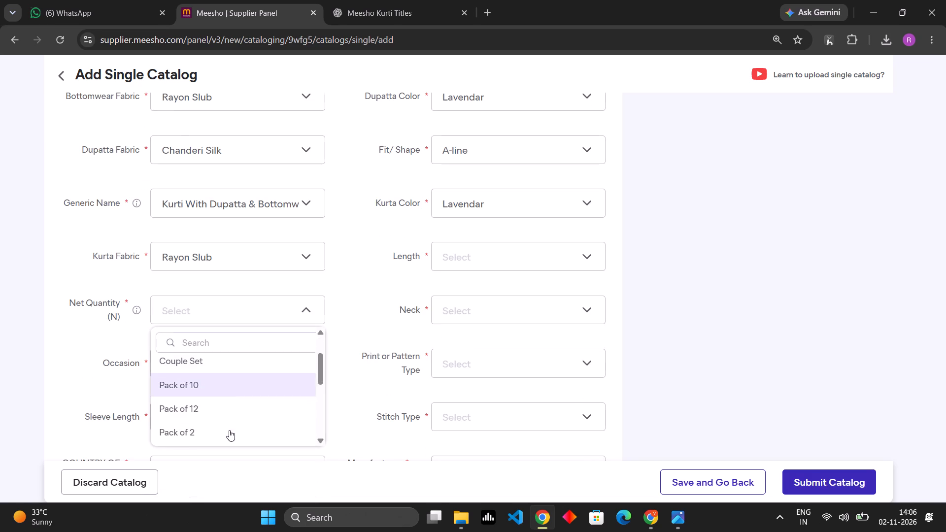
pyautogui.scroll(-1, 229, 430)
pyautogui.click(216, 385)
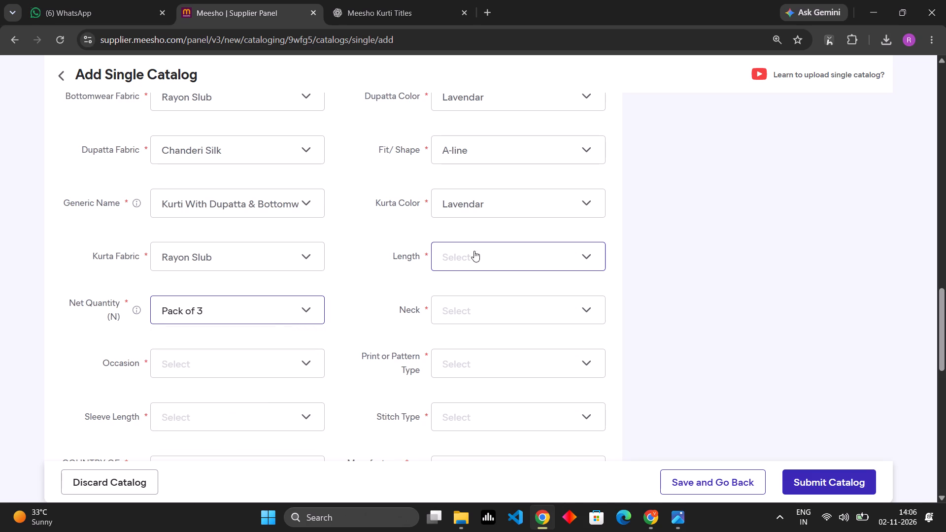
# Set the kurta length to Calf Length and the neck to V-neck.
pyautogui.click(477, 247)
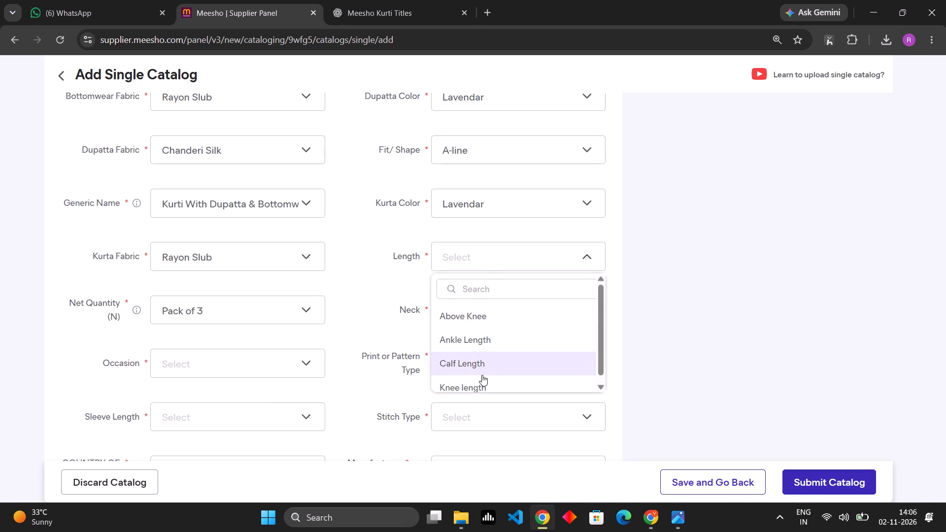
pyautogui.click(482, 374)
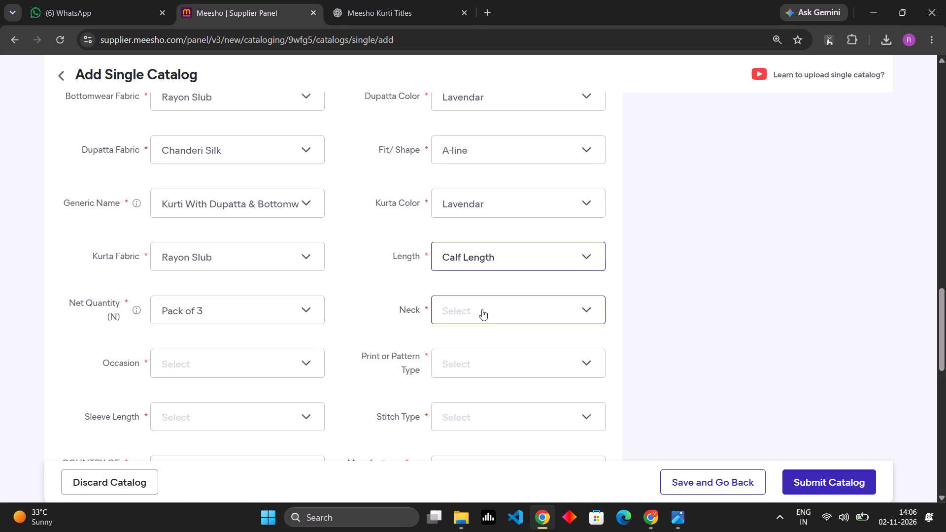
pyautogui.click(482, 309)
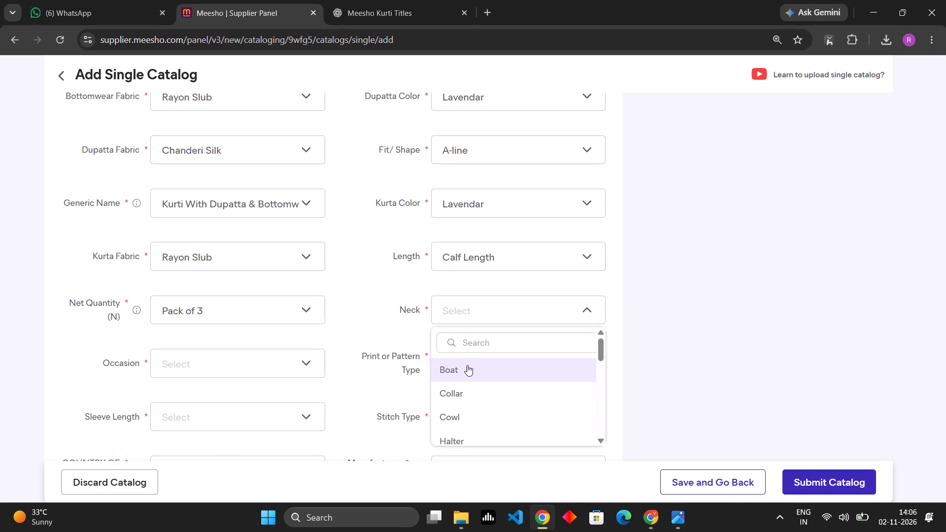
pyautogui.click(473, 343)
pyautogui.press('v')
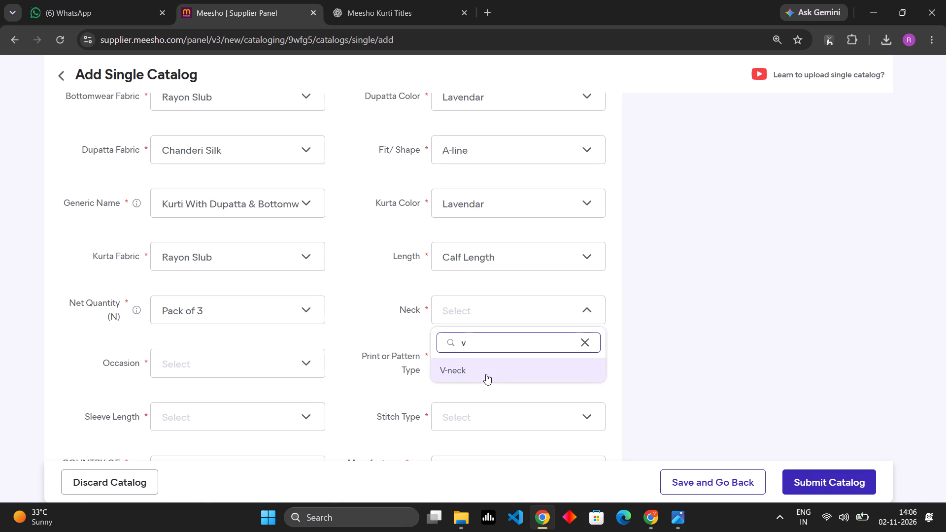
pyautogui.click(486, 374)
# Choose Abstract as the print or pattern type and Daily as the occasion.
pyautogui.click(483, 366)
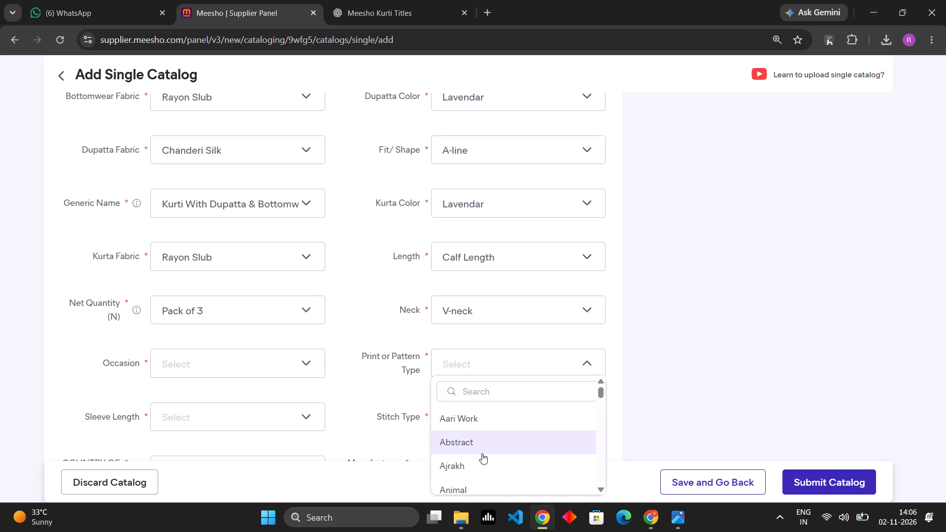
pyautogui.click(482, 444)
pyautogui.click(258, 368)
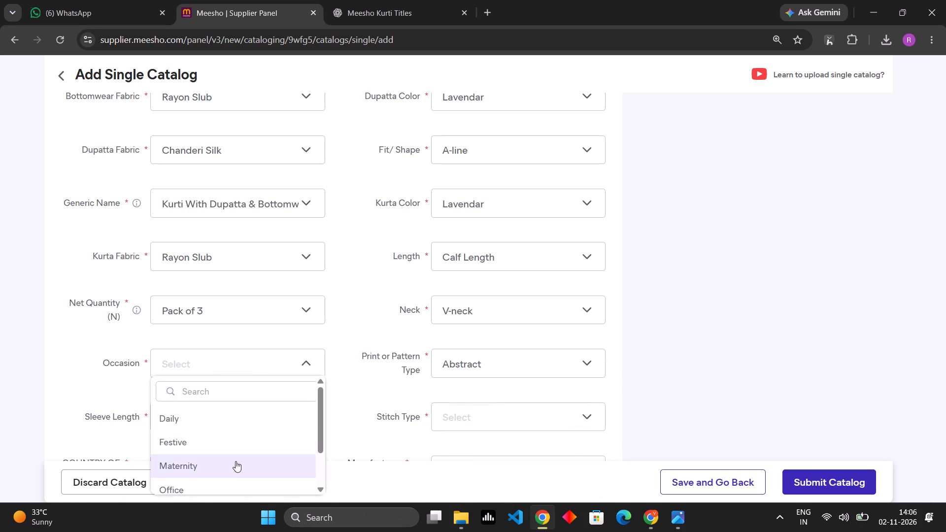
pyautogui.scroll(-1, 233, 438)
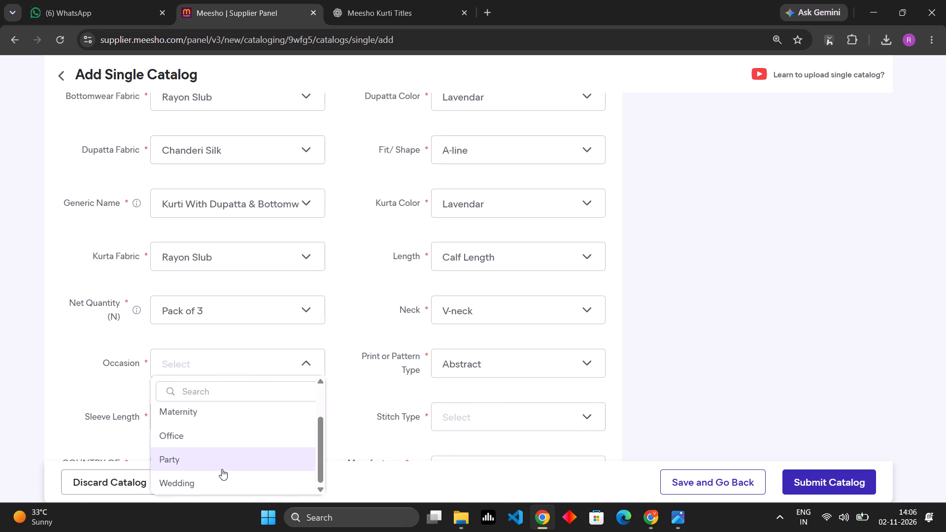
pyautogui.scroll(1, 221, 475)
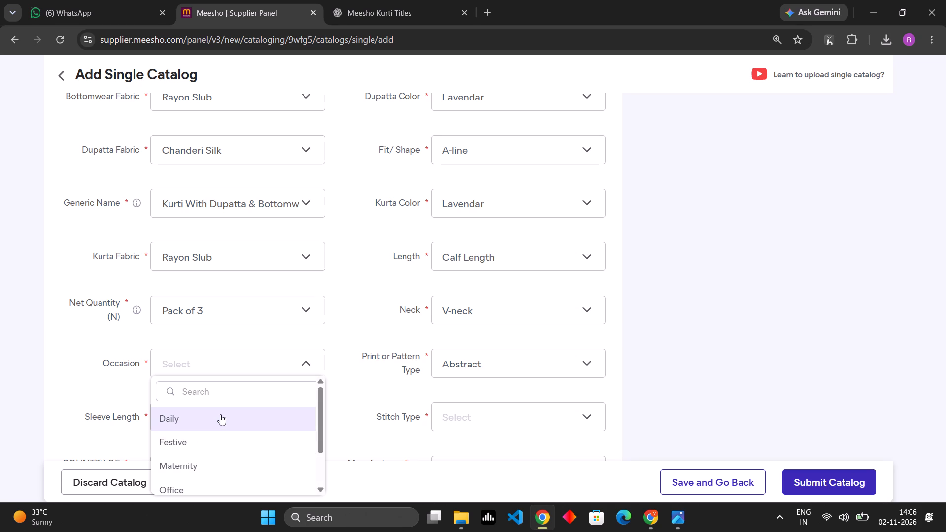
pyautogui.click(220, 414)
# Set the stitch type to Stitched and the sleeve length to Three-Quarter Sleeves.
pyautogui.scroll(-2, 364, 266)
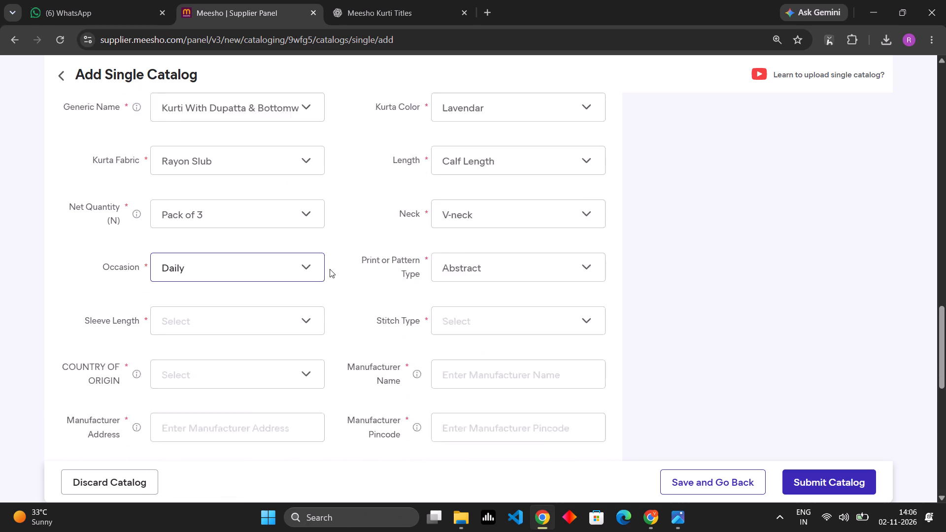
pyautogui.click(459, 292)
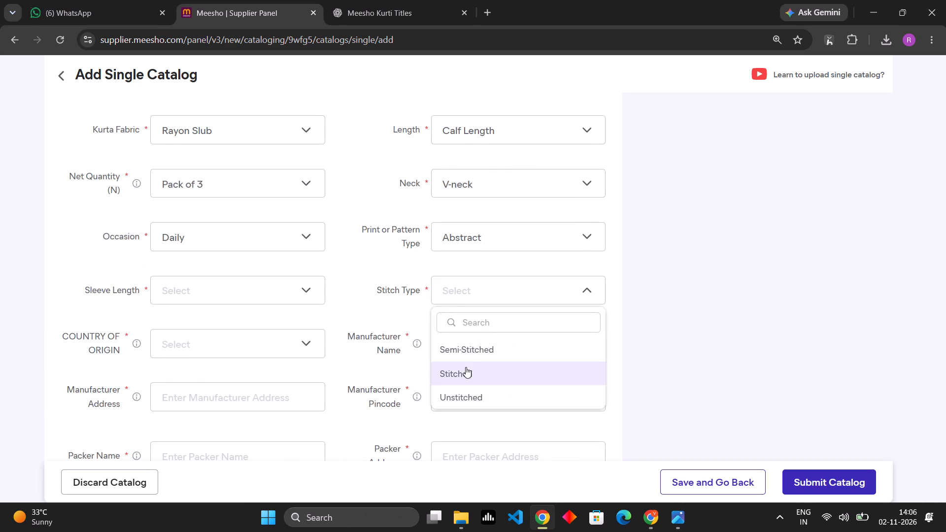
pyautogui.click(472, 377)
pyautogui.click(277, 292)
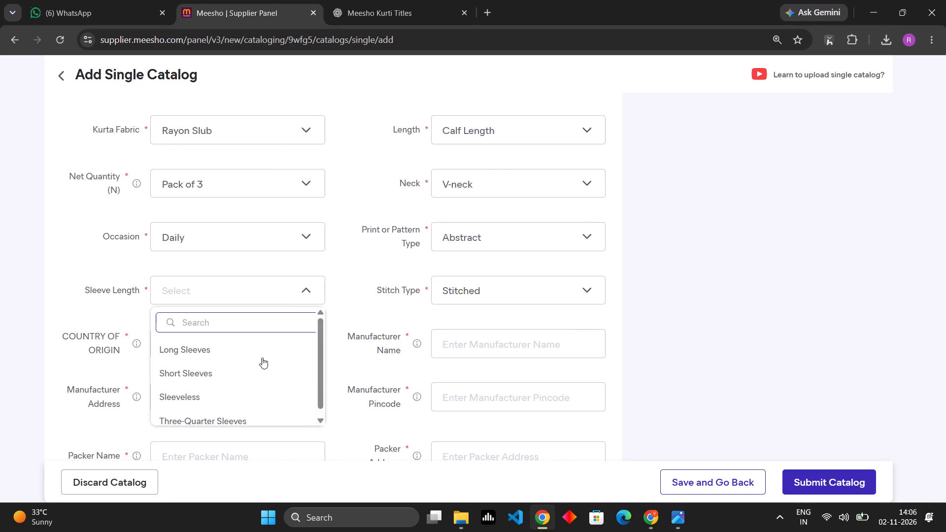
pyautogui.click(227, 416)
# Set the country of origin to India.
pyautogui.click(238, 342)
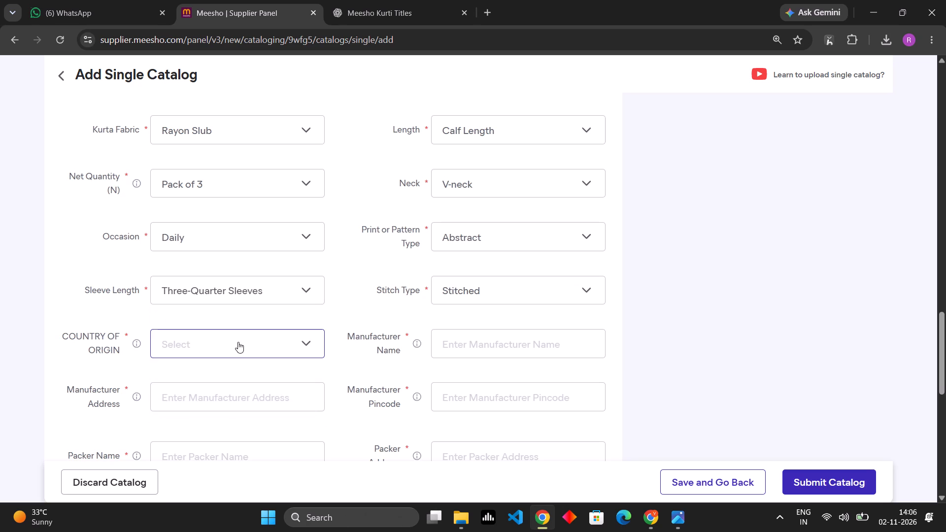
pyautogui.click(225, 404)
# Enter BALMUKUND FASHION as the manufacturer name and fill in the manufacturer address and pincode from the saved entry.
pyautogui.click(483, 341)
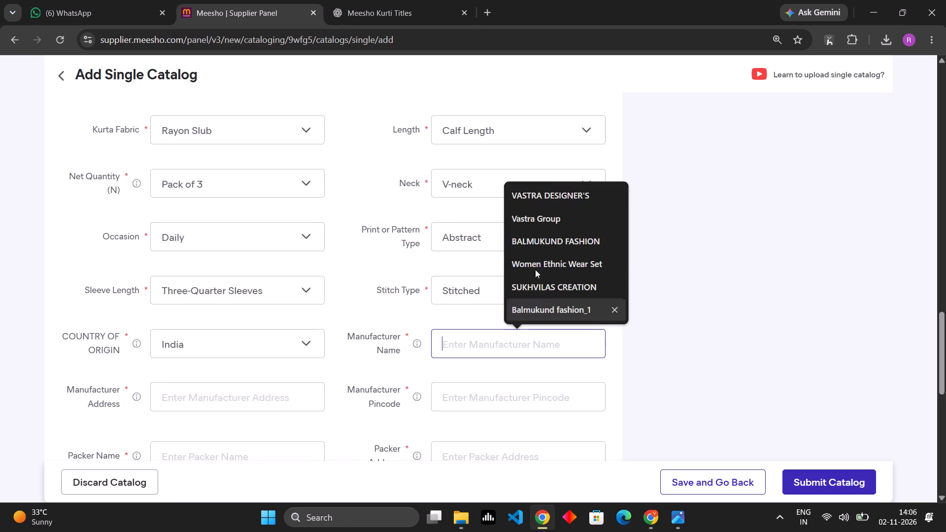
pyautogui.click(539, 236)
pyautogui.click(486, 397)
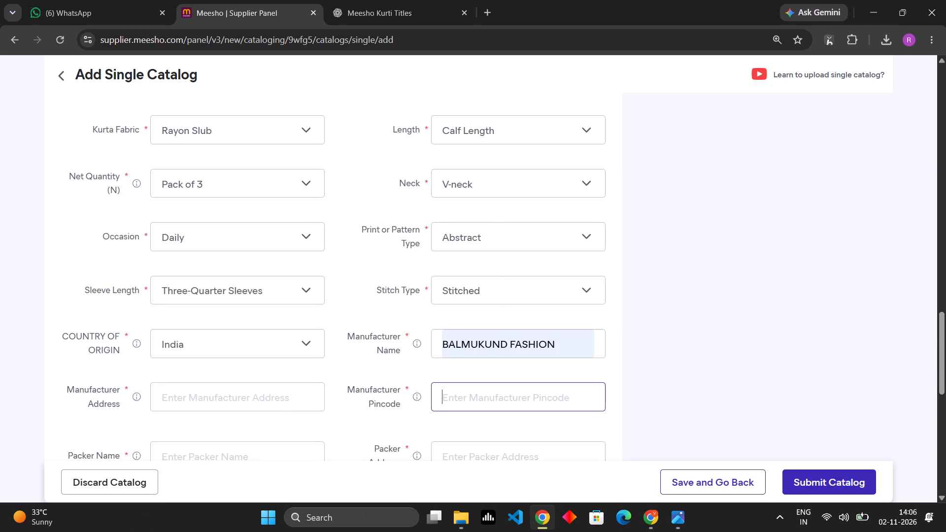
pyautogui.click(529, 432)
# Enter BALMUKUND FASHION as the packer name and fill in the packer address and pincode from the saved address.
pyautogui.scroll(-4, 407, 349)
pyautogui.click(242, 201)
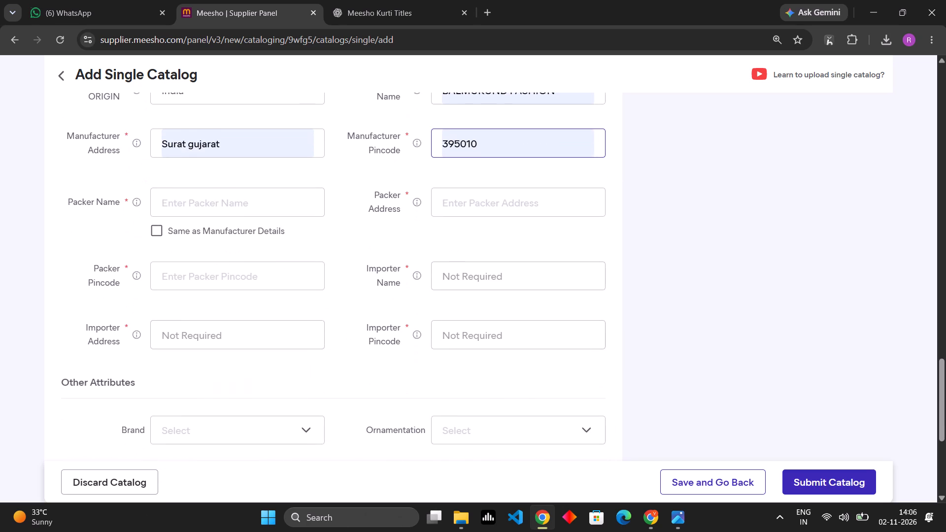
pyautogui.click(260, 255)
pyautogui.click(466, 188)
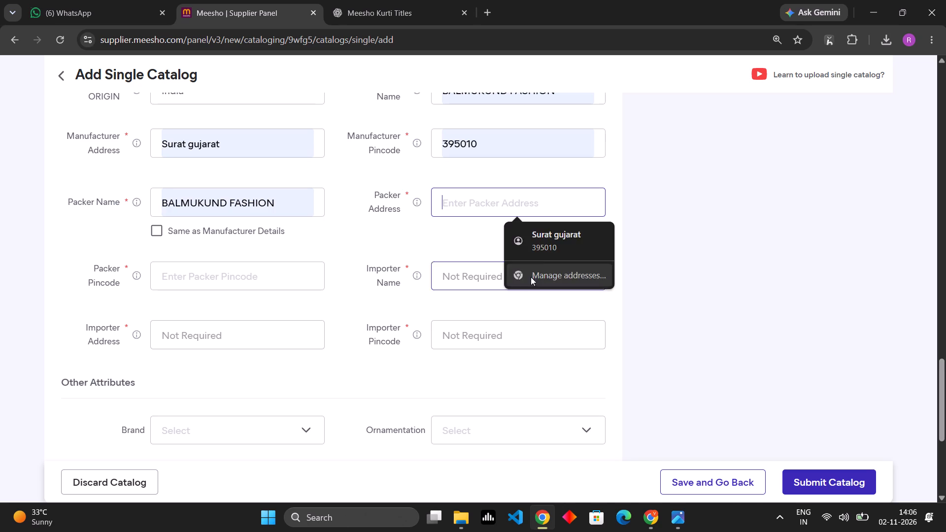
pyautogui.click(543, 243)
pyautogui.scroll(-3, 344, 334)
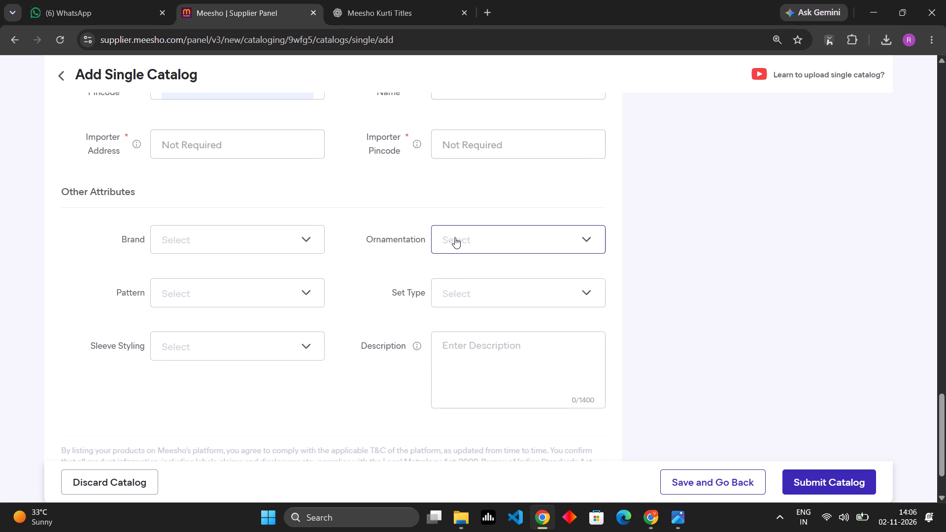
pyautogui.click(459, 239)
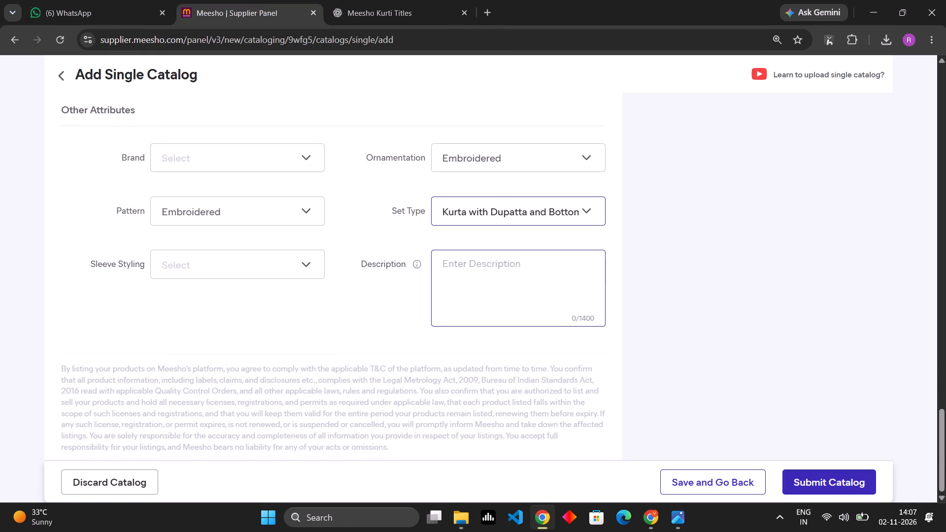
pyautogui.click(485, 282)
pyautogui.hotkey('ctrl', 'v')
# Remove the "**Product Description:**" heading and the blank line below it so the description starts with "Upgrade your ethnic wardrobe".
pyautogui.scroll(12, 501, 285)
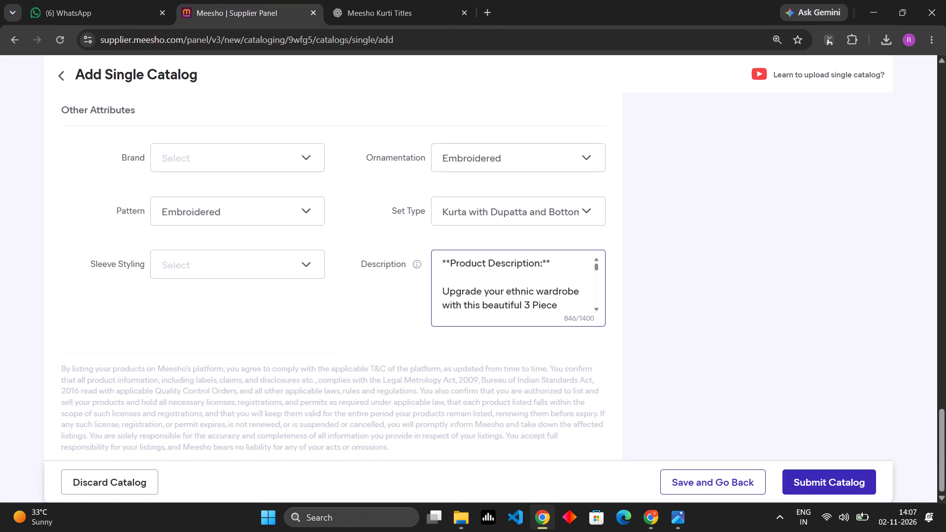
pyautogui.scroll(1, 501, 284)
pyautogui.moveTo(435, 278); pyautogui.dragTo(425, 248)
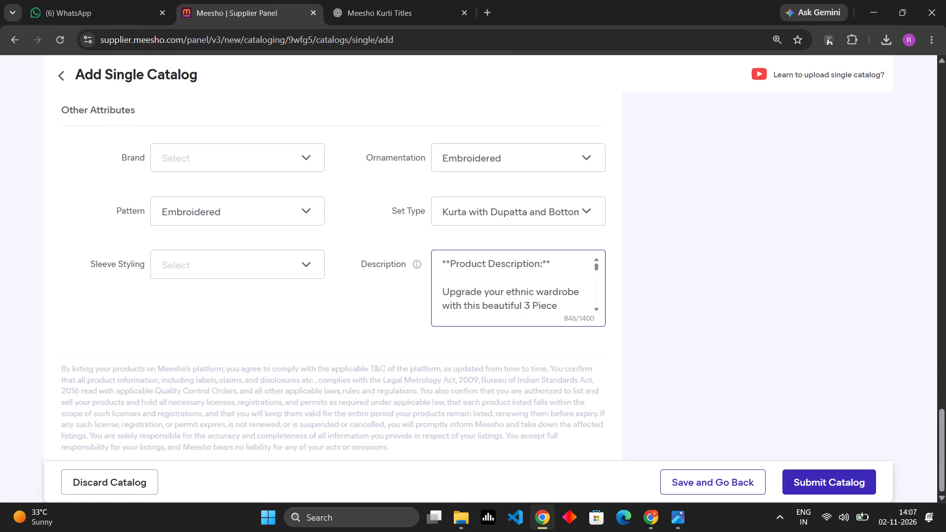
pyautogui.tripleClick(475, 262)
pyautogui.press('BackSpace')
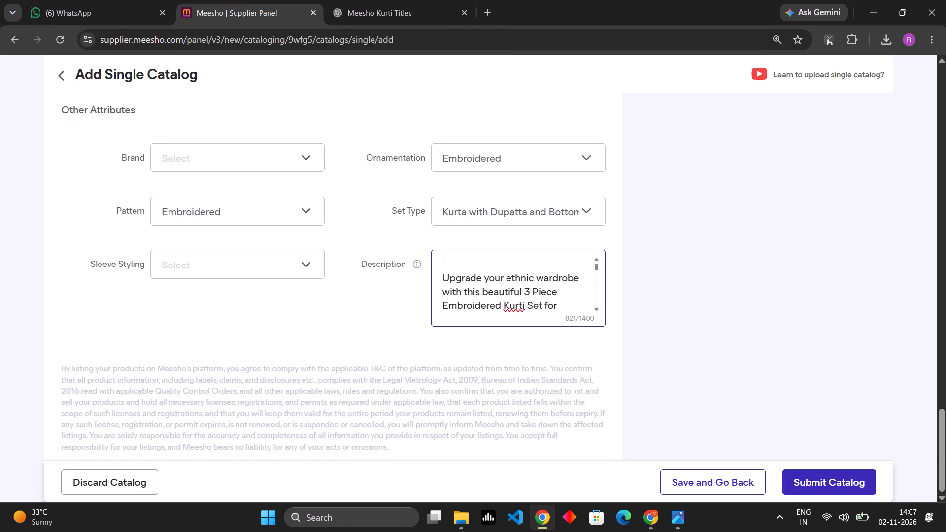
pyautogui.click(444, 275)
pyautogui.press('BackSpace')
pyautogui.press('BackSpace')
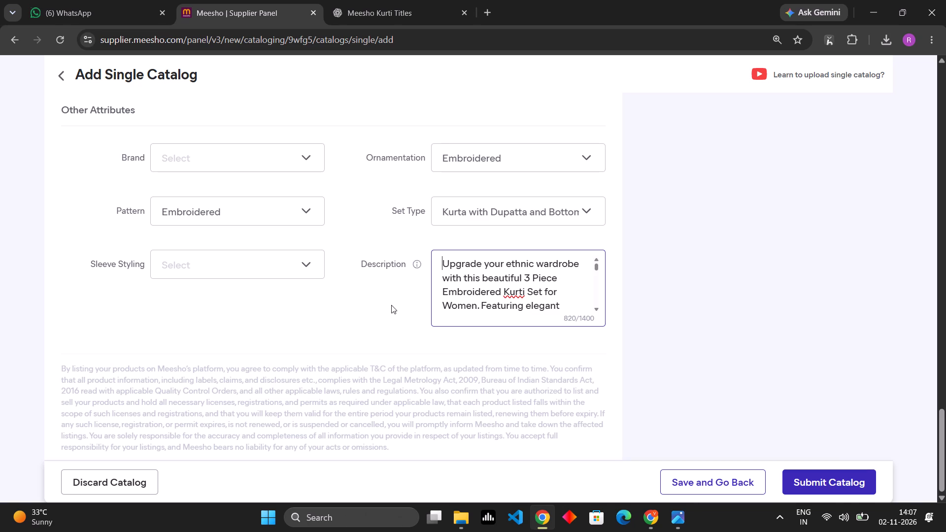
# Review the product, size and price entries and examine the uploaded kurti images up close.
pyautogui.scroll(8, 335, 265)
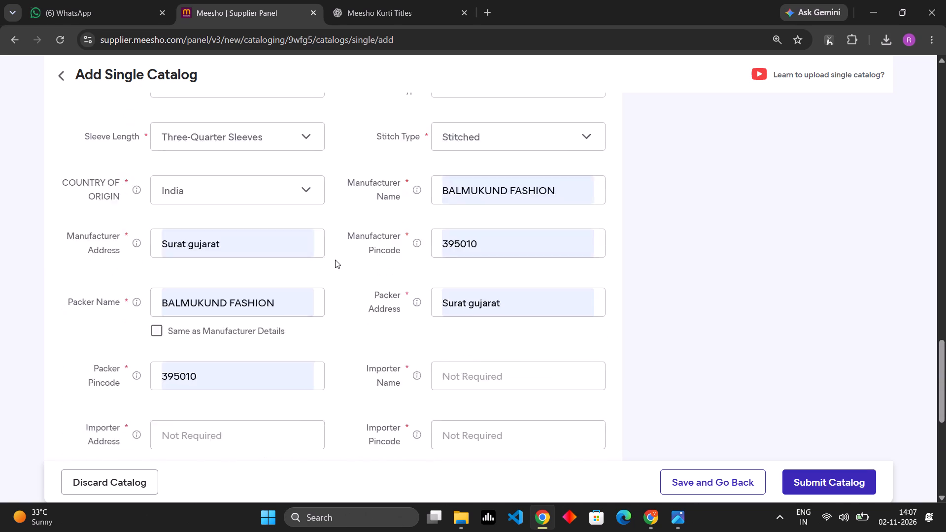
pyautogui.scroll(17, 335, 260)
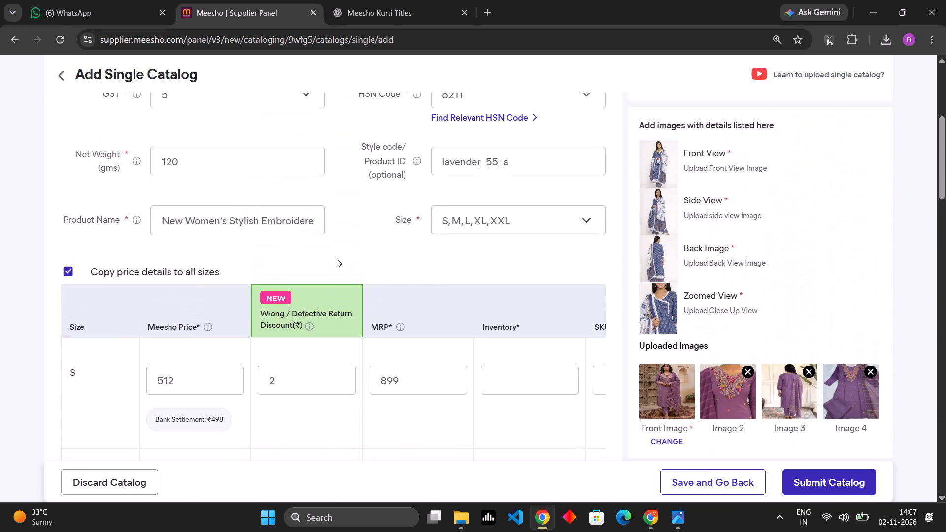
pyautogui.scroll(2, 362, 222)
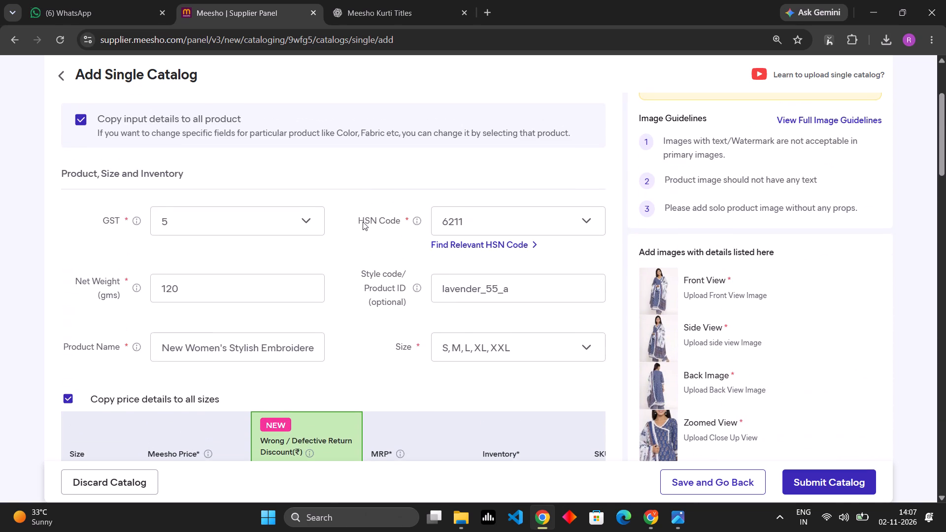
pyautogui.scroll(-4, 363, 223)
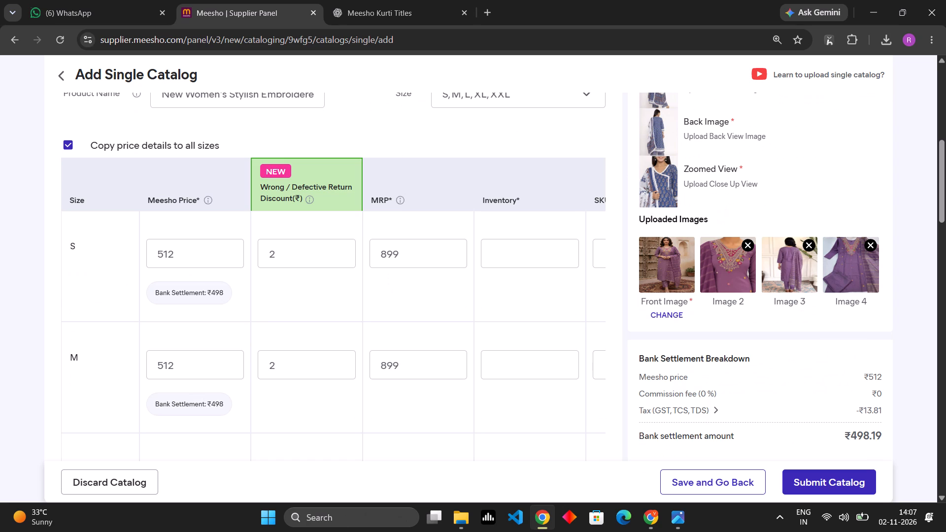
pyautogui.scroll(1, 664, 301)
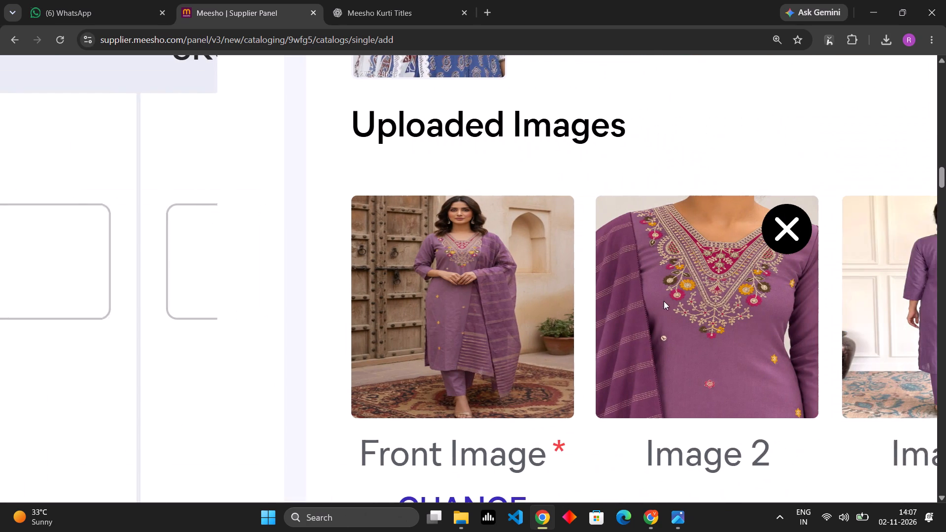
pyautogui.scroll(1, 664, 301)
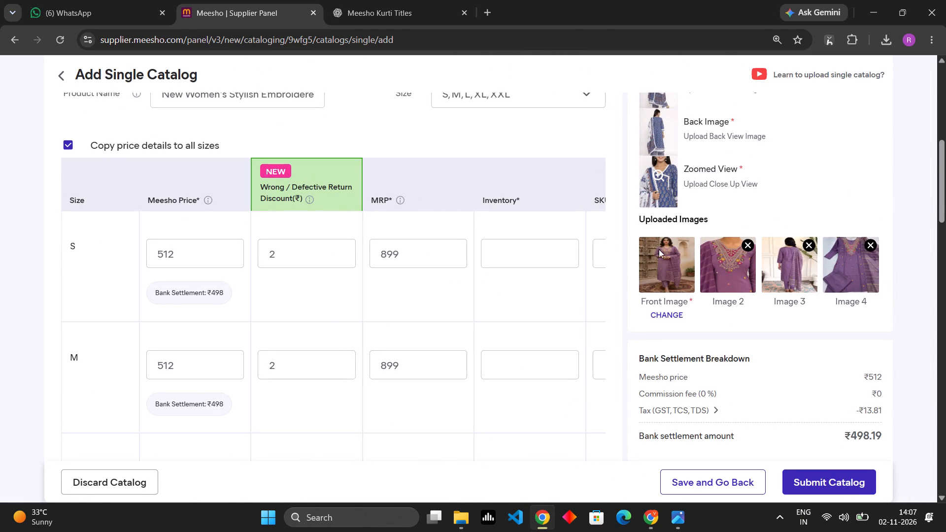
# Examine the size table across all its columns for the sizes S to XXL.
pyautogui.scroll(-7, 623, 281)
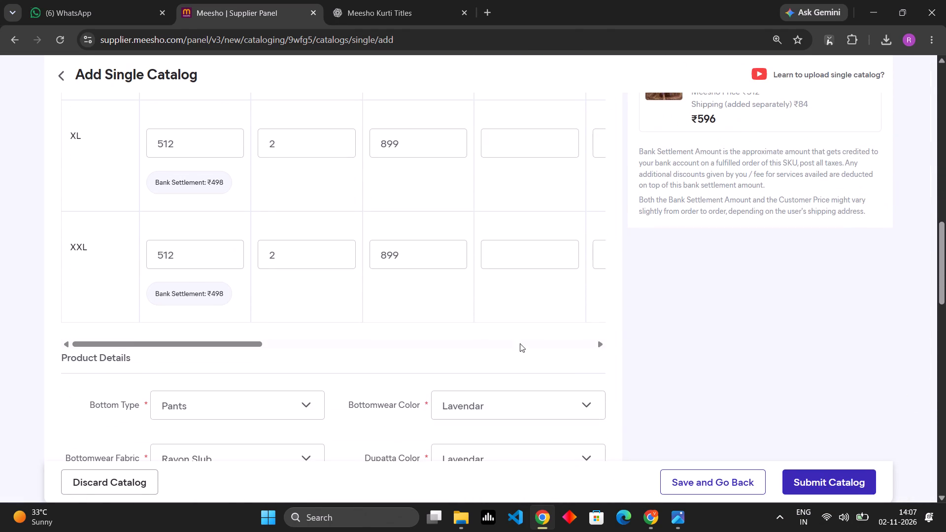
pyautogui.moveTo(234, 344); pyautogui.dragTo(526, 369)
pyautogui.scroll(1, 455, 238)
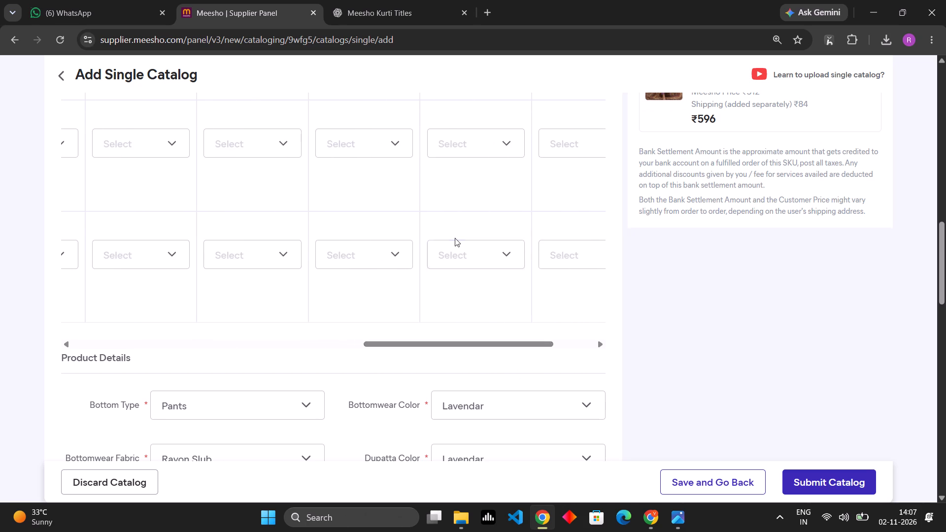
pyautogui.scroll(6, 455, 238)
pyautogui.scroll(-5, 454, 237)
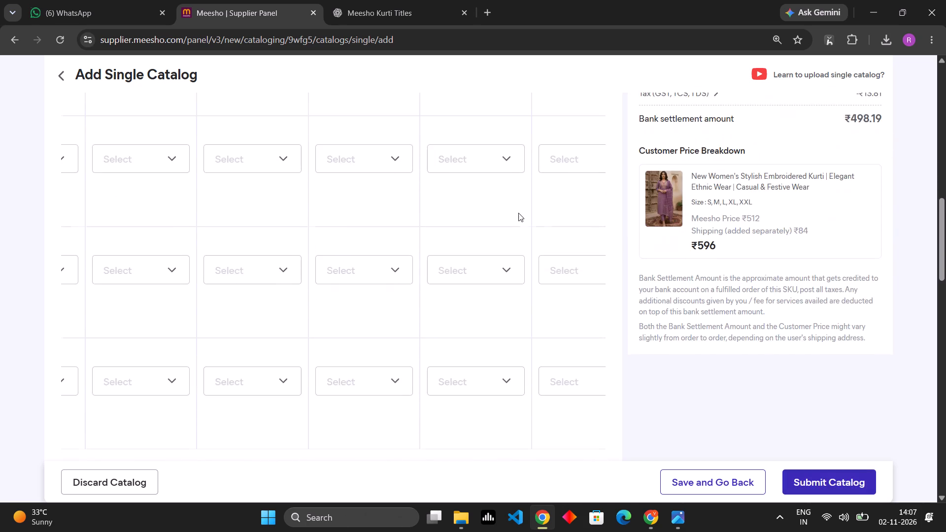
pyautogui.scroll(-5, 519, 212)
pyautogui.moveTo(442, 157); pyautogui.dragTo(134, 190)
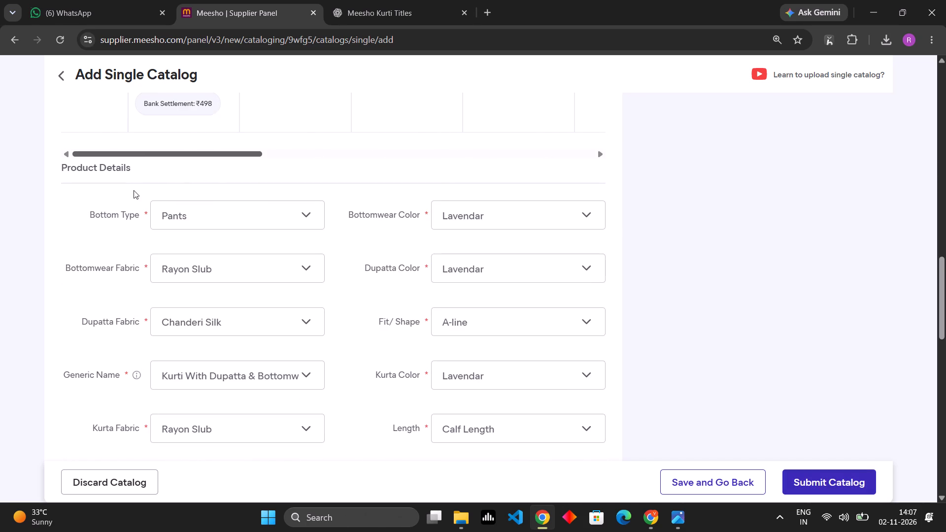
pyautogui.moveTo(134, 190); pyautogui.dragTo(131, 191)
# Recheck the whole catalog form, from the GST and product name entries down to the description.
pyautogui.scroll(9, 613, 210)
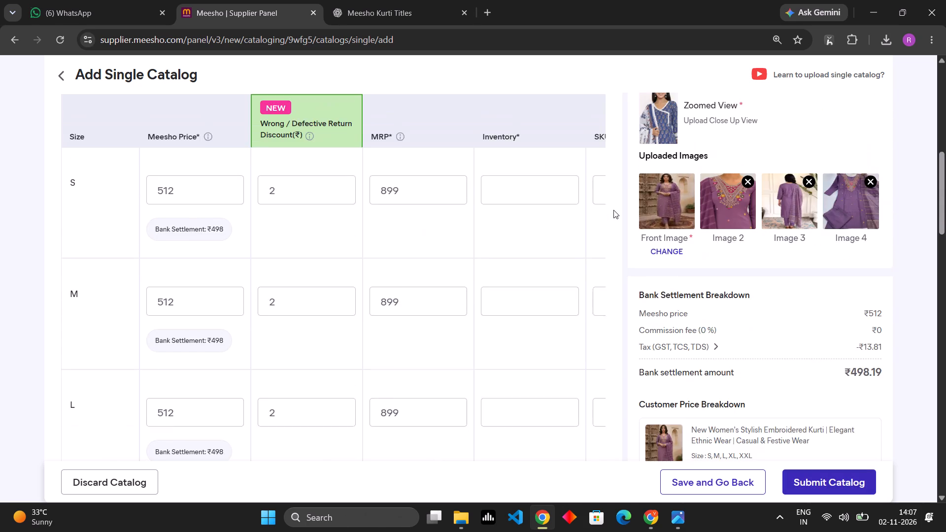
pyautogui.scroll(6, 613, 210)
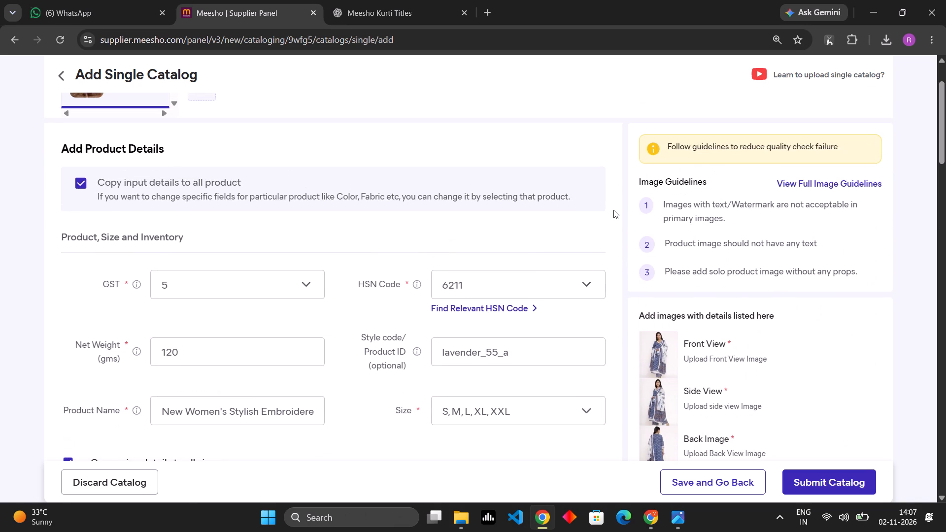
pyautogui.scroll(-2, 613, 210)
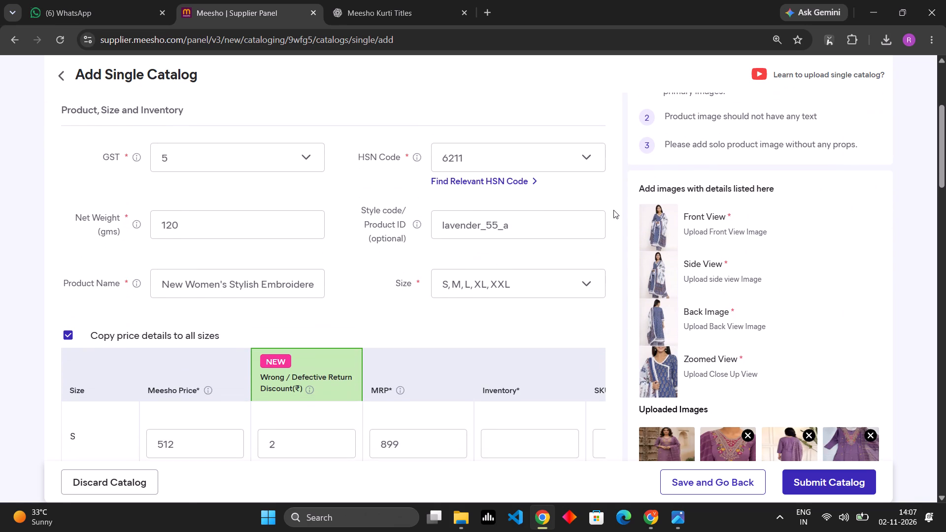
pyautogui.scroll(-2, 613, 210)
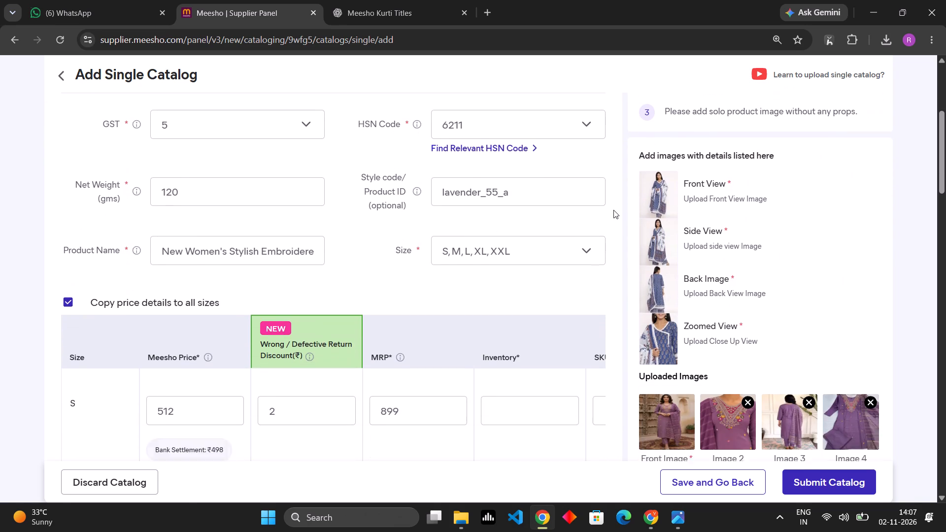
pyautogui.scroll(-16, 613, 210)
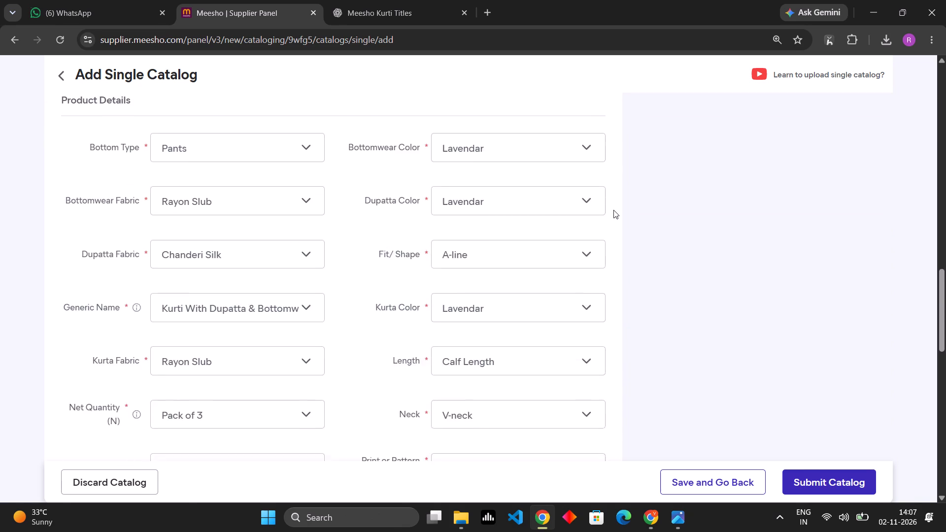
pyautogui.scroll(-13, 613, 210)
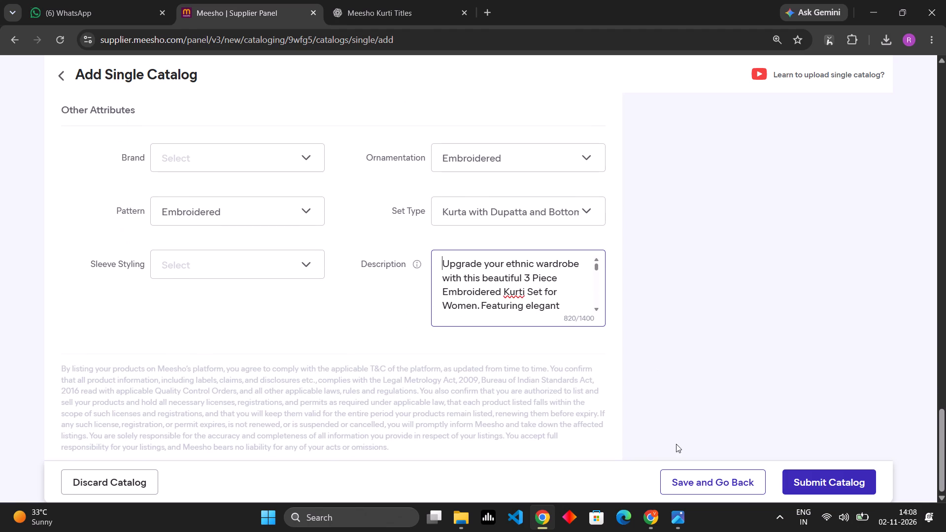
# Save the catalog without submitting it and go back to the catalog uploads page.
pyautogui.click(719, 483)
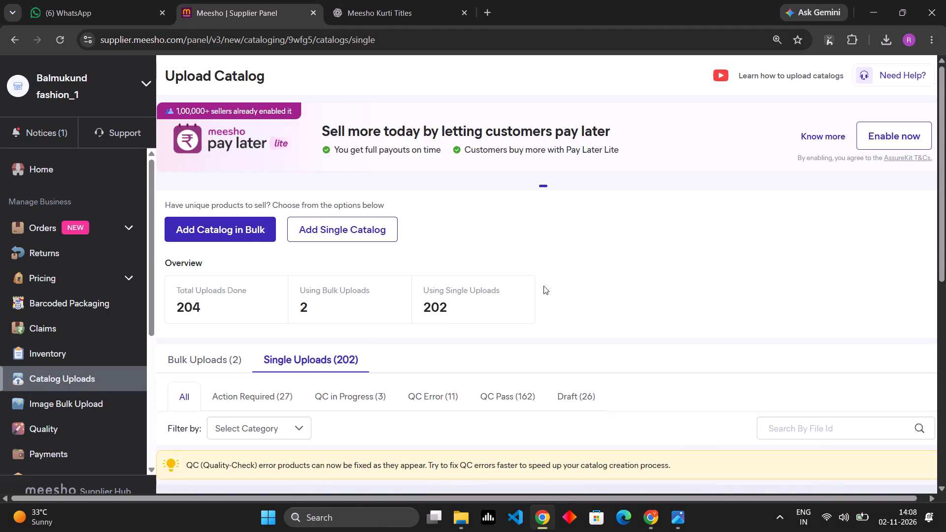
# Look through the single uploads list, checking the draft catalogs with their created dates and QC statuses.
pyautogui.scroll(-3, 546, 280)
pyautogui.scroll(-2, 560, 206)
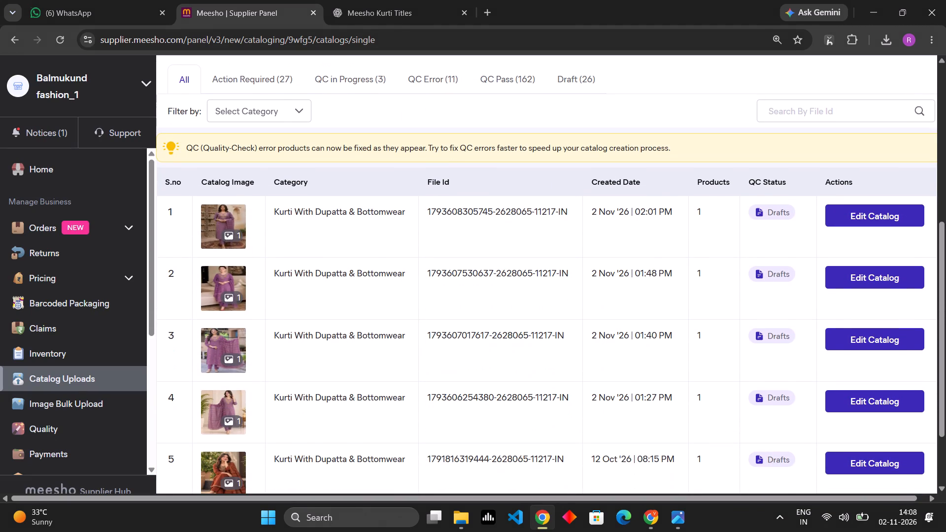
pyautogui.doubleClick(617, 178)
pyautogui.doubleClick(636, 183)
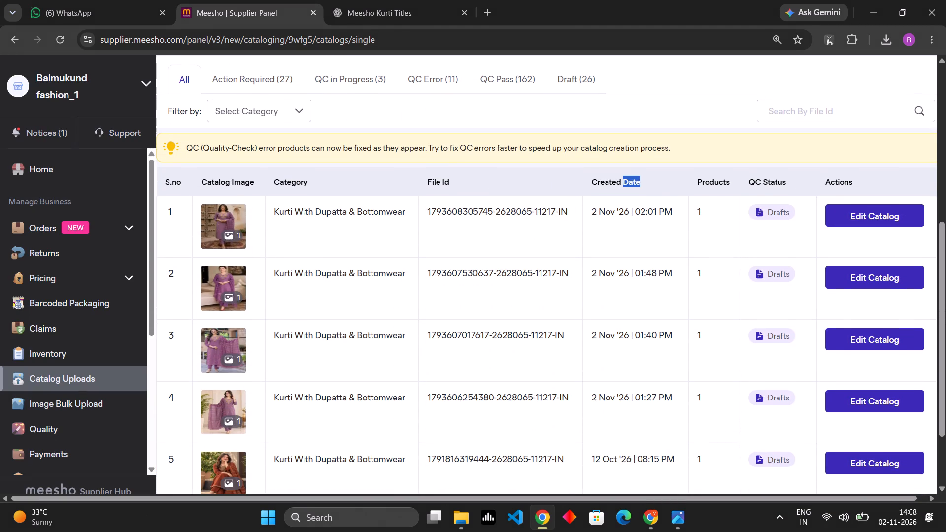
pyautogui.click(636, 183)
pyautogui.scroll(-2, 675, 156)
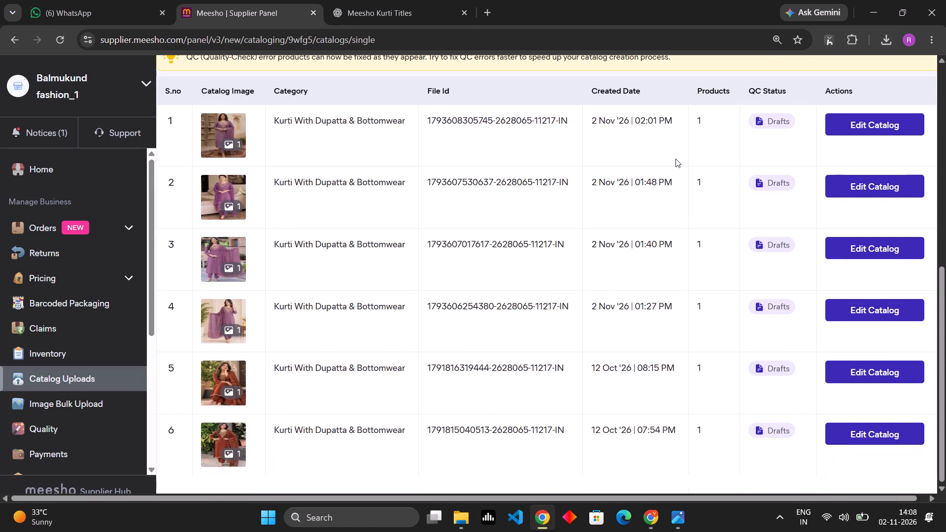
pyautogui.scroll(1, 676, 159)
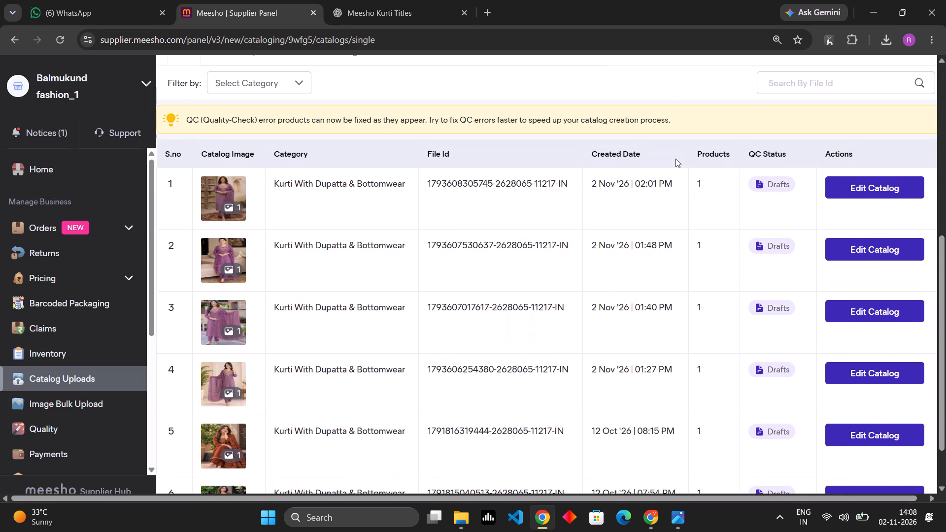
# Look through the single uploads list again, checking the most recent draft catalogs and their created dates.
pyautogui.middleClick(675, 156)
pyautogui.scroll(-1, 675, 156)
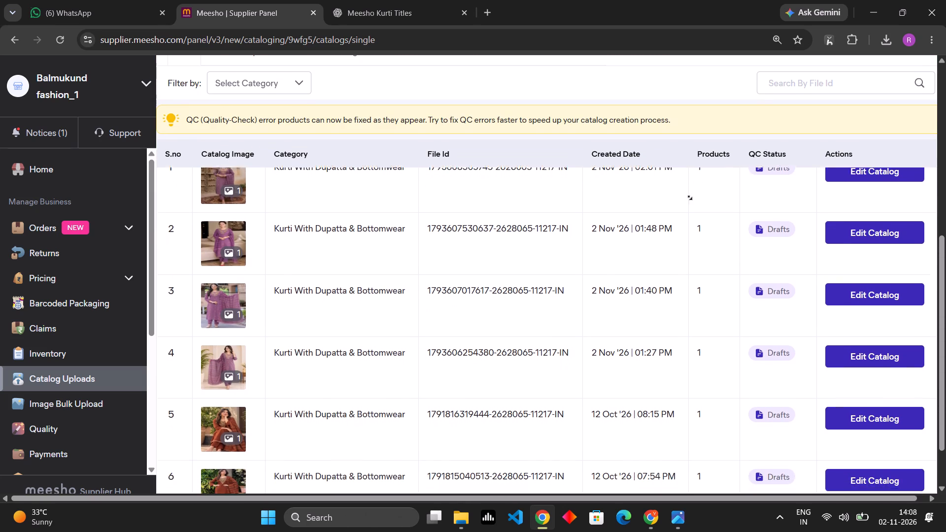
pyautogui.click(679, 146)
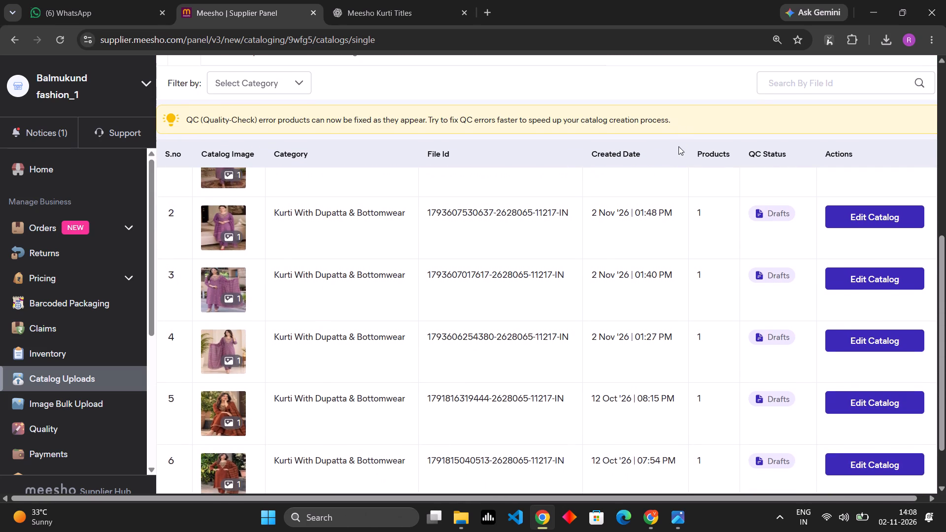
pyautogui.scroll(3, 677, 120)
pyautogui.scroll(-2, 663, 202)
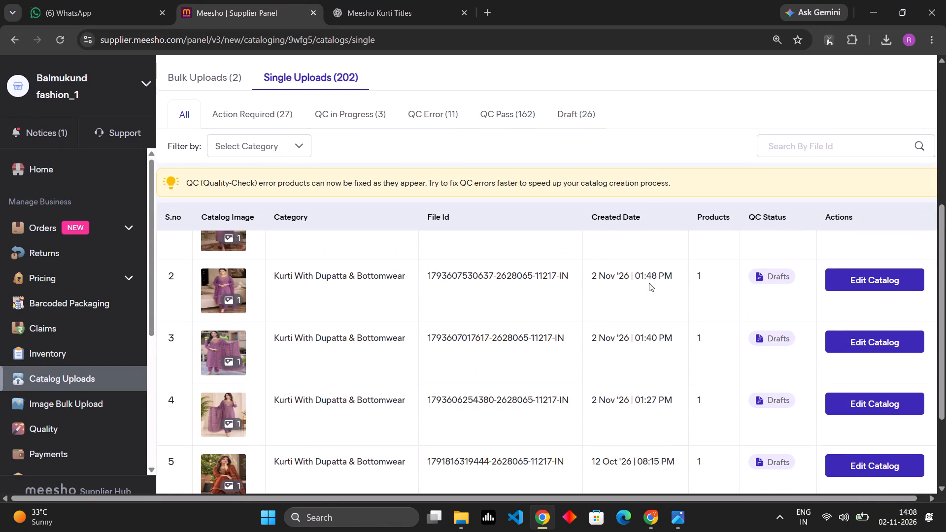
pyautogui.scroll(5, 648, 282)
pyautogui.scroll(-4, 647, 50)
pyautogui.scroll(-3, 621, 193)
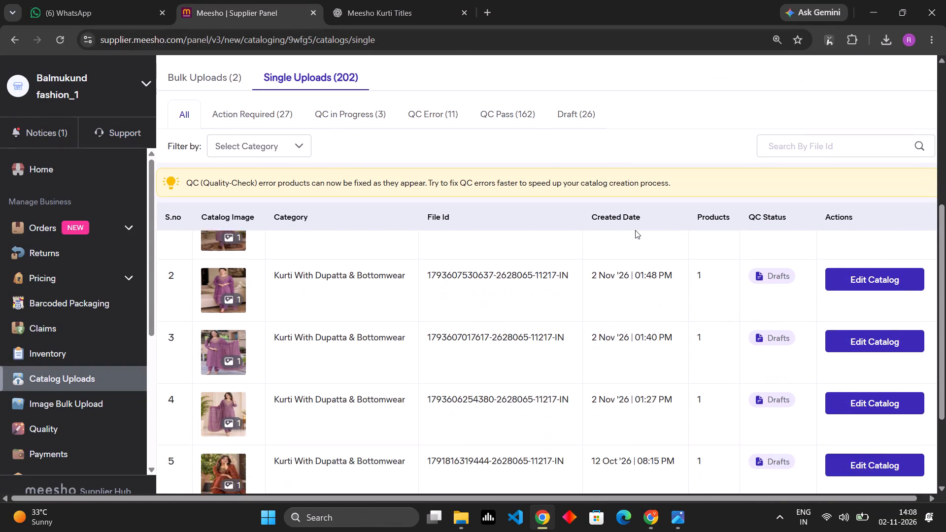
pyautogui.scroll(-1, 636, 273)
pyautogui.scroll(2, 636, 279)
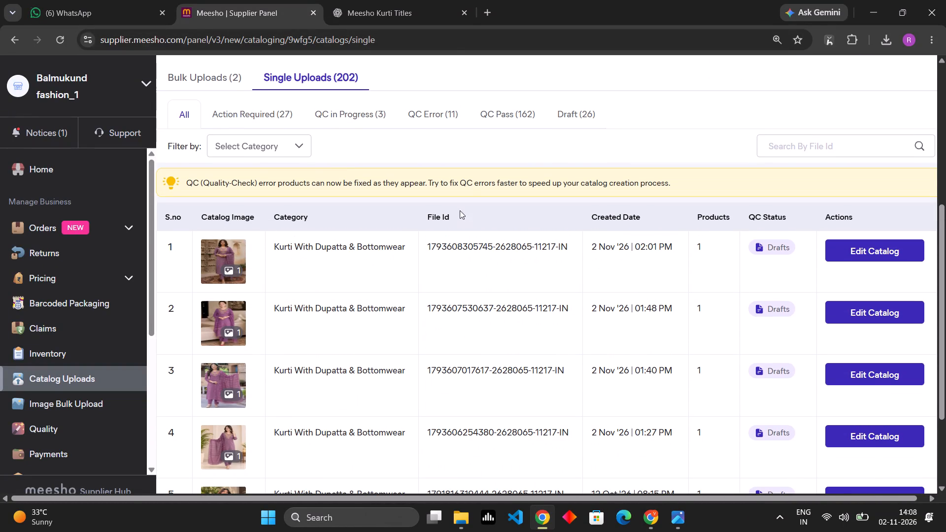
pyautogui.click(378, 0)
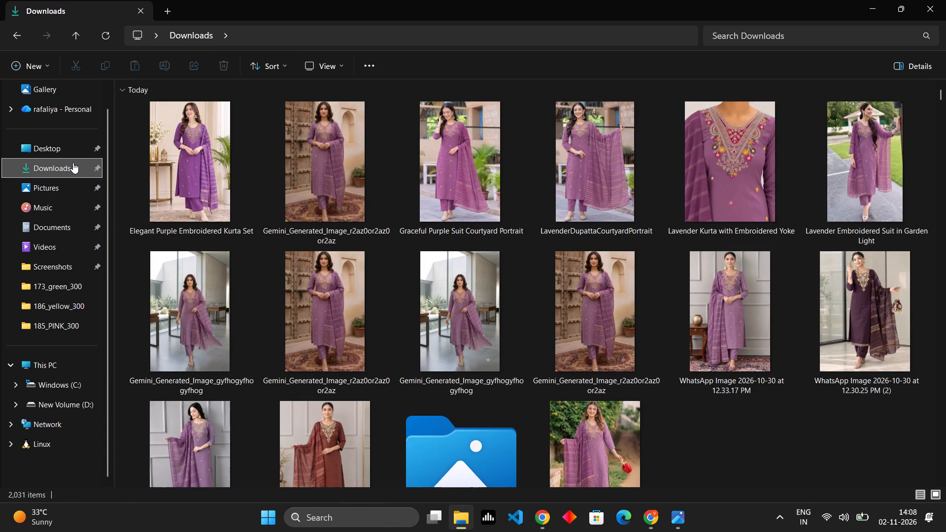
pyautogui.click(174, 312)
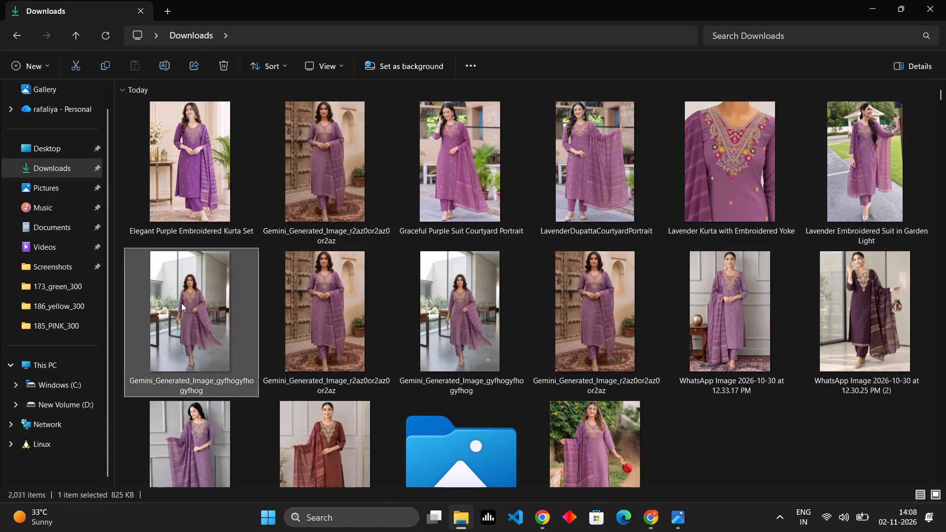
pyautogui.rightClick(181, 303)
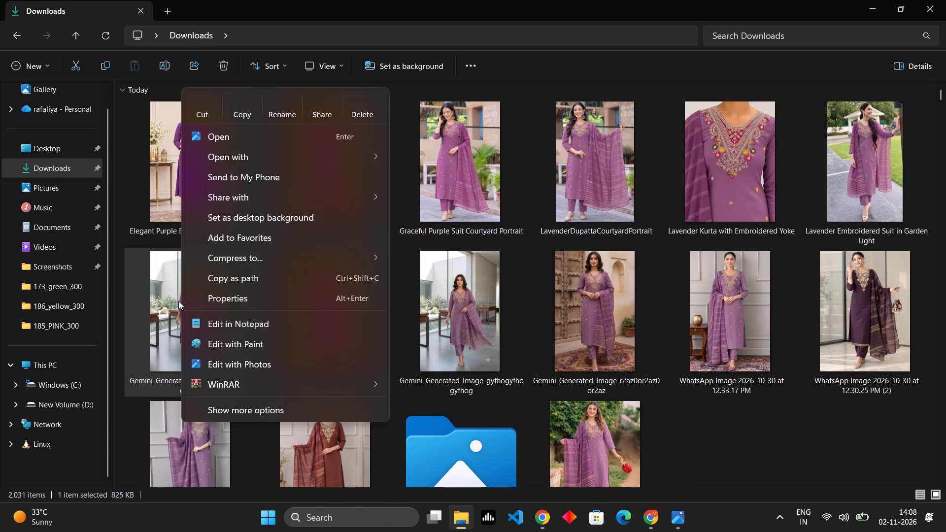
pyautogui.doubleClick(165, 294)
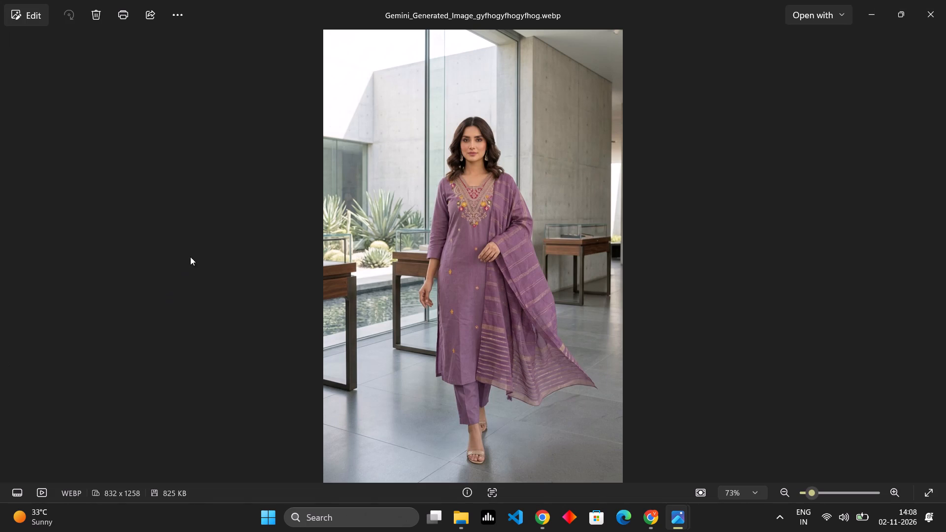
# Save a JPEG copy of the opened picture to the Downloads folder under the name Gemini_Generated_Image_gyfhogyfhogyfhog.
pyautogui.click(33, 13)
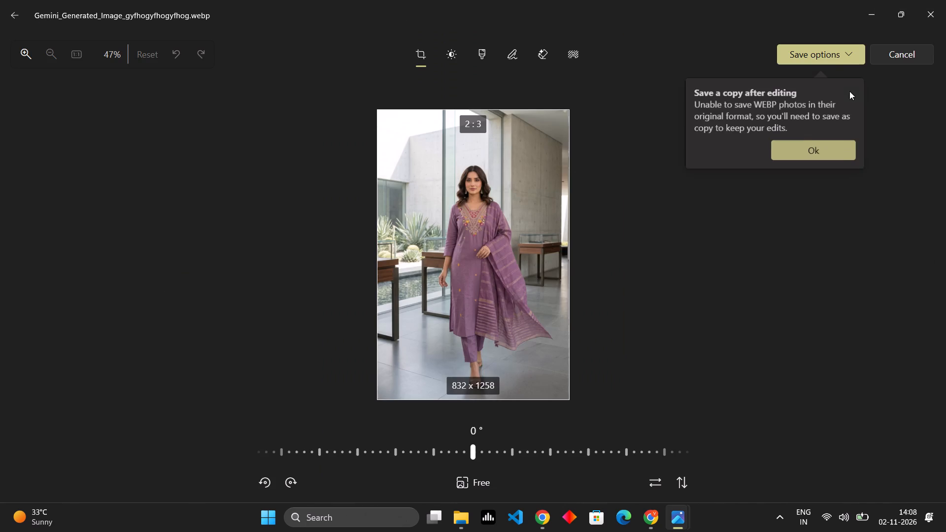
pyautogui.click(837, 56)
pyautogui.click(808, 83)
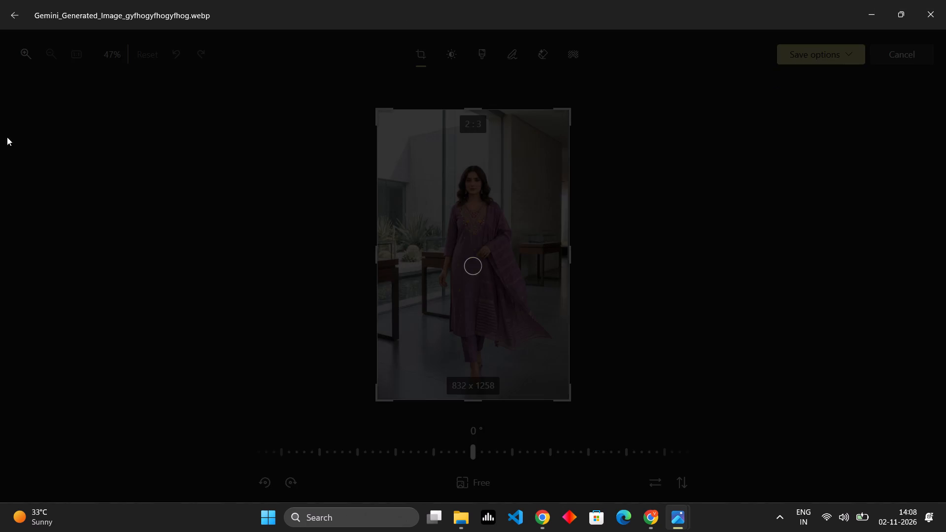
pyautogui.click(53, 185)
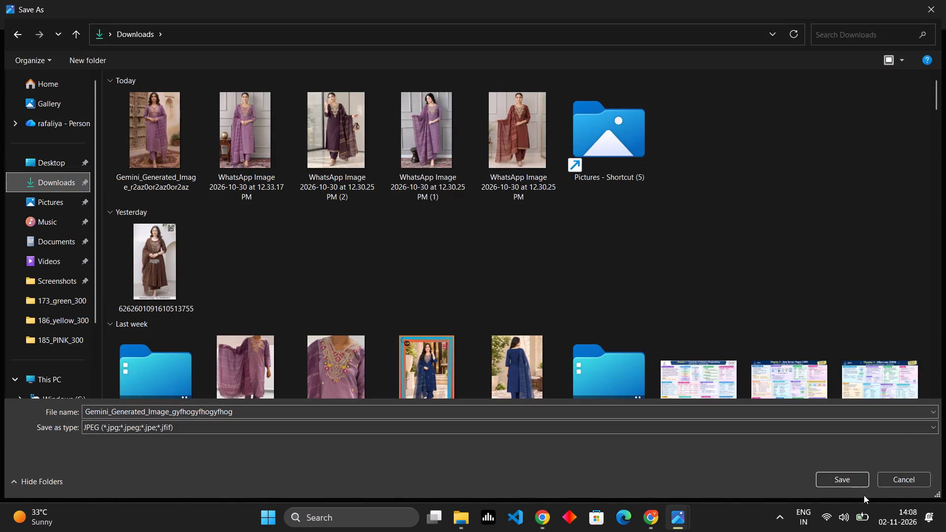
pyautogui.click(846, 477)
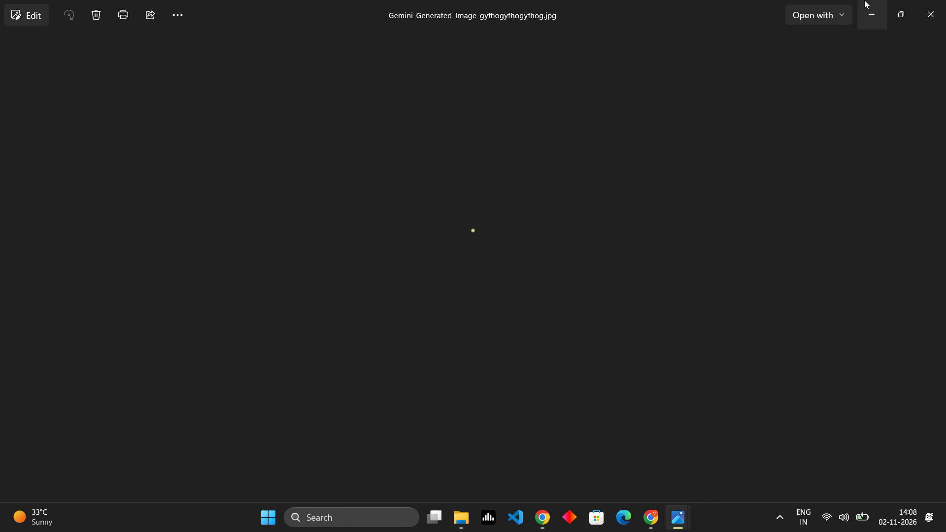
pyautogui.click(864, 0)
pyautogui.click(882, 19)
pyautogui.click(875, 9)
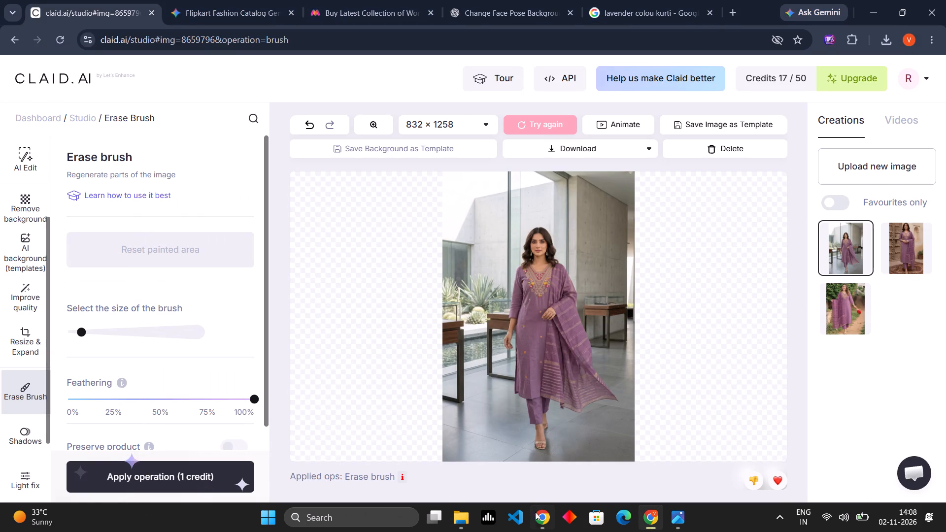
# In the Meesho supplier panel, start a single catalog under Kurti With Dupatta & Bottomwear with the Gemini_Generated_Image_gyfhogyfhogyfhog JPEG as front image.
pyautogui.click(540, 523)
pyautogui.click(239, 0)
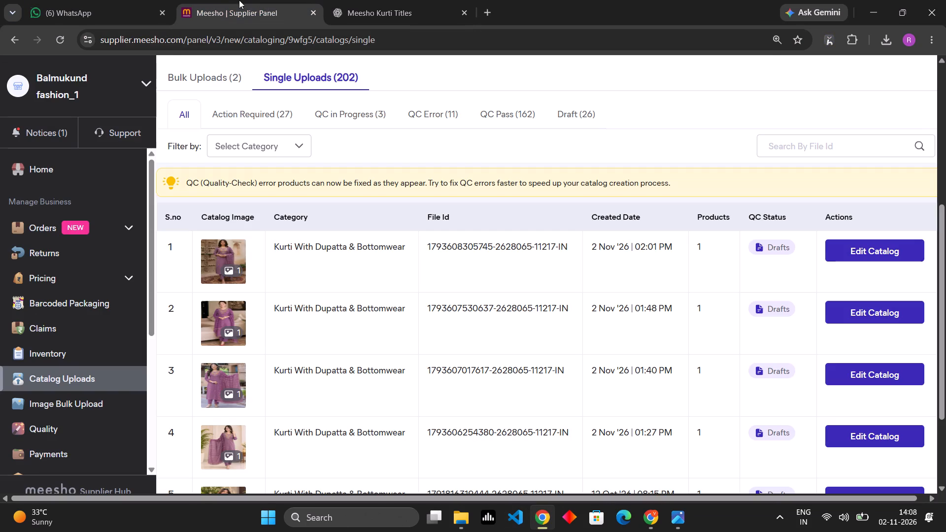
pyautogui.scroll(3, 344, 176)
pyautogui.click(346, 142)
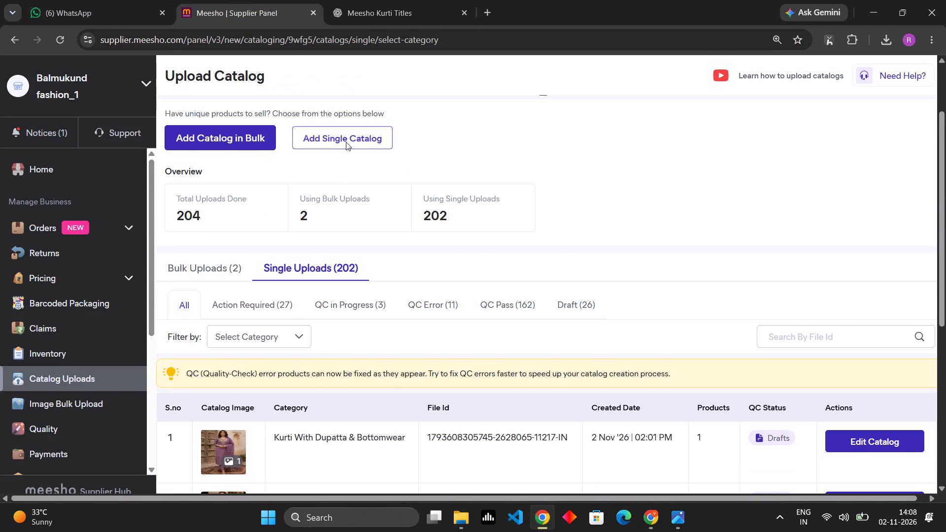
pyautogui.click(292, 237)
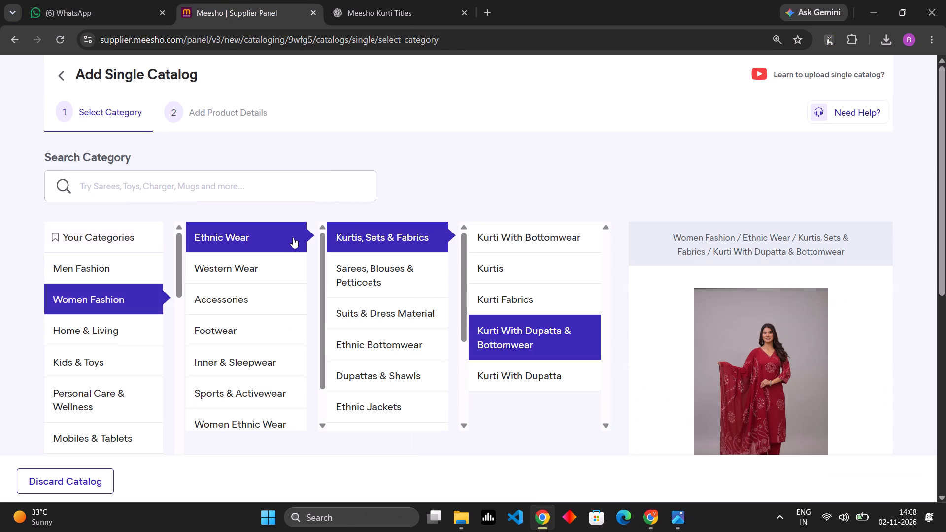
pyautogui.scroll(-2, 603, 349)
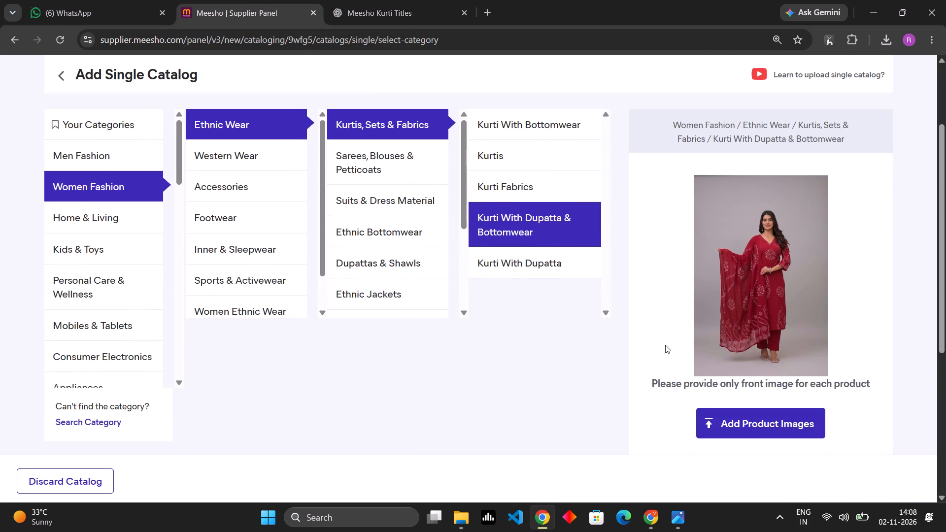
pyautogui.click(790, 411)
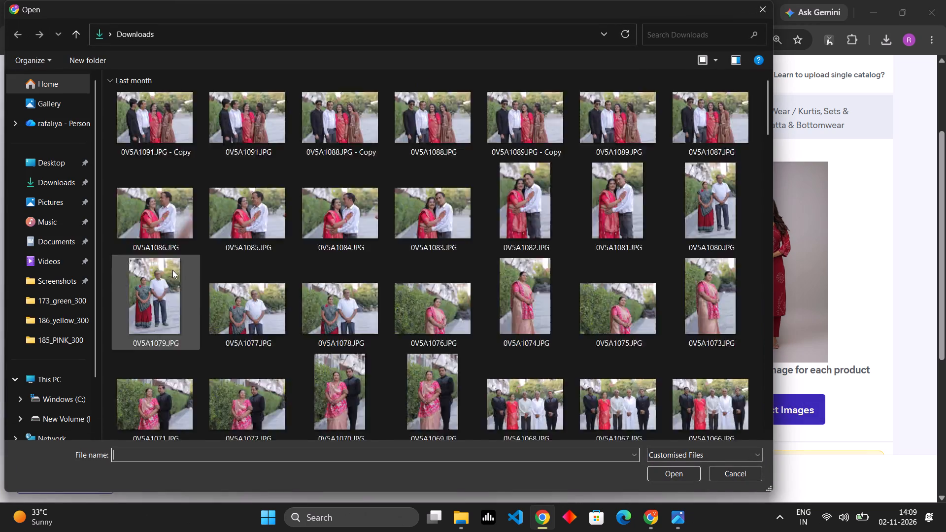
pyautogui.click(179, 141)
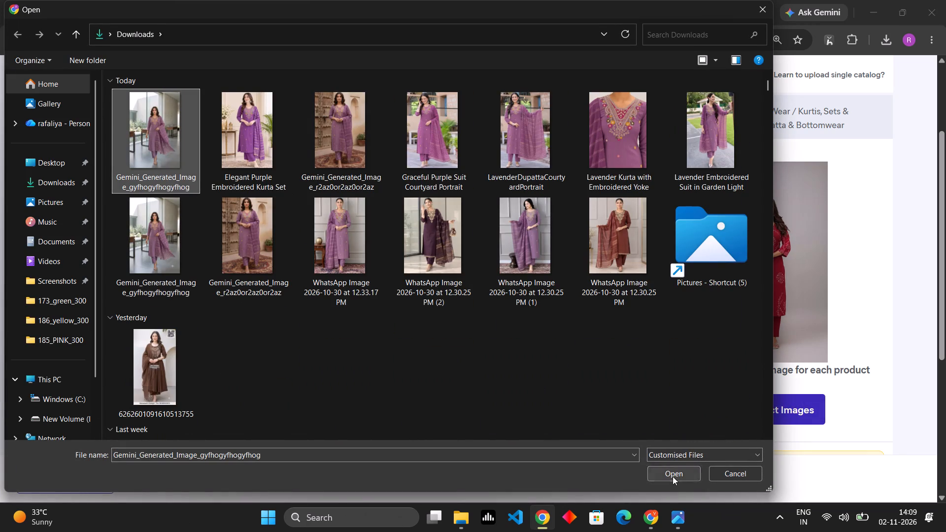
pyautogui.click(673, 476)
pyautogui.click(678, 451)
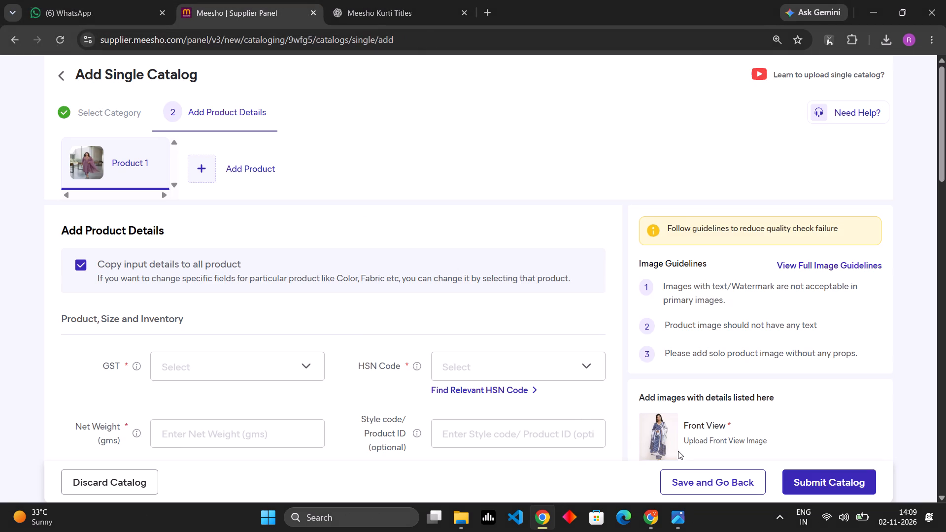
# Set the product's GST to 5.
pyautogui.scroll(-3, 386, 329)
pyautogui.click(299, 178)
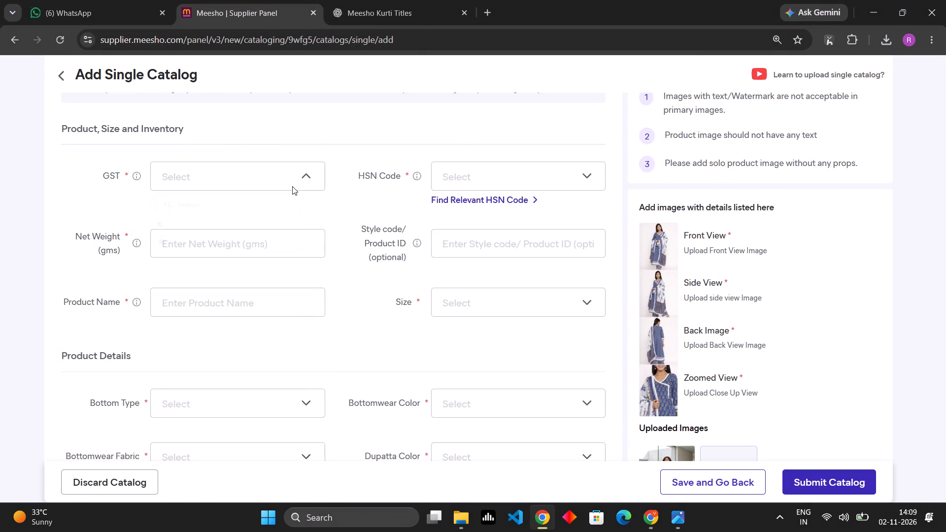
pyautogui.click(227, 238)
# Select the product sizes S, M, L, XL and XXL and apply them.
pyautogui.scroll(-1, 533, 379)
pyautogui.click(574, 234)
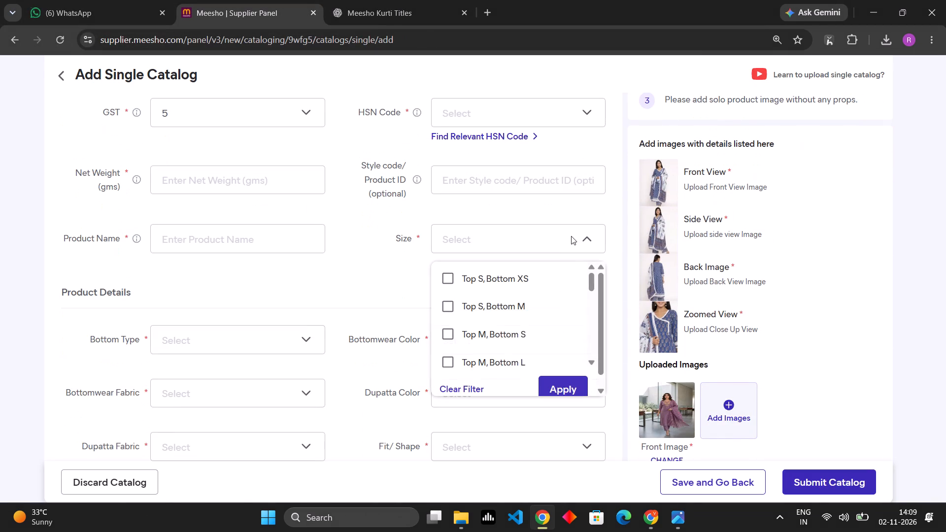
pyautogui.scroll(-4, 506, 347)
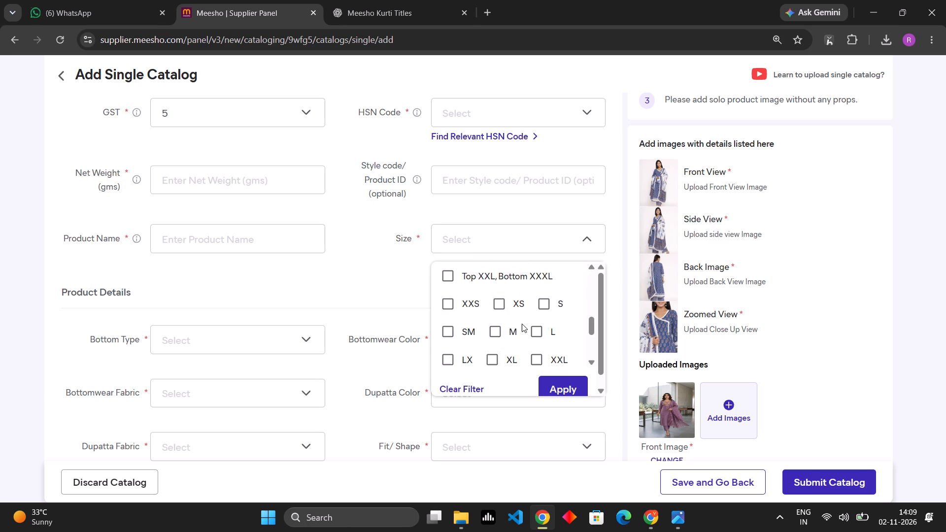
pyautogui.click(541, 302)
pyautogui.click(498, 332)
pyautogui.click(531, 332)
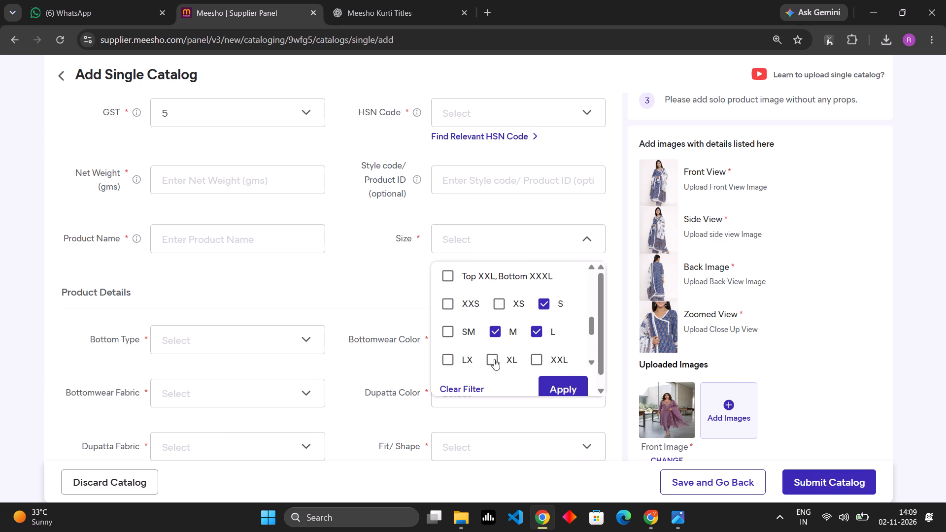
pyautogui.click(492, 361)
pyautogui.click(537, 356)
pyautogui.click(560, 388)
# Set the product's HSN code to 6211.
pyautogui.scroll(2, 316, 246)
pyautogui.scroll(-2, 316, 245)
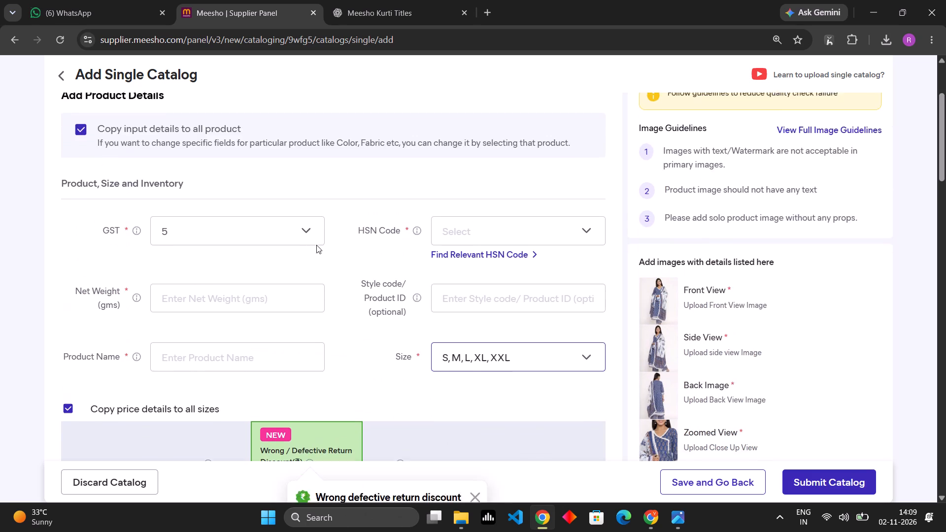
pyautogui.click(518, 117)
pyautogui.click(478, 171)
# Enter a Meesho price of 512 and a wrong/defective return discount of 2 for all sizes.
pyautogui.scroll(-1, 336, 291)
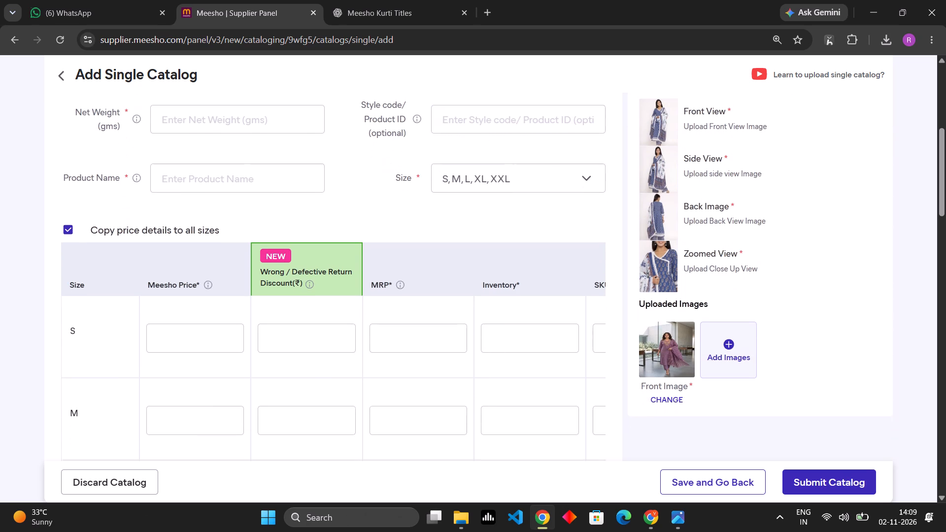
pyautogui.click(193, 323)
pyautogui.write('512')
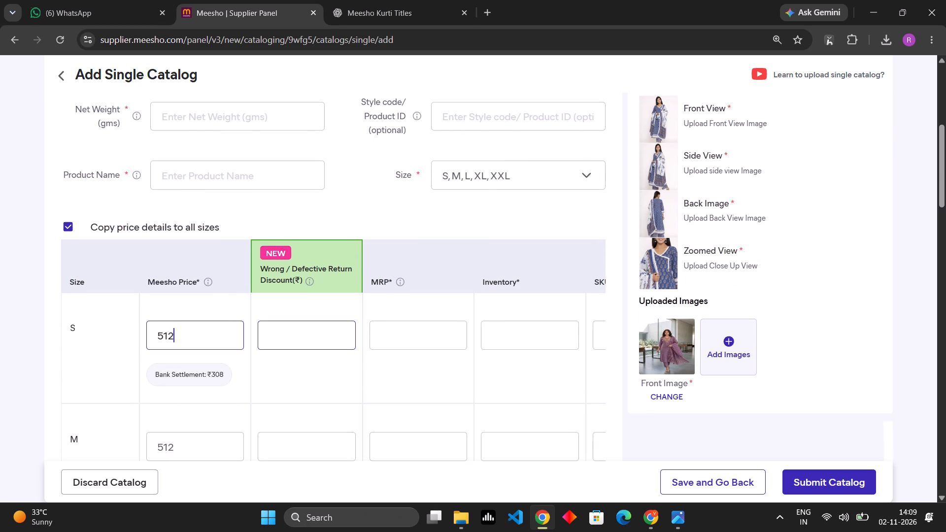
pyautogui.click(296, 336)
pyautogui.press('BackSpace')
pyautogui.press('BackSpace')
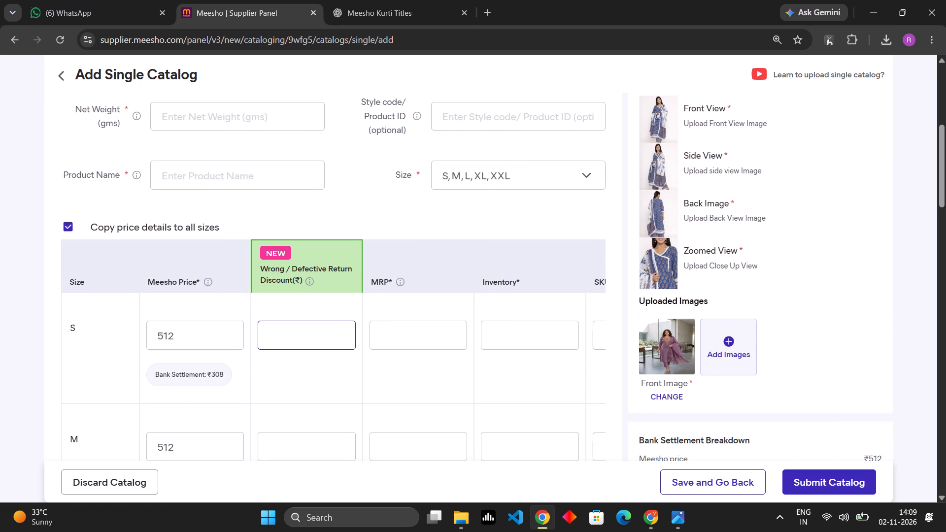
pyautogui.press('2')
pyautogui.click(350, 207)
pyautogui.scroll(4, 344, 190)
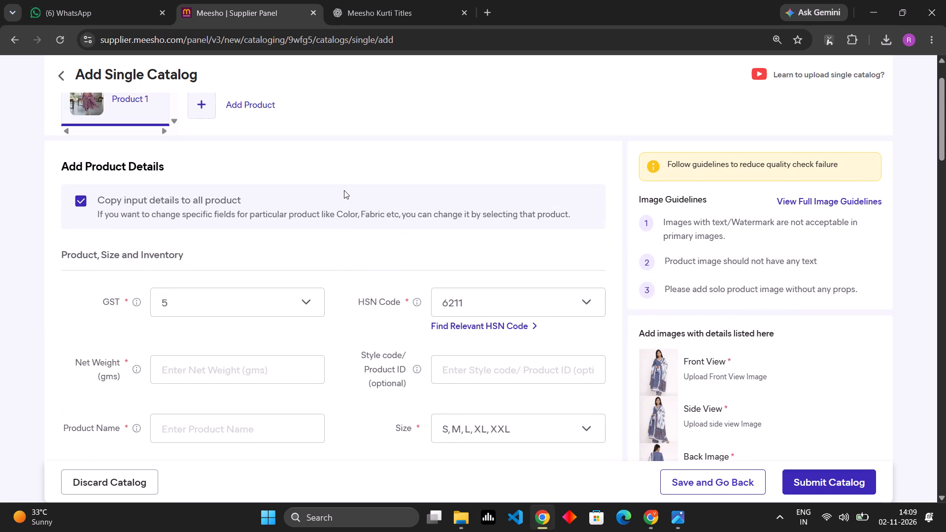
# Enter an MRP of 899 for all sizes.
pyautogui.scroll(-3, 344, 190)
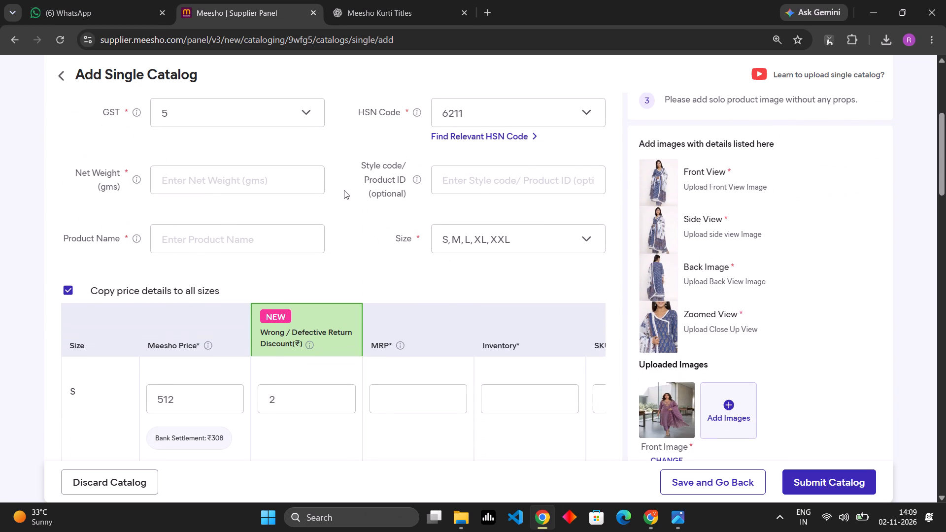
pyautogui.scroll(-3, 591, 266)
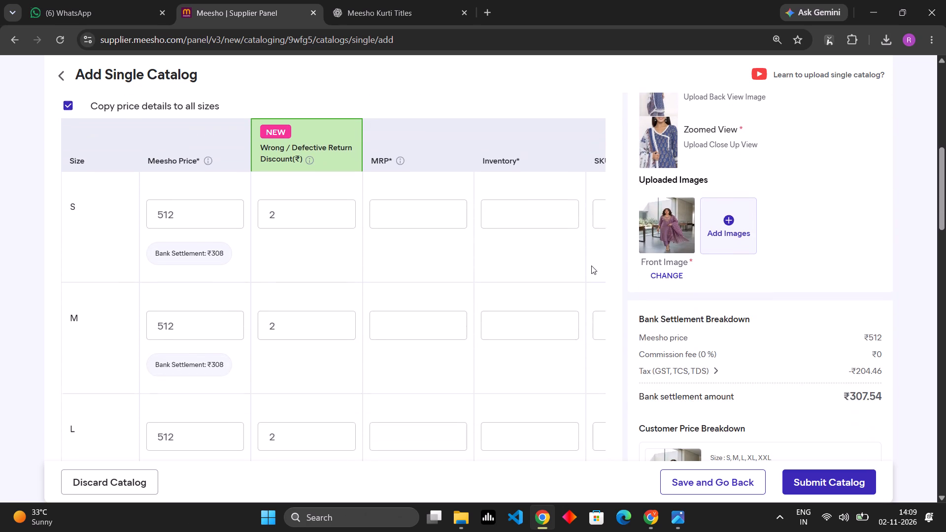
pyautogui.click(439, 208)
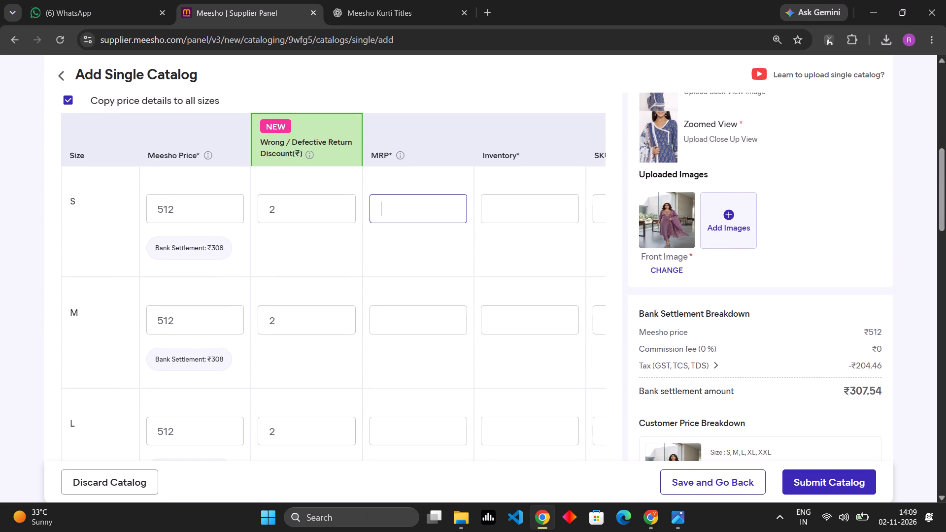
pyautogui.write('899')
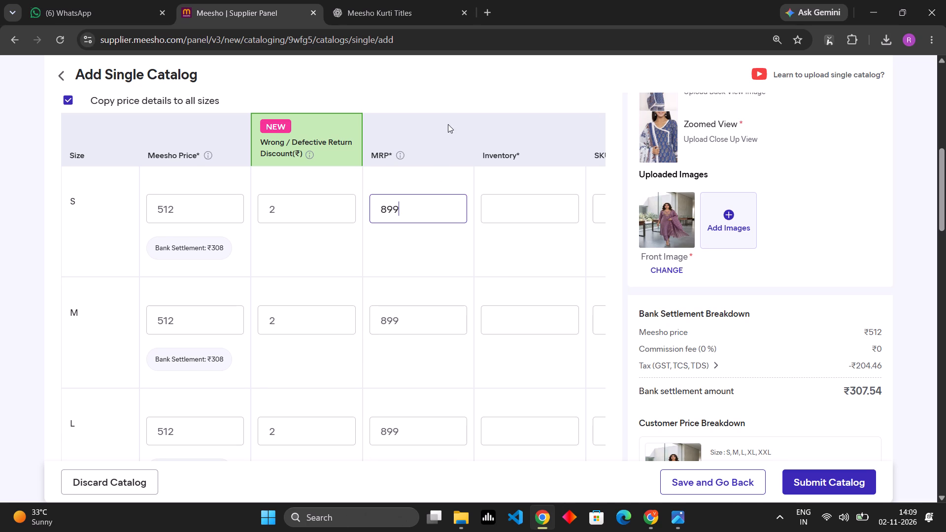
pyautogui.click(449, 118)
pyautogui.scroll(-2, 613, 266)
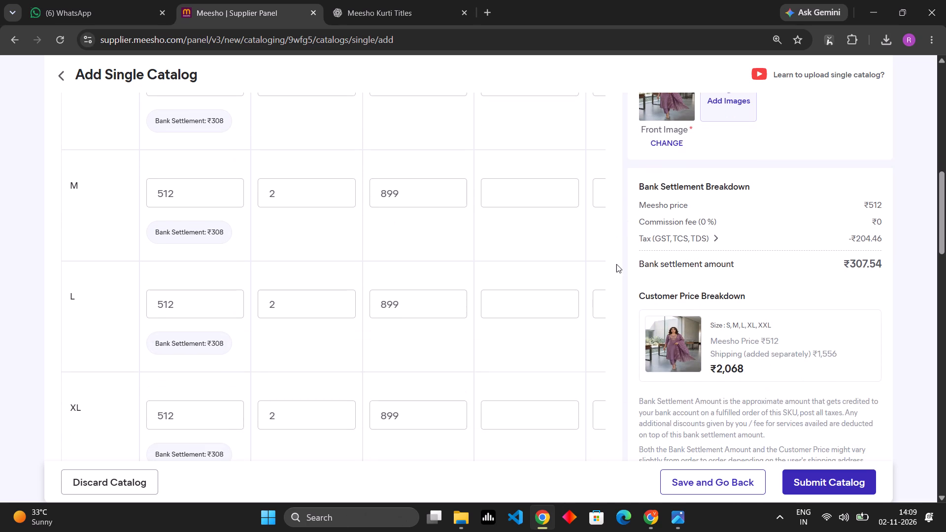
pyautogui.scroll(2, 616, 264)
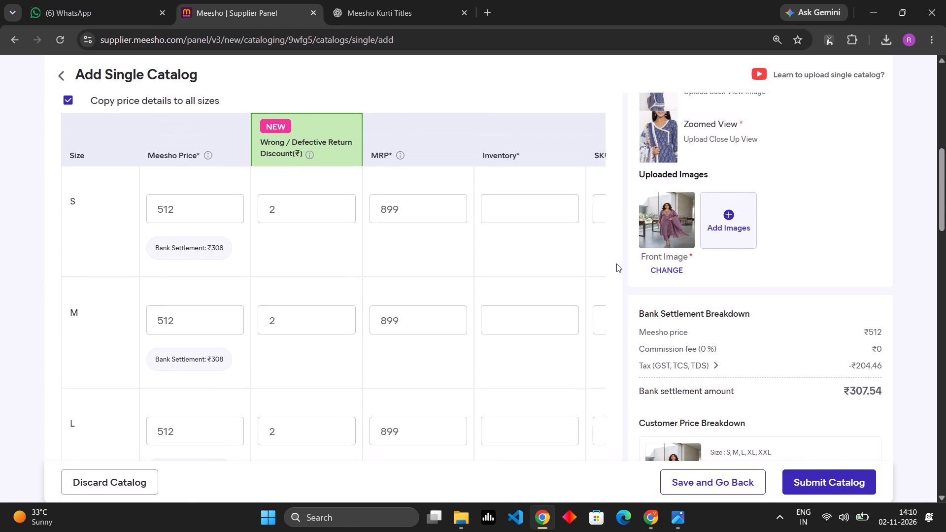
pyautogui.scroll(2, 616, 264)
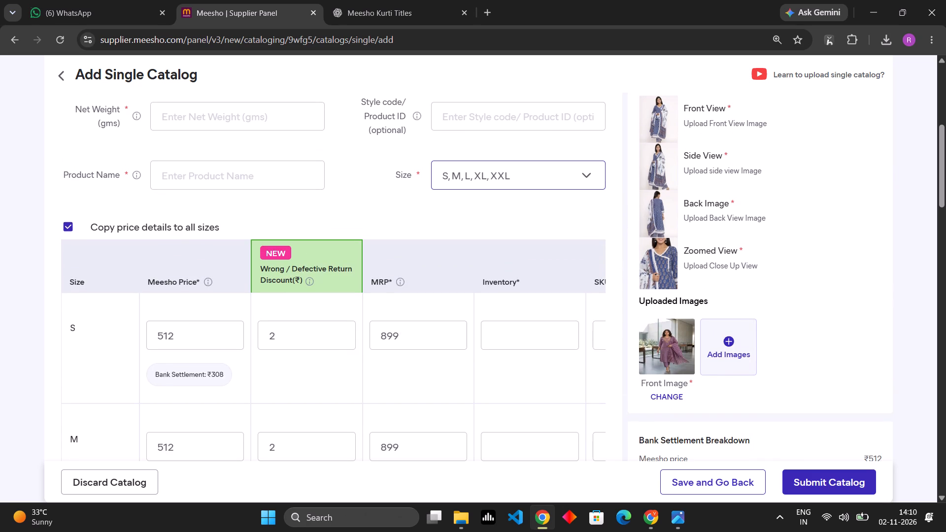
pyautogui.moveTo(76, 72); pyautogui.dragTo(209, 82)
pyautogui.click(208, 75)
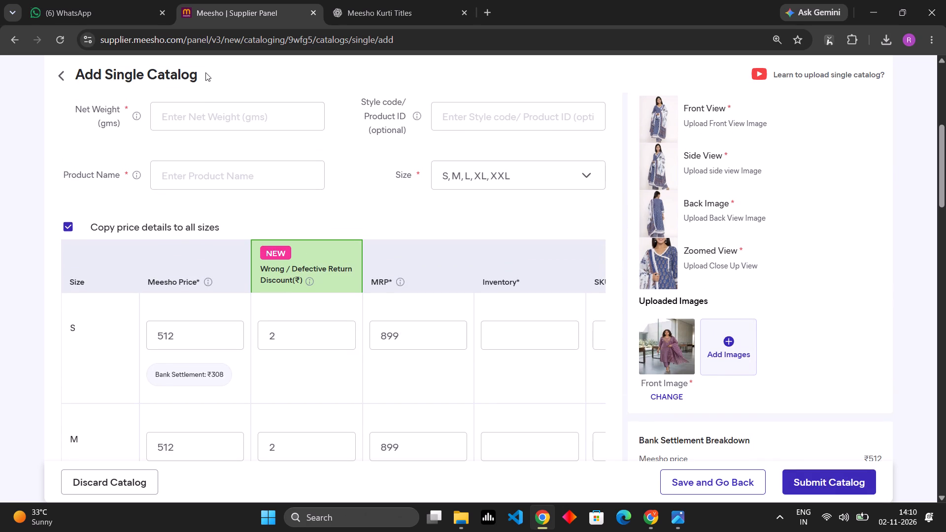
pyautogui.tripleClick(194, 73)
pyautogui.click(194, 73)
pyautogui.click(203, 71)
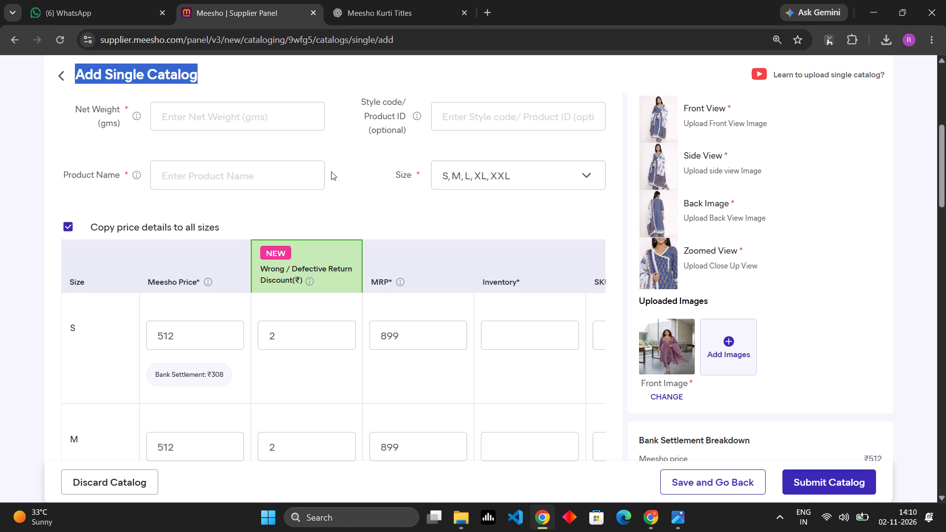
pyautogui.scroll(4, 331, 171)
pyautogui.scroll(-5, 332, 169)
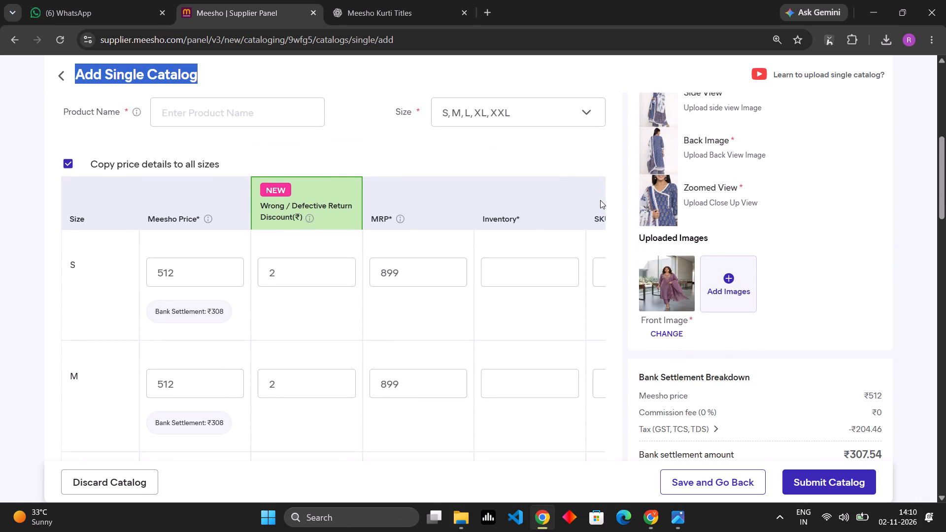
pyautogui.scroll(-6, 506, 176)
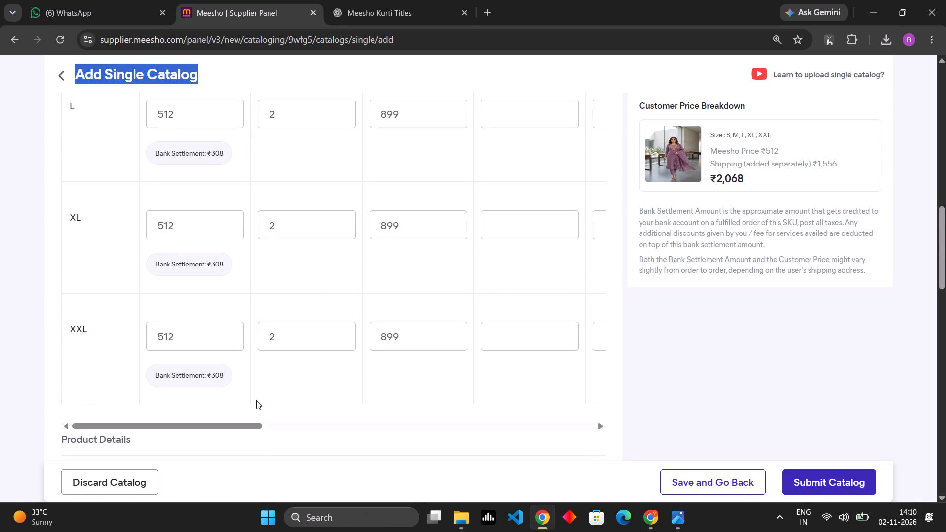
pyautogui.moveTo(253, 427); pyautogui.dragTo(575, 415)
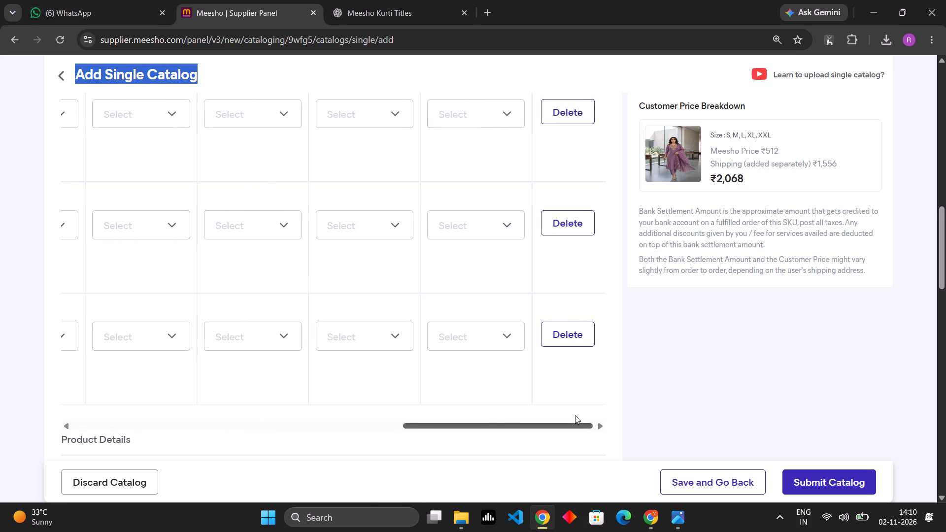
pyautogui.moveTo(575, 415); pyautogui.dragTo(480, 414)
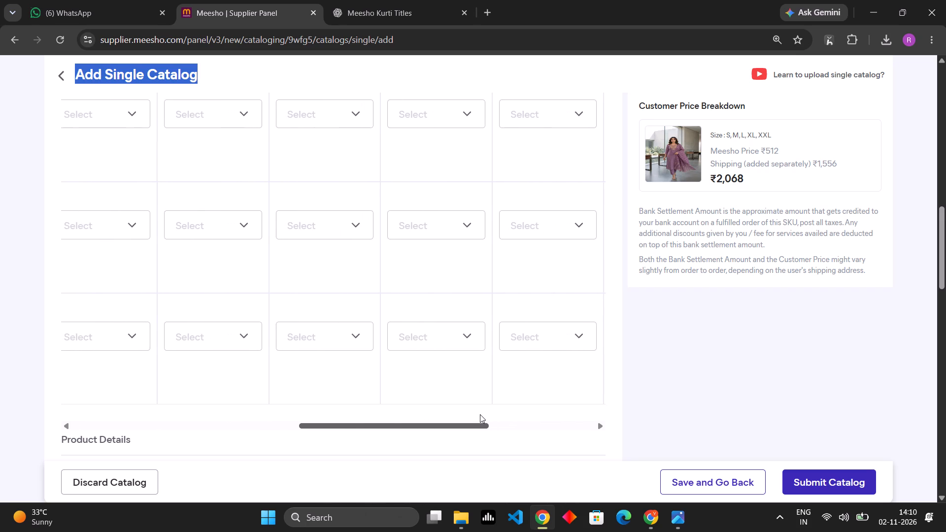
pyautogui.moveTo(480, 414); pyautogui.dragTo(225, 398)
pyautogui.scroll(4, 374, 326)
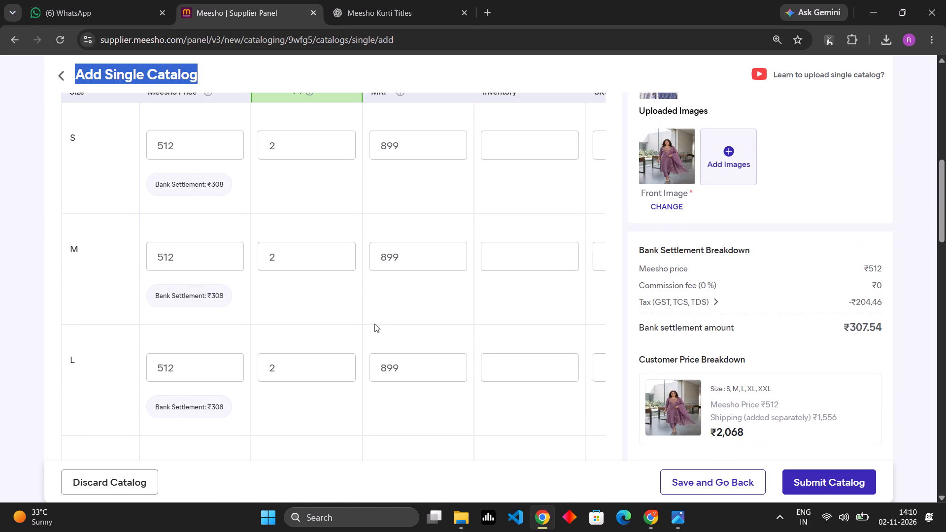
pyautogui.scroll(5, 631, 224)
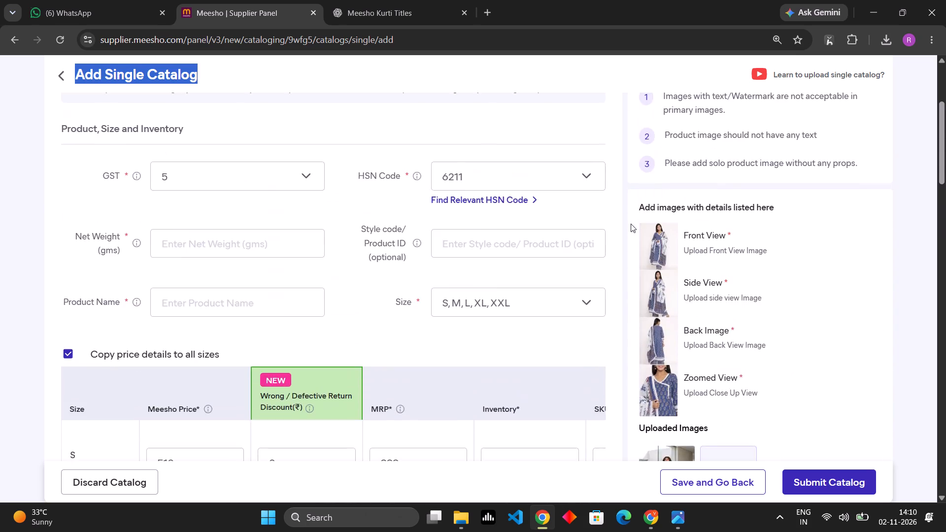
# Exit the single catalog form, keeping the entered kurti set details as a draft.
pyautogui.scroll(5, 631, 224)
pyautogui.click(82, 478)
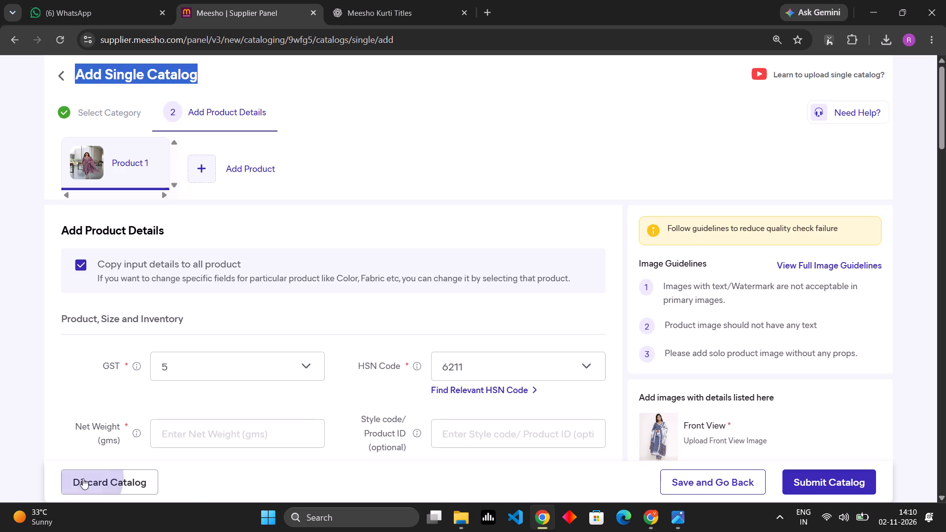
pyautogui.click(566, 312)
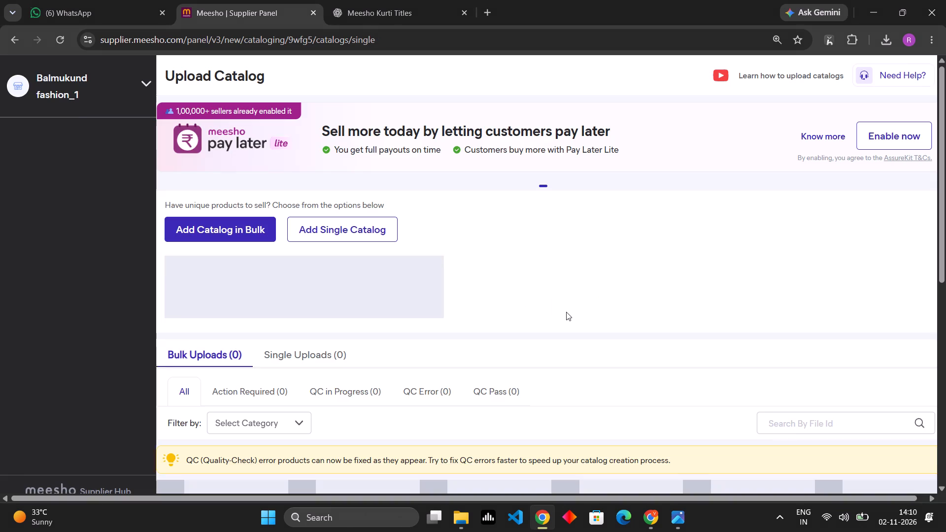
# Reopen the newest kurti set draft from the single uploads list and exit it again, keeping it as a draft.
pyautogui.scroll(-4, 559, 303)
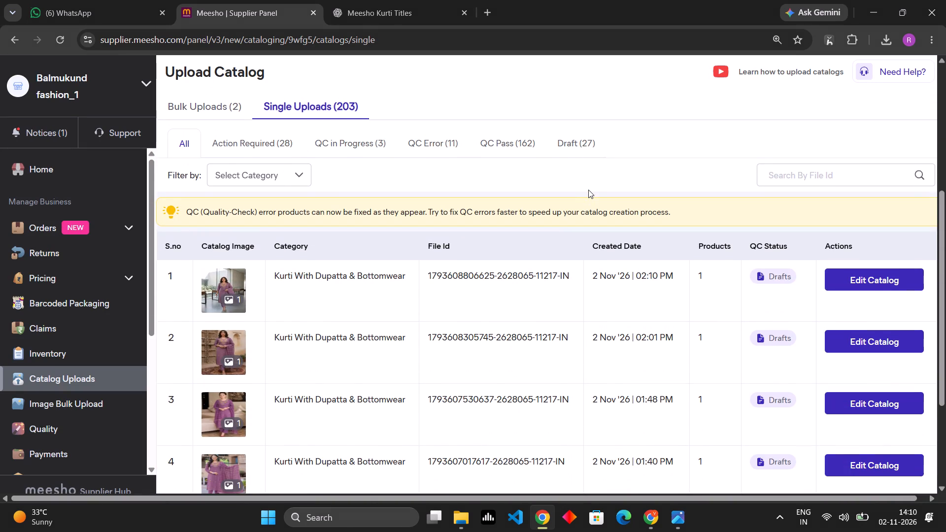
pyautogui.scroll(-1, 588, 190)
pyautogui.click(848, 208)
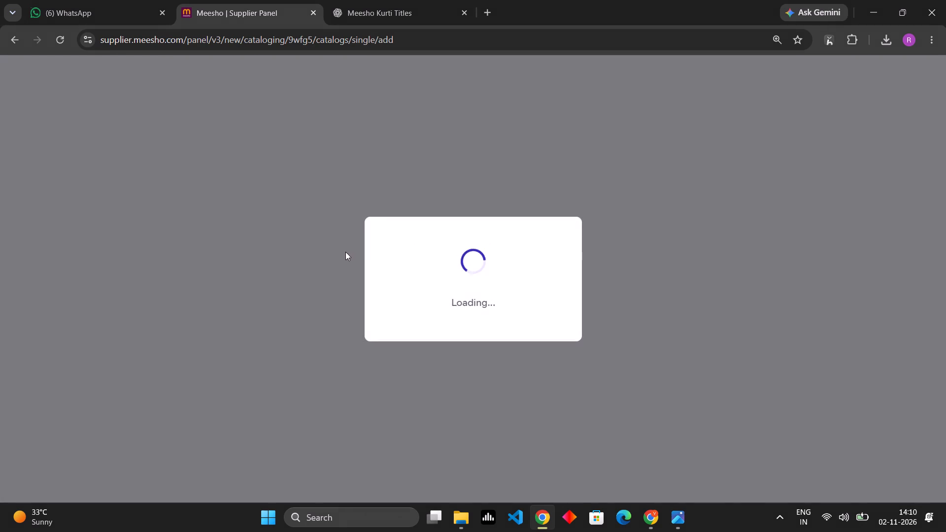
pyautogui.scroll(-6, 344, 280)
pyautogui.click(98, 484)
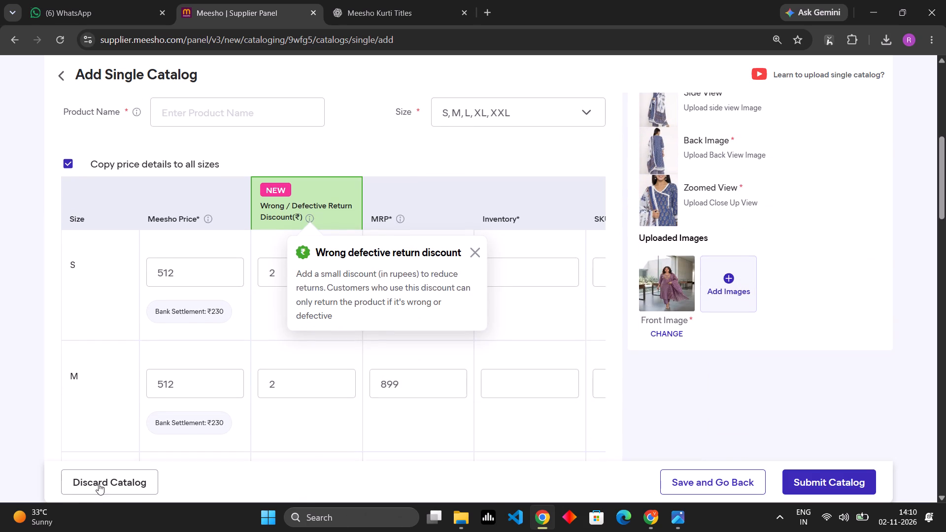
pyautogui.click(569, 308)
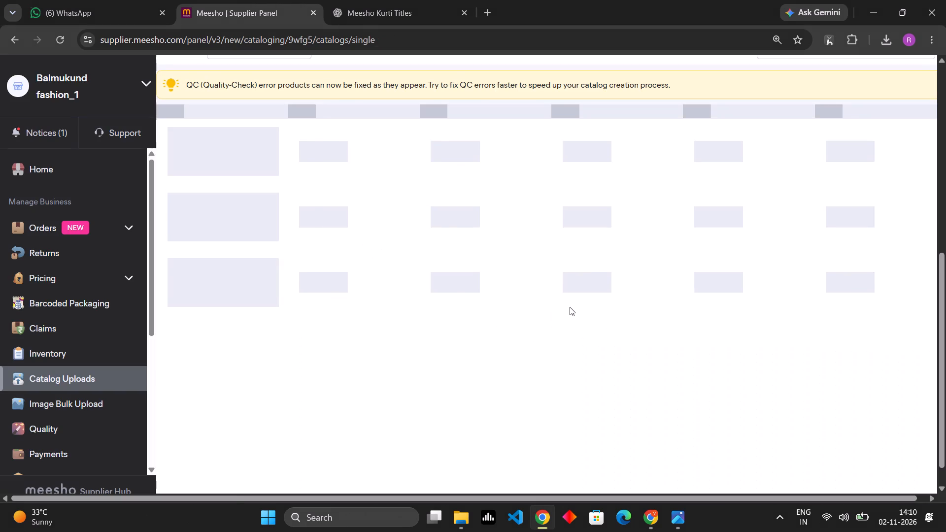
# Reload the Catalog Uploads page and look through the single uploads list of catalog drafts.
pyautogui.scroll(4, 372, 240)
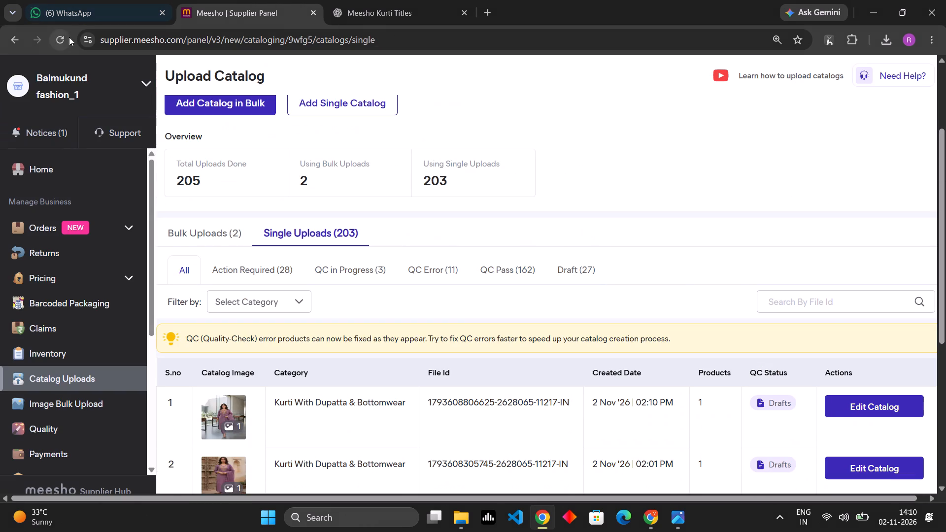
pyautogui.click(66, 37)
pyautogui.scroll(-3, 385, 159)
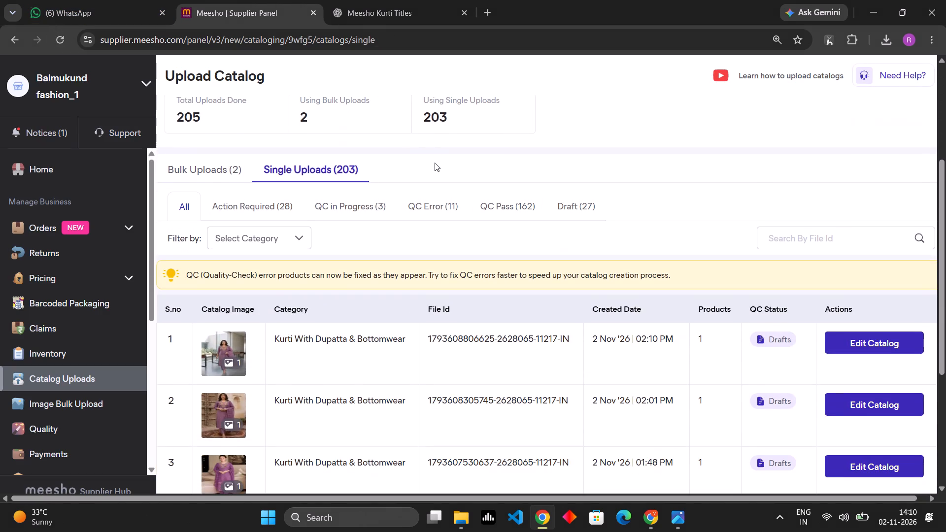
pyautogui.scroll(-4, 435, 163)
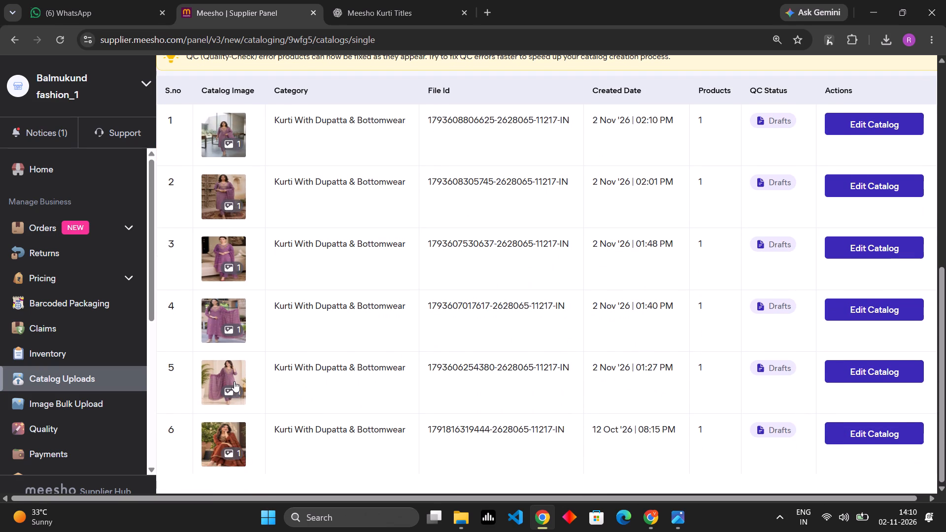
pyautogui.scroll(-3, 234, 377)
pyautogui.scroll(6, 276, 247)
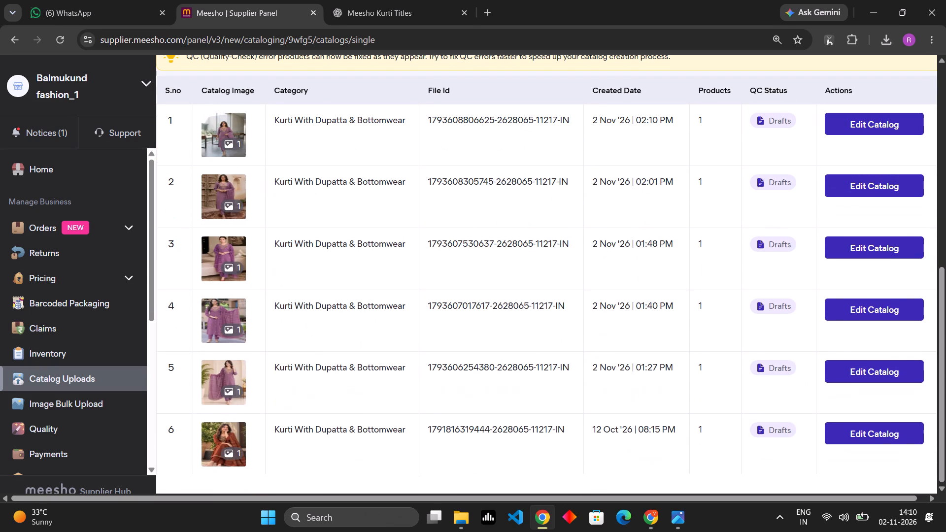
pyautogui.scroll(3, 276, 247)
pyautogui.scroll(5, 203, 146)
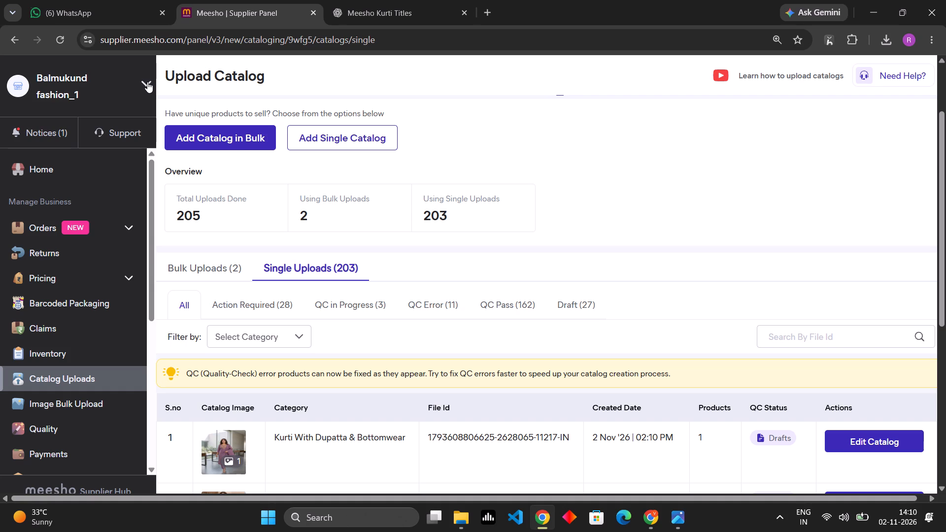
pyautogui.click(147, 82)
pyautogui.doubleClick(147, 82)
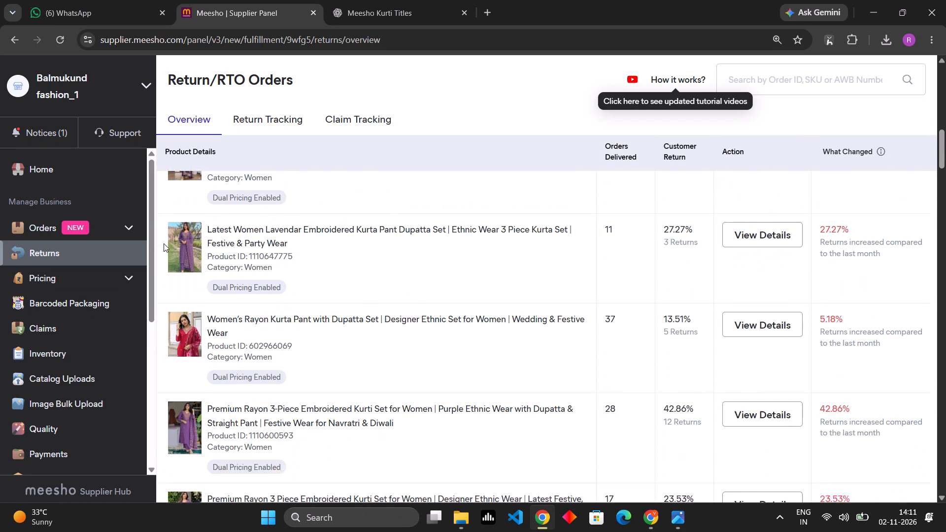
pyautogui.scroll(1, 164, 243)
pyautogui.scroll(-1, 164, 243)
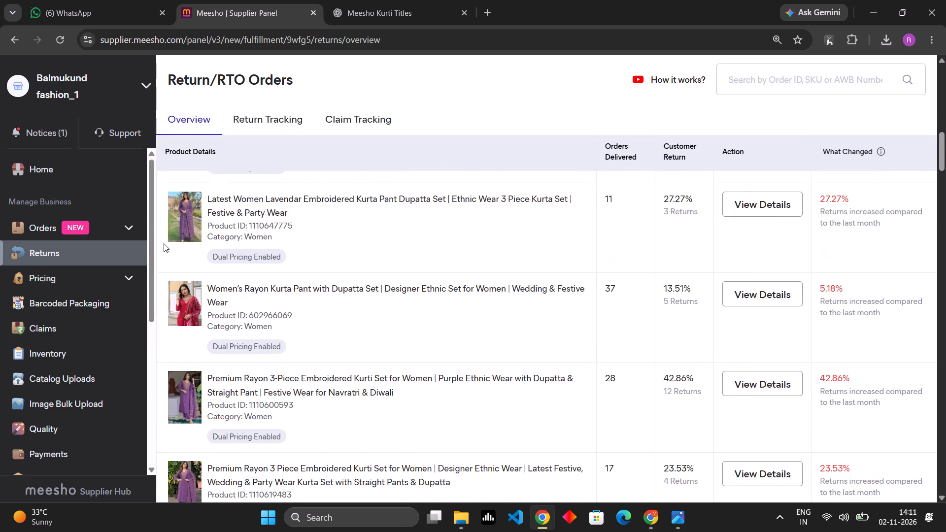
pyautogui.scroll(-1, 164, 243)
# Open Seller Insights and show the Catalog Level Summary for the previous month.
pyautogui.scroll(-1, 164, 243)
pyautogui.scroll(-5, 40, 386)
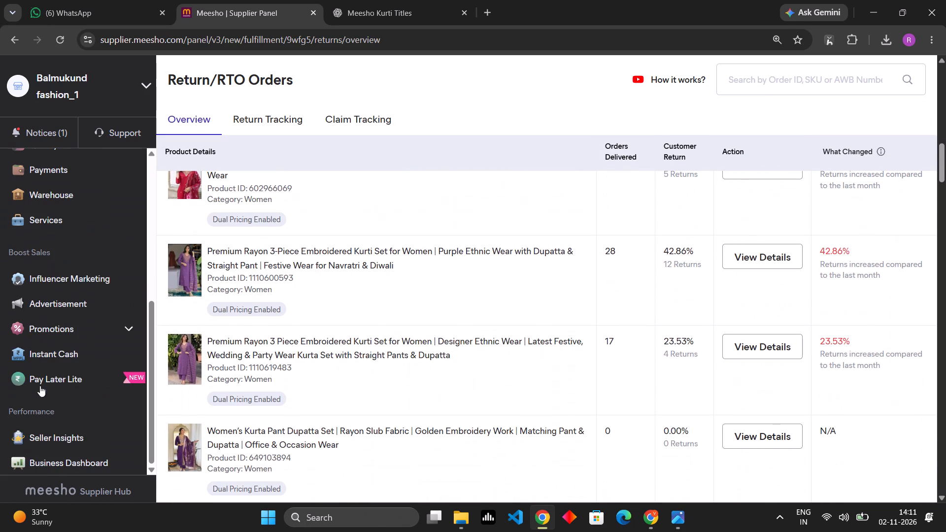
pyautogui.scroll(-5, 40, 386)
pyautogui.click(122, 435)
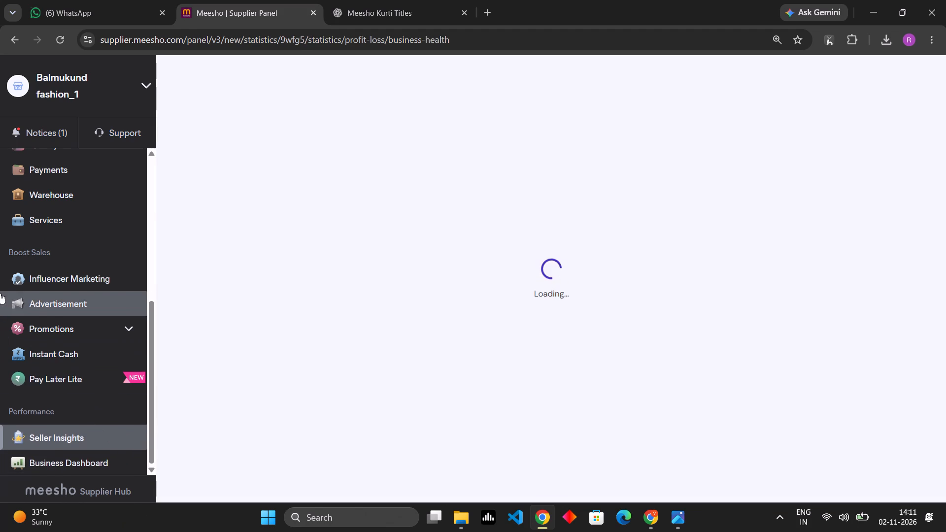
pyautogui.scroll(9, 79, 291)
pyautogui.click(568, 125)
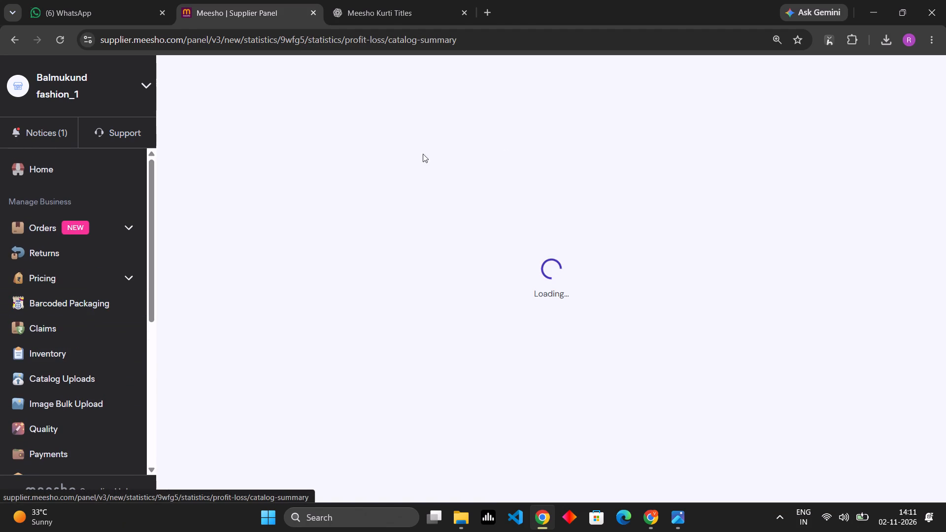
pyautogui.click(243, 156)
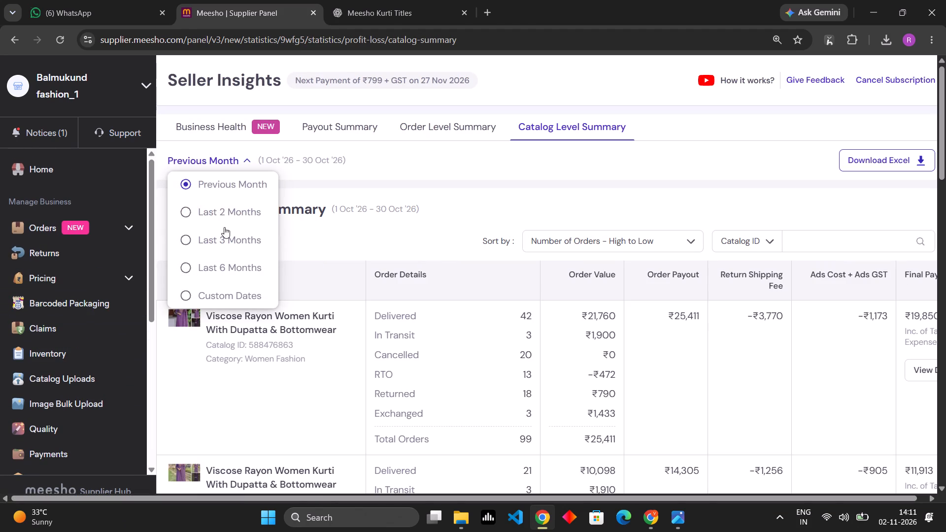
pyautogui.click(428, 180)
# Examine the order breakdown, order value, payout, return shipping fee and ads cost of the top catalogs by number of orders.
pyautogui.scroll(-1, 428, 180)
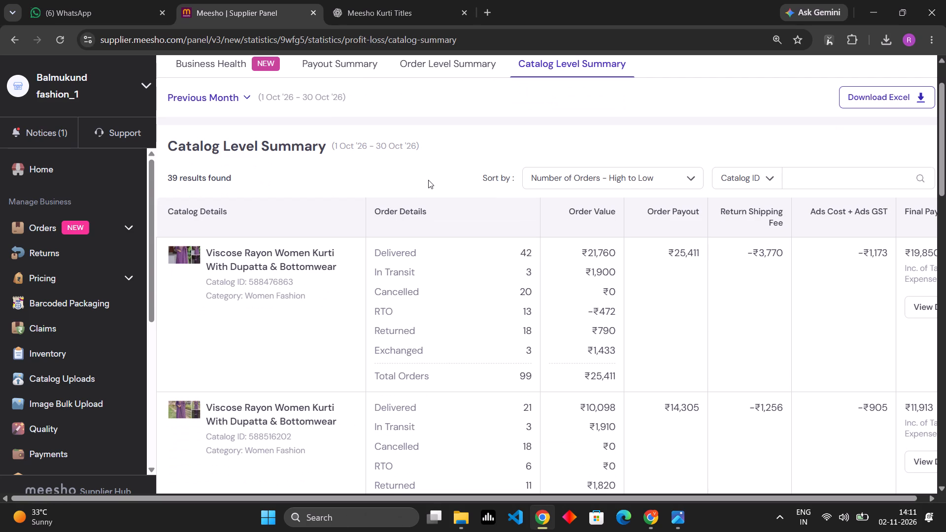
pyautogui.scroll(-1, 433, 164)
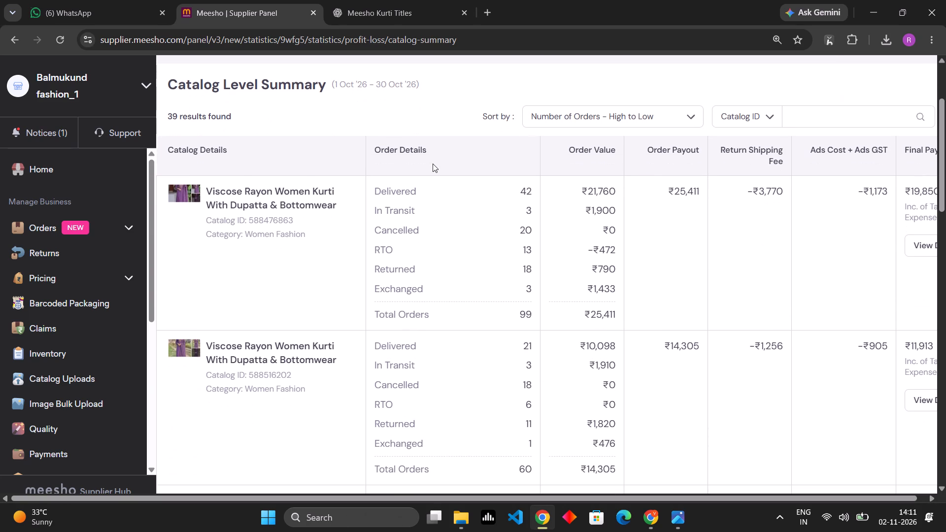
pyautogui.scroll(-1, 433, 164)
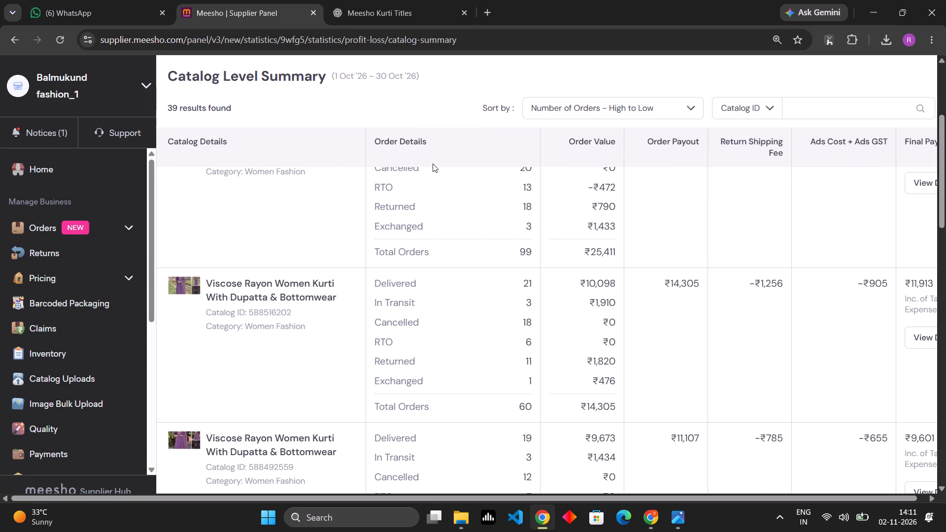
pyautogui.scroll(-2, 433, 164)
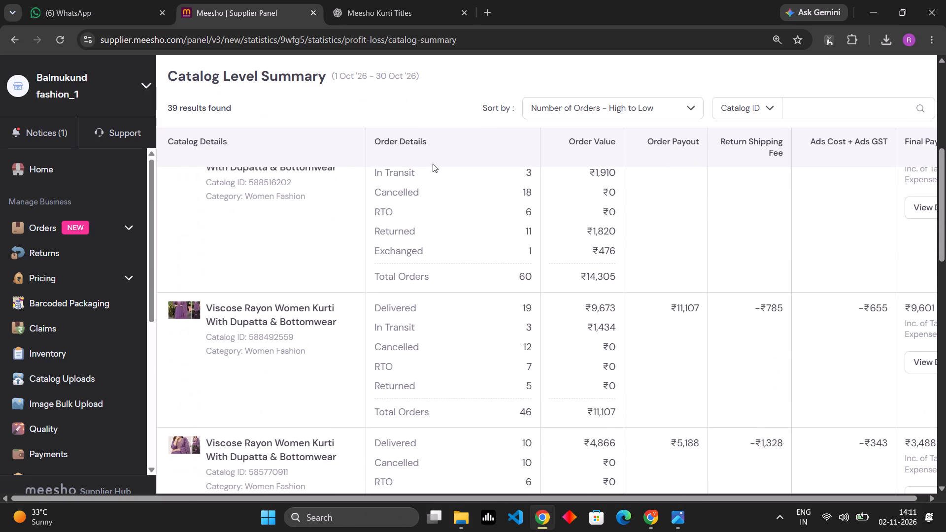
pyautogui.scroll(-1, 432, 166)
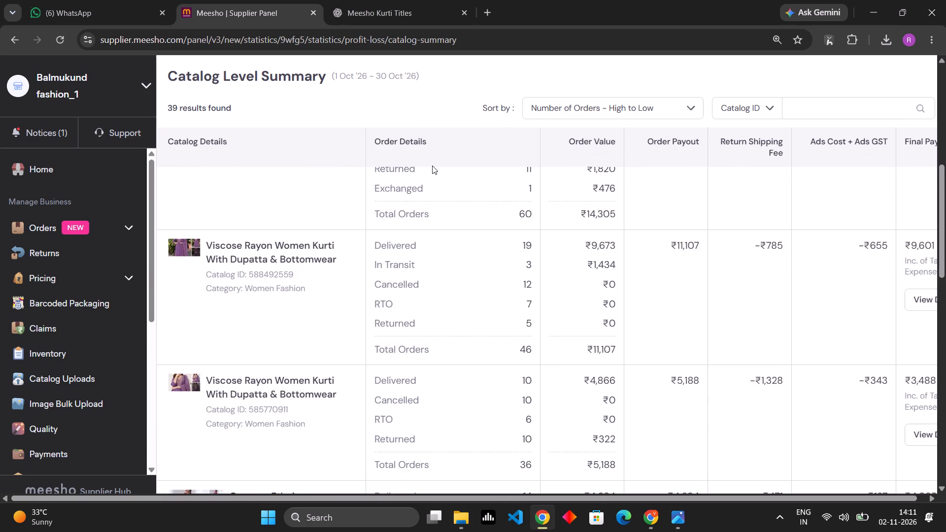
pyautogui.scroll(-2, 432, 166)
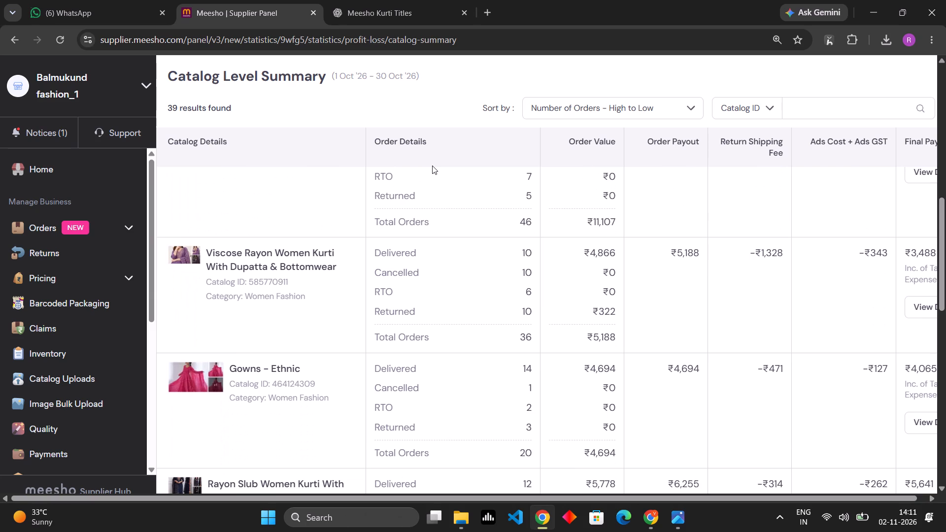
pyautogui.scroll(-6, 432, 166)
pyautogui.scroll(-7, 417, 230)
pyautogui.scroll(10, 413, 234)
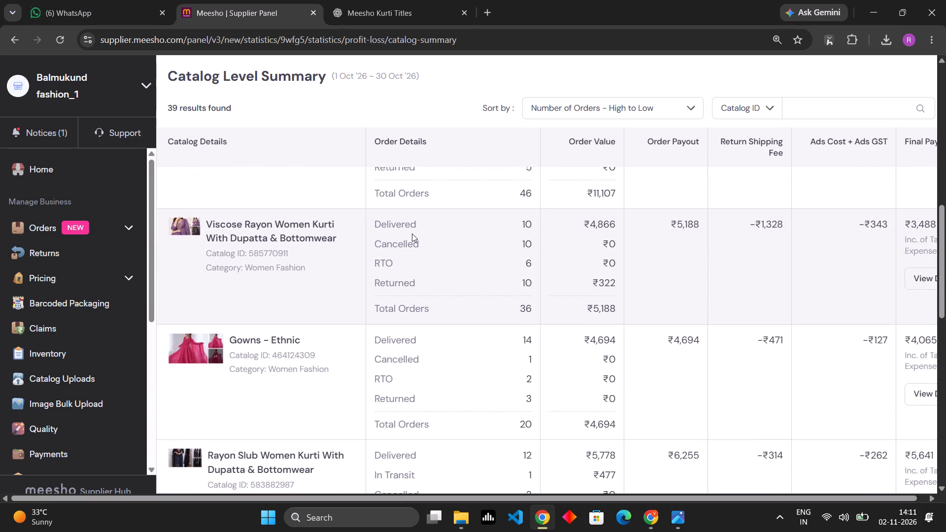
pyautogui.scroll(1, 412, 233)
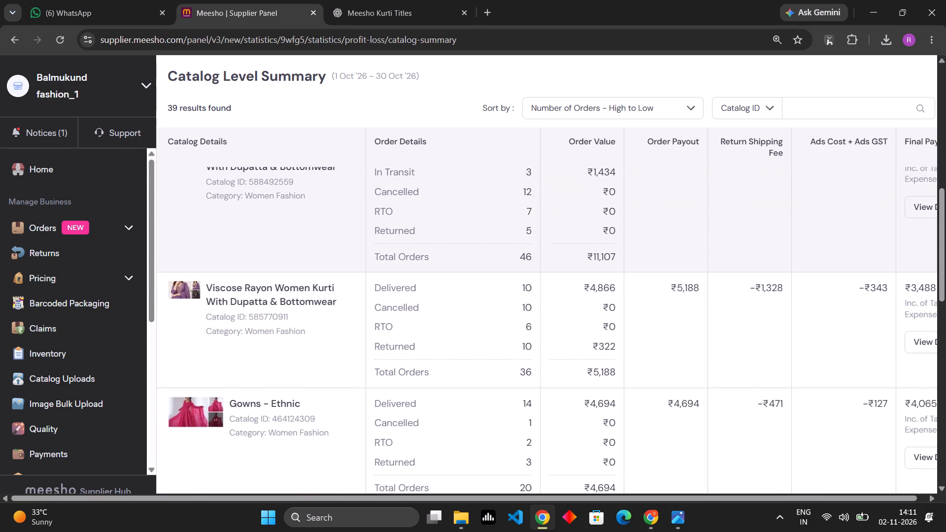
pyautogui.scroll(4, 411, 233)
pyautogui.scroll(-1, 411, 233)
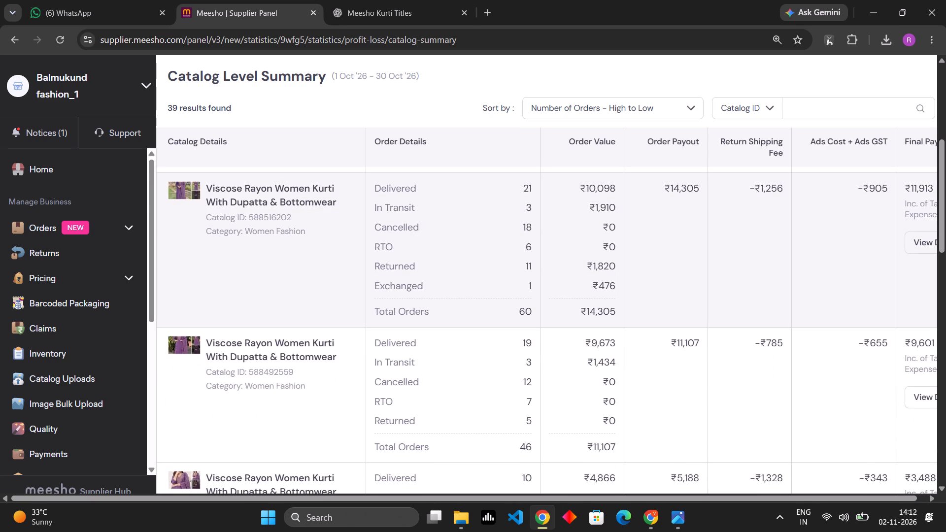
pyautogui.scroll(1, 411, 233)
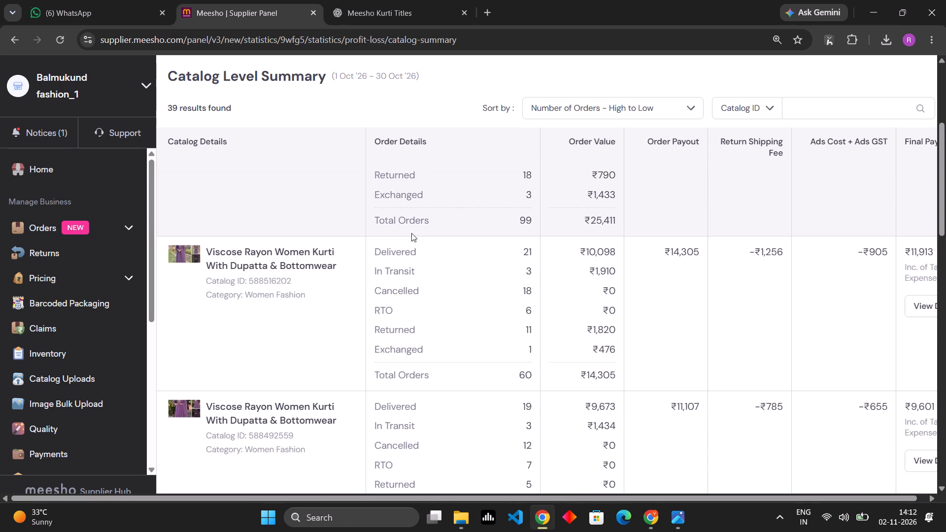
pyautogui.scroll(3, 411, 233)
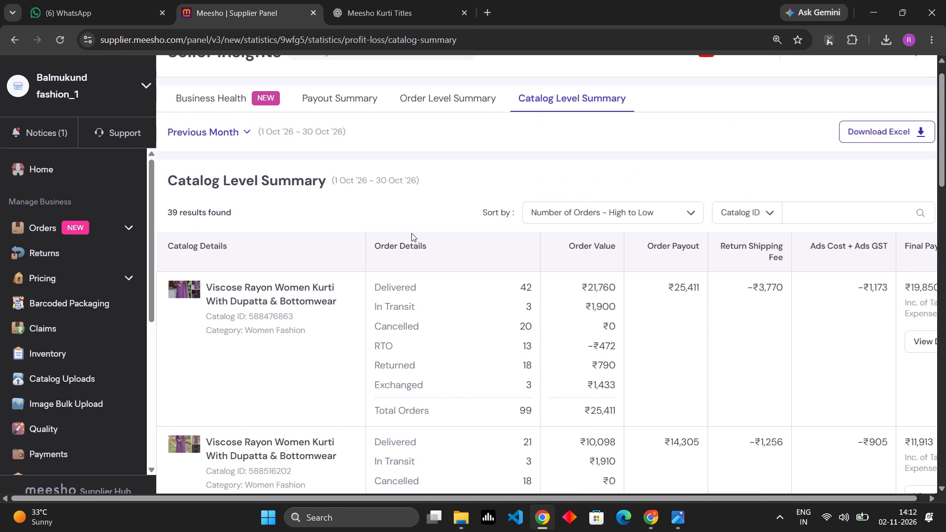
# Switch to Calculator and work out 512 − 370 − 2 − 25 − 2.5 − 5.
pyautogui.write('42*')
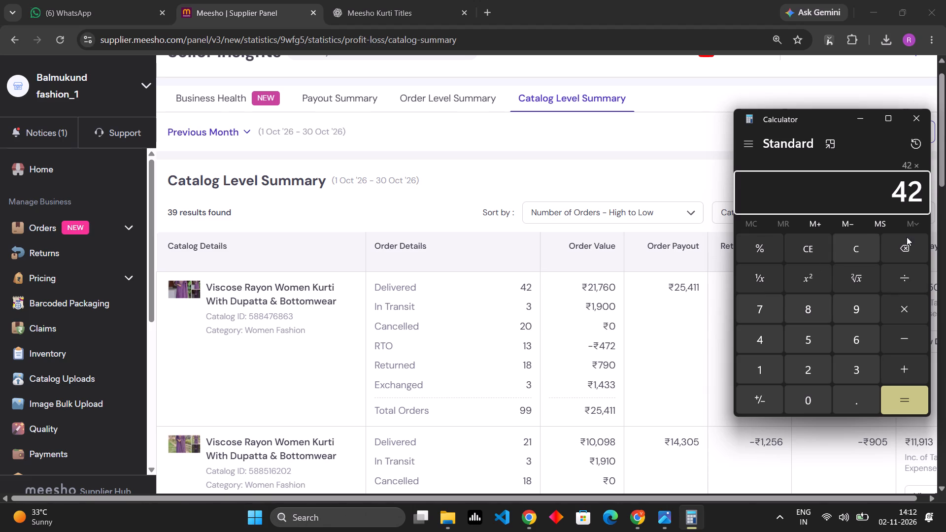
pyautogui.click(867, 241)
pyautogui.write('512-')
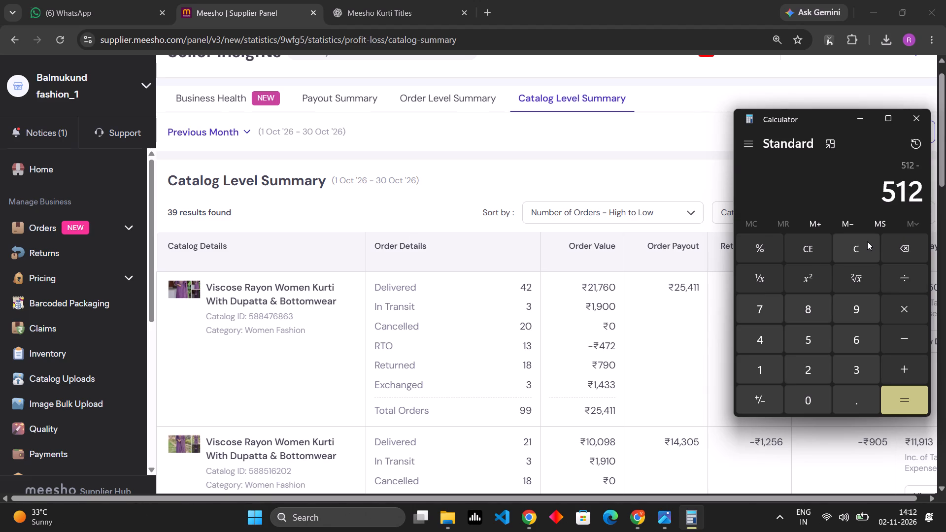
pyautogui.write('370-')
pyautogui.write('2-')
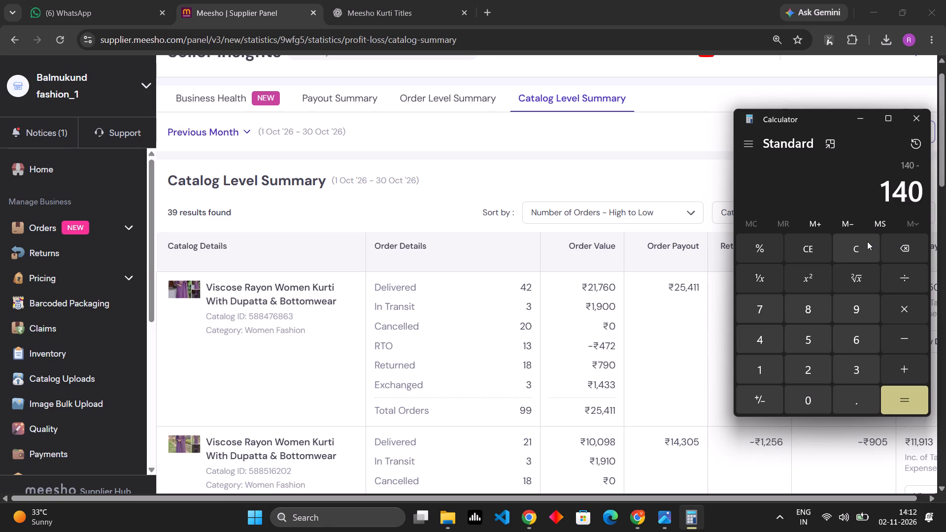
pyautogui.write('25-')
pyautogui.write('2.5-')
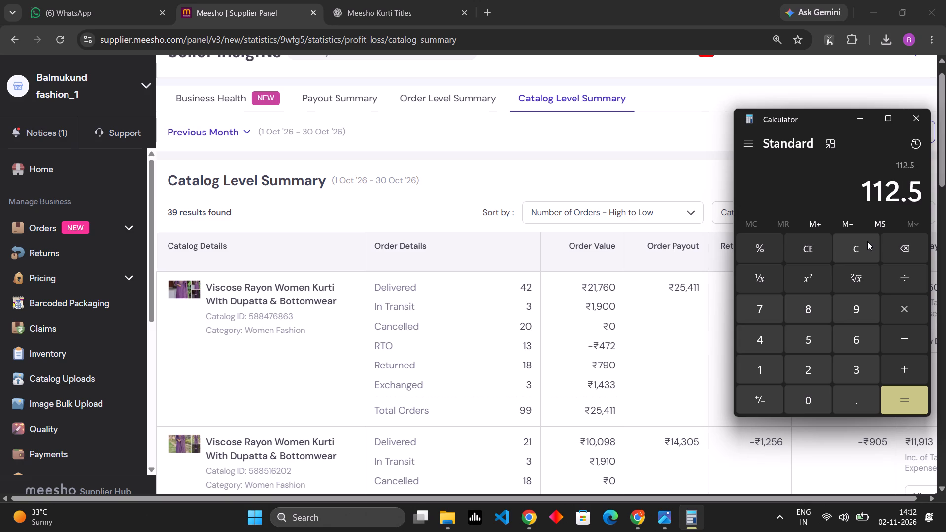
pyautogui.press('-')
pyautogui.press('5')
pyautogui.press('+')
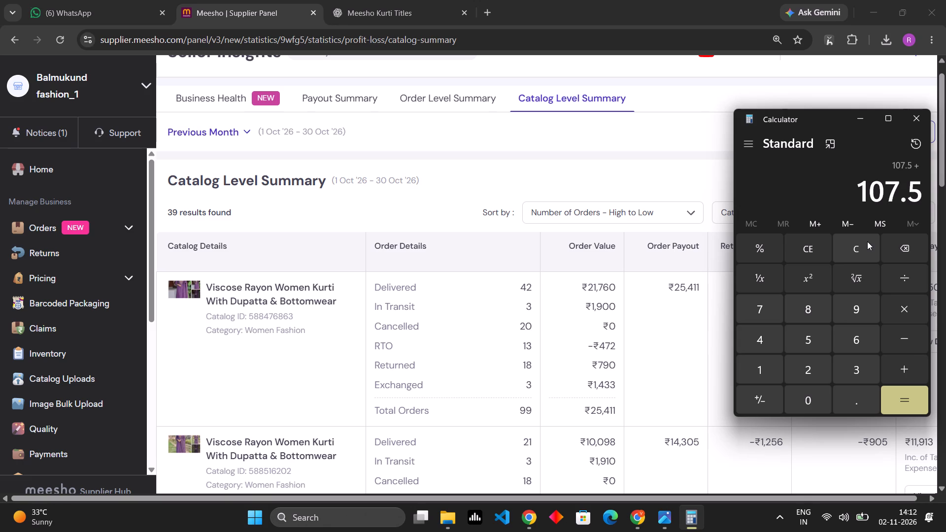
# Multiply the result by 42, subtract 3300, divide by 42, and close Calculator.
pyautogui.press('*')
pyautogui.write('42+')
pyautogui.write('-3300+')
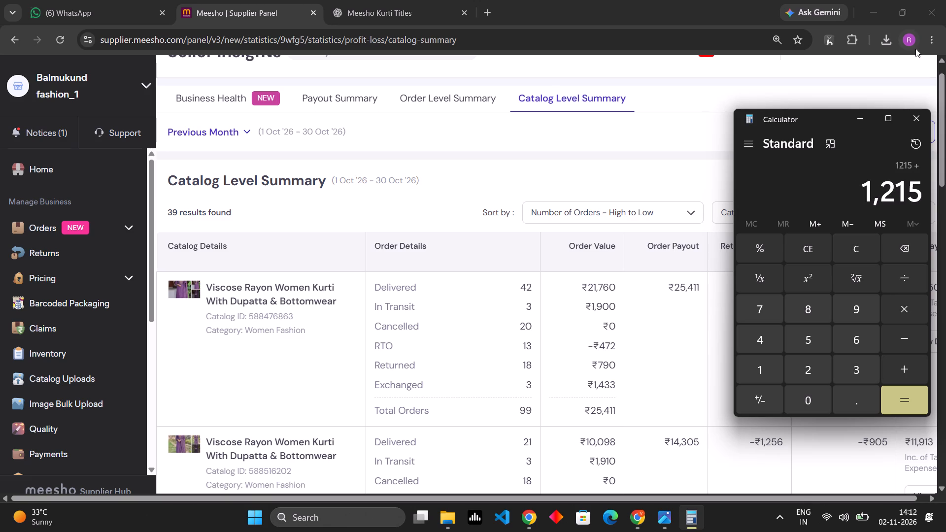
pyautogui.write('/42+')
pyautogui.click(908, 123)
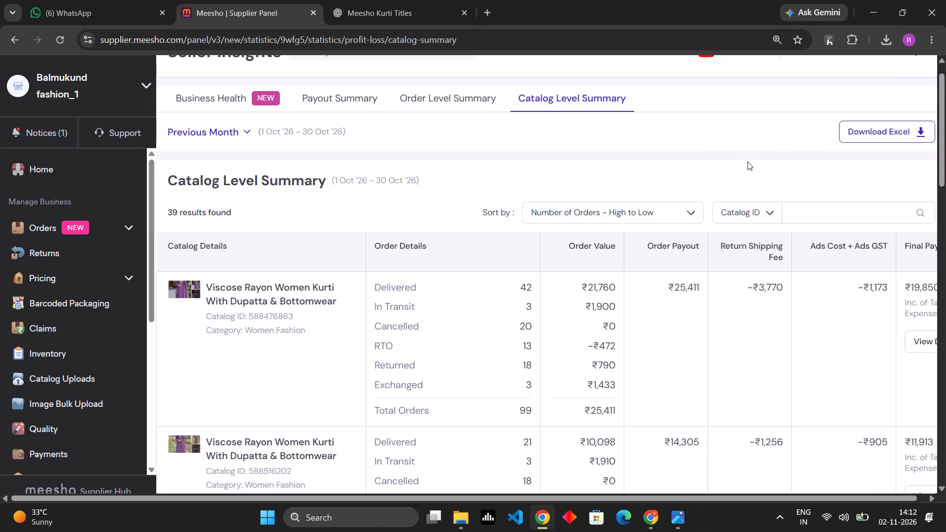
# Switch back to the Meesho Supplier Panel in Chrome, open its Home page and dismiss the sale participation popup.
pyautogui.click(73, 166)
pyautogui.click(139, 86)
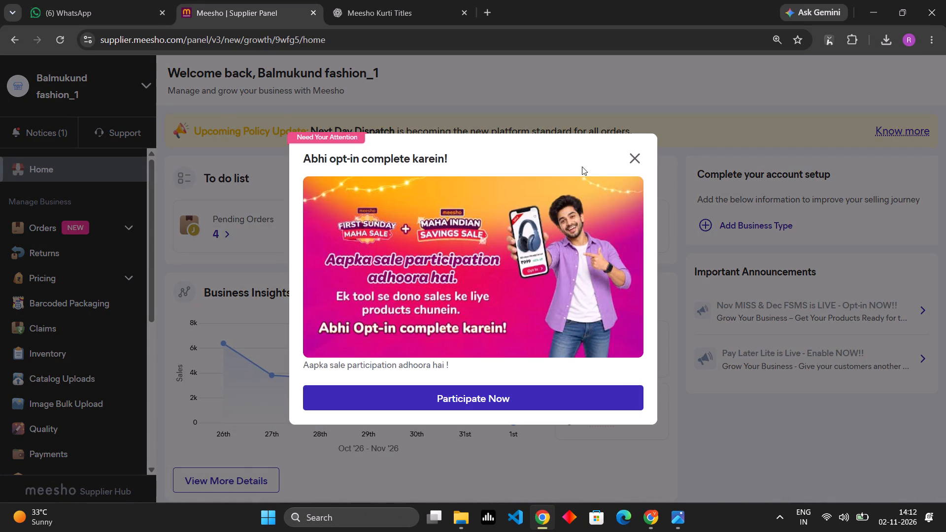
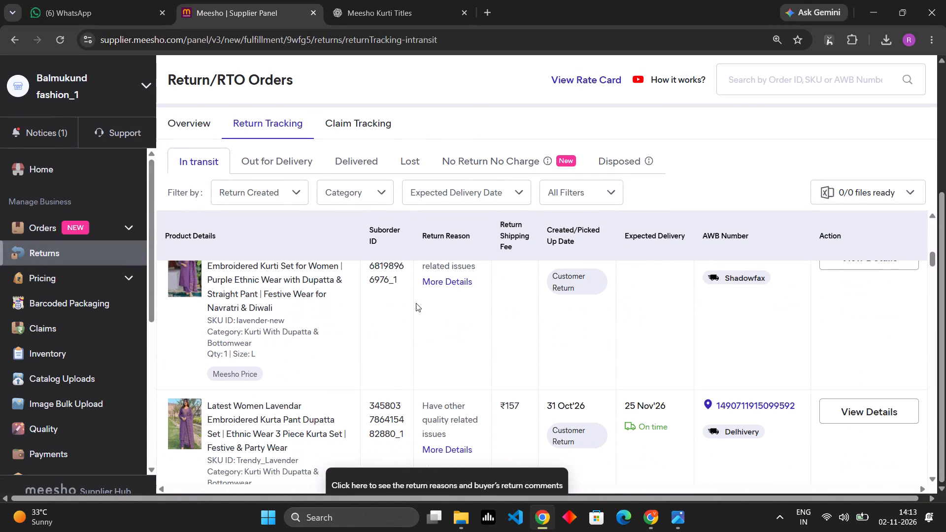
pyautogui.scroll(1, 420, 332)
pyautogui.scroll(-1, 395, 347)
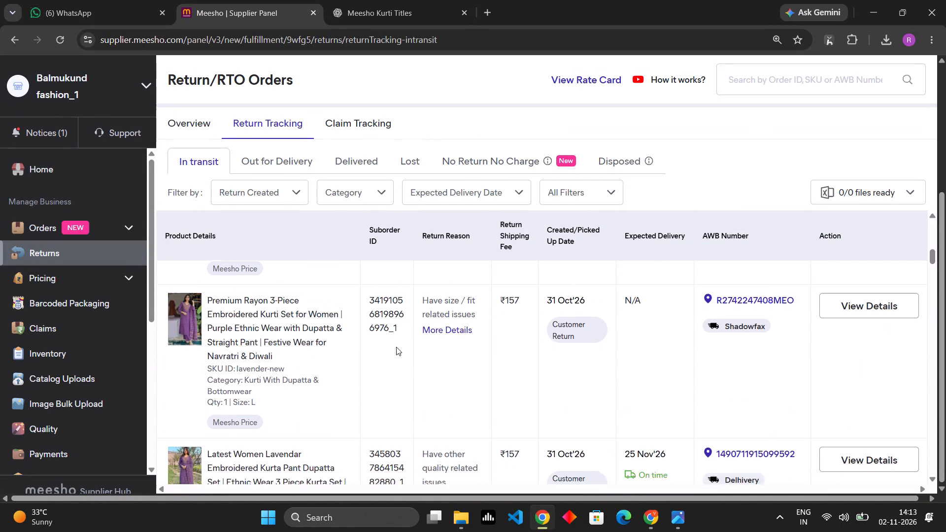
pyautogui.scroll(-4, 396, 347)
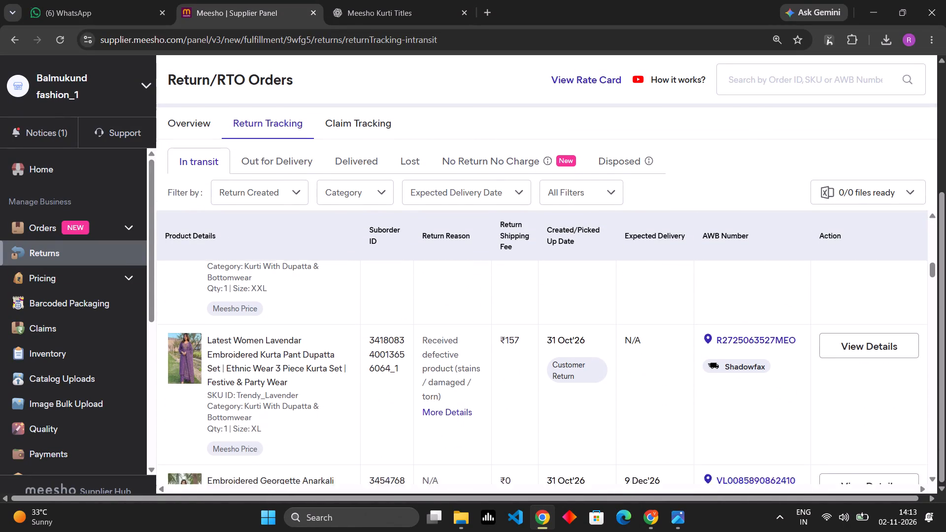
pyautogui.scroll(-7, 394, 368)
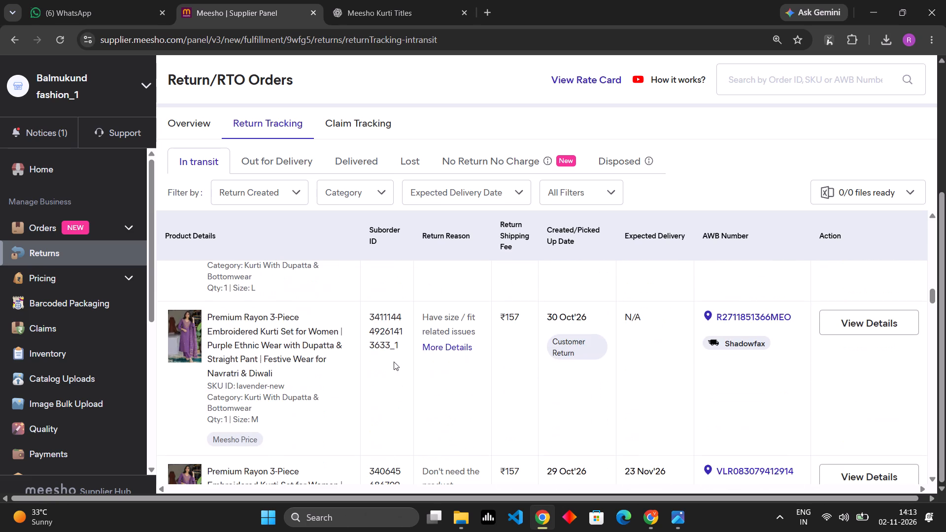
pyautogui.scroll(-3, 400, 367)
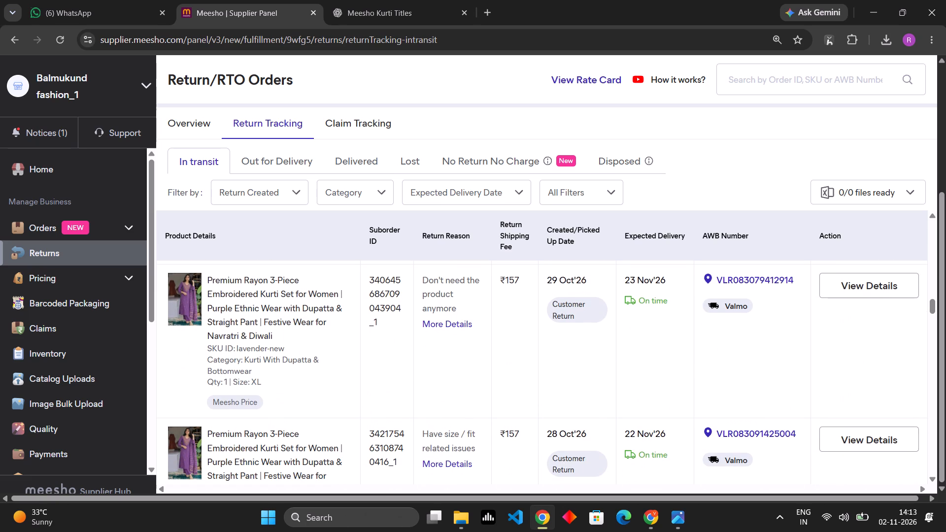
pyautogui.scroll(-5, 395, 380)
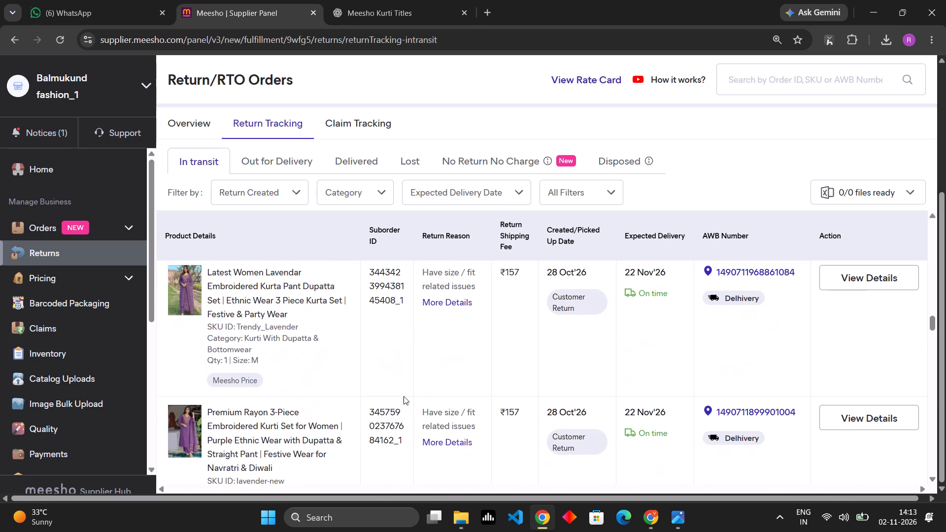
pyautogui.scroll(-4, 392, 358)
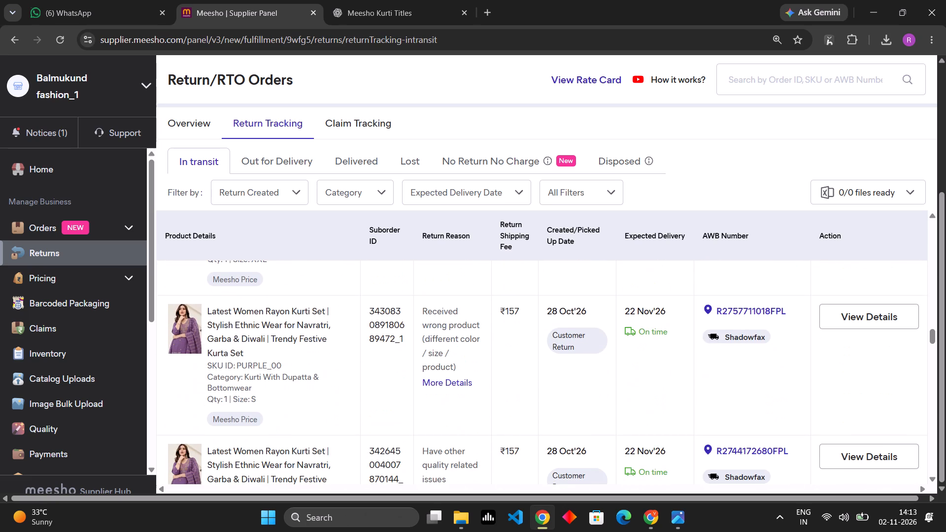
pyautogui.scroll(-4, 408, 394)
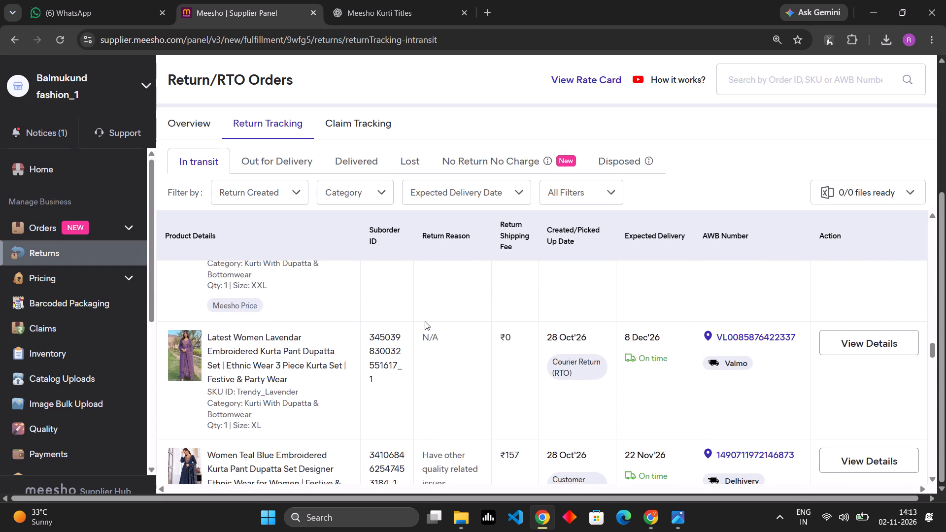
pyautogui.scroll(-8, 404, 390)
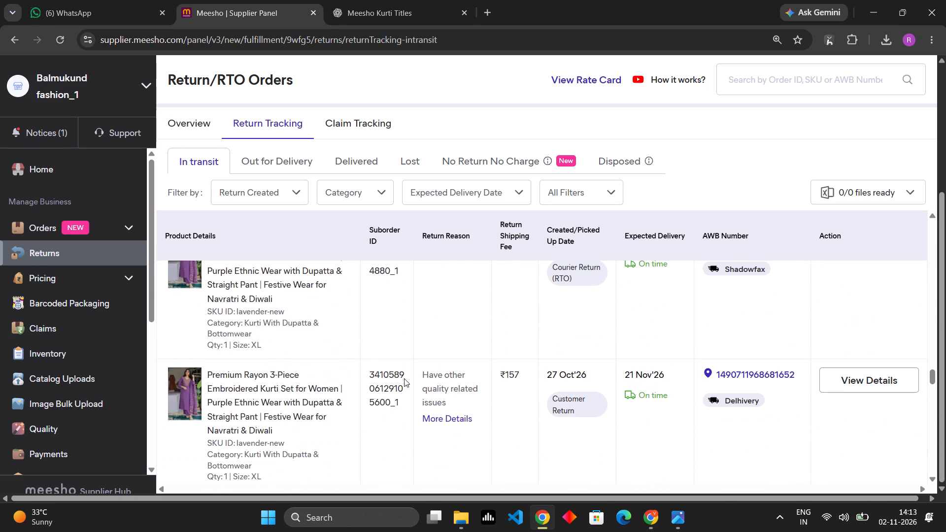
pyautogui.scroll(5, 404, 373)
pyautogui.scroll(-10, 403, 373)
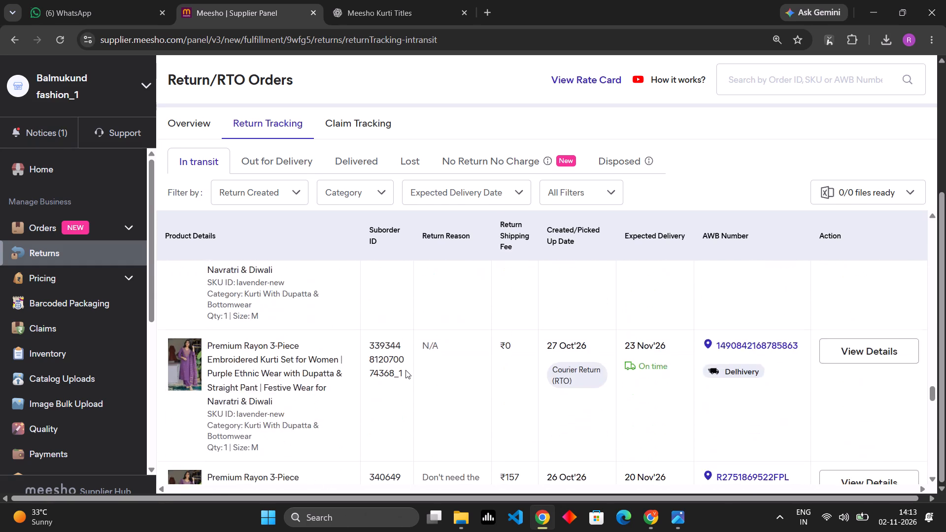
pyautogui.scroll(-5, 405, 370)
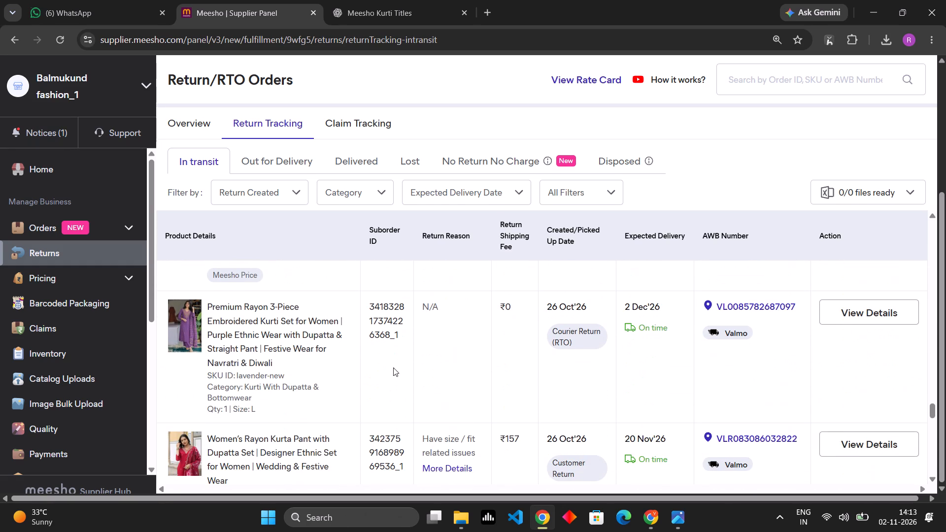
# Go back to the Home page and dismiss the Pay Later Lite popup without enrolling.
pyautogui.click(80, 161)
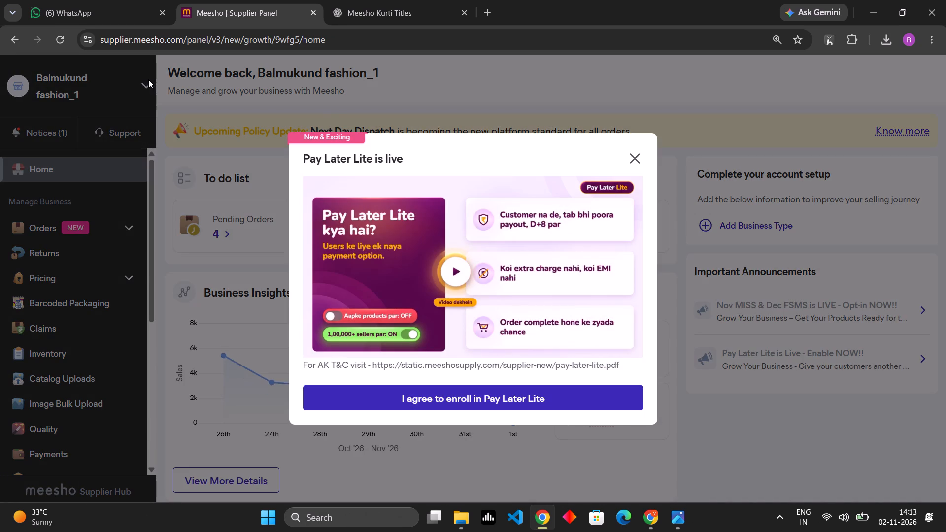
pyautogui.click(148, 79)
pyautogui.click(640, 156)
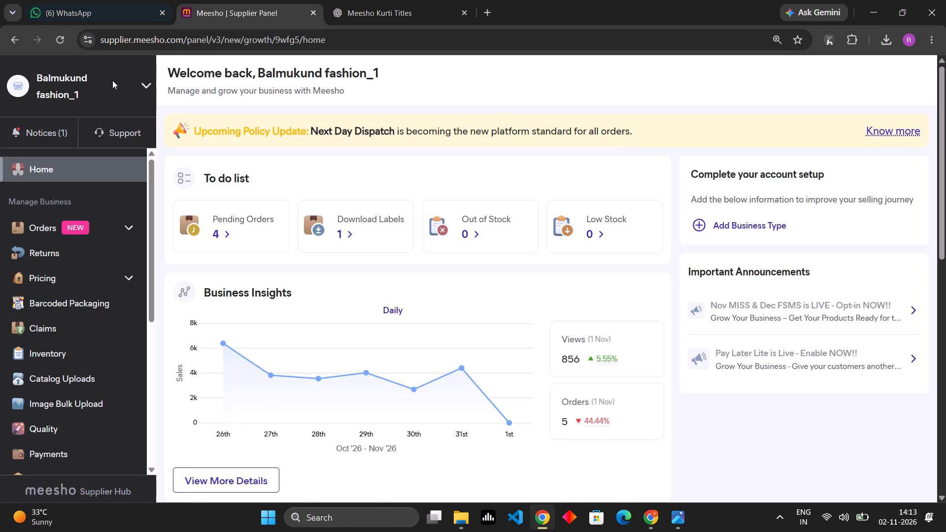
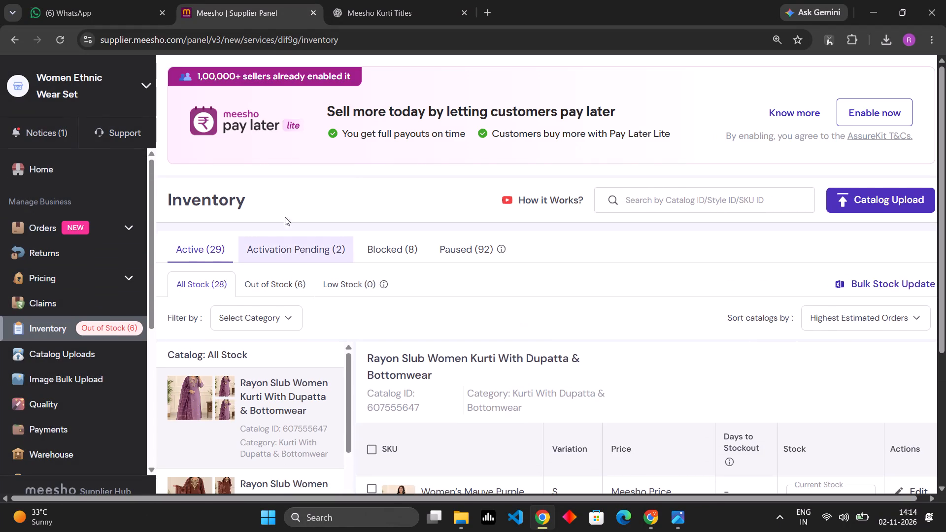
# Filter the active inventory to out-of-stock catalogs and pause the size L SKU of the purple Ethnic Gowns catalog 504453763.
pyautogui.scroll(-2, 319, 166)
pyautogui.click(285, 122)
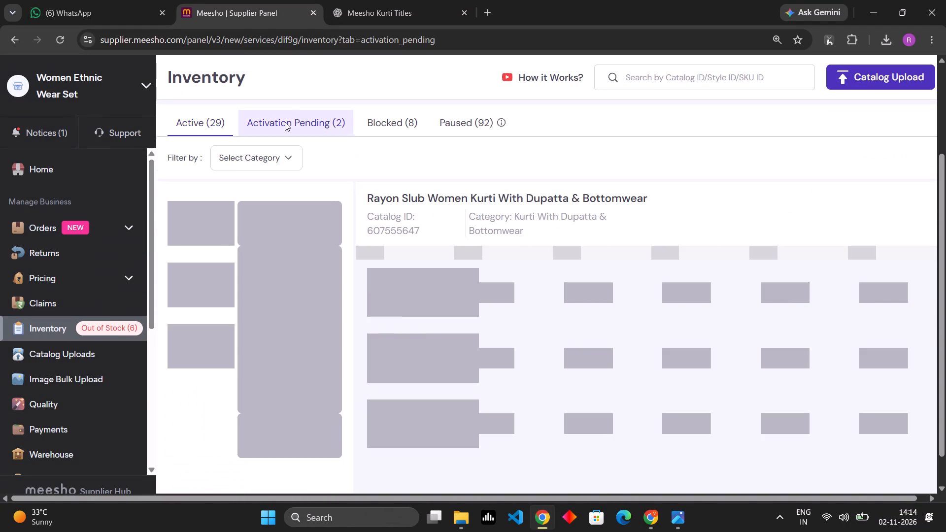
pyautogui.click(216, 125)
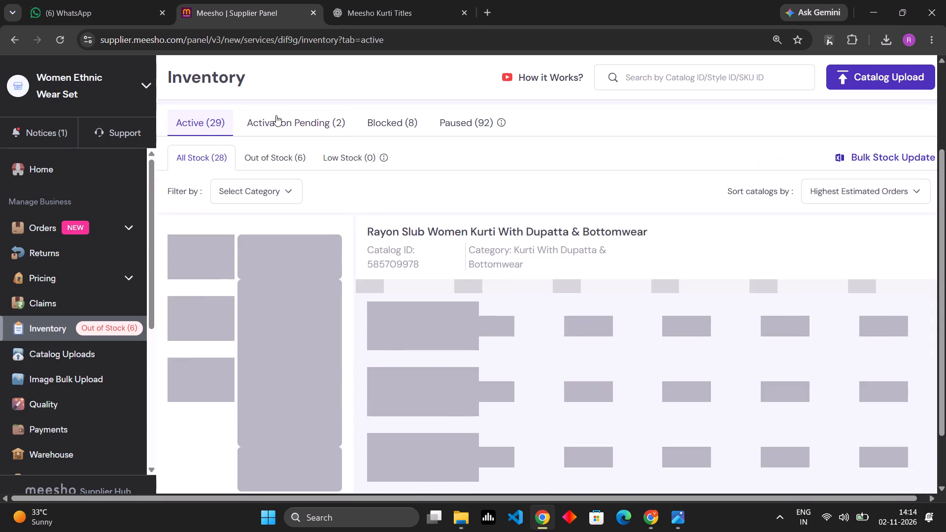
pyautogui.scroll(-1, 276, 115)
pyautogui.scroll(1, 288, 139)
pyautogui.click(290, 157)
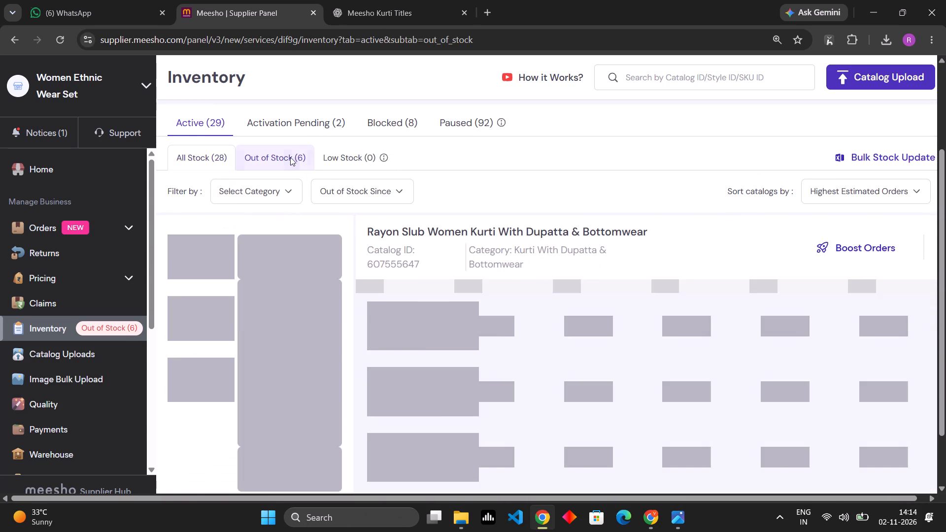
pyautogui.scroll(-6, 302, 111)
pyautogui.scroll(-4, 248, 256)
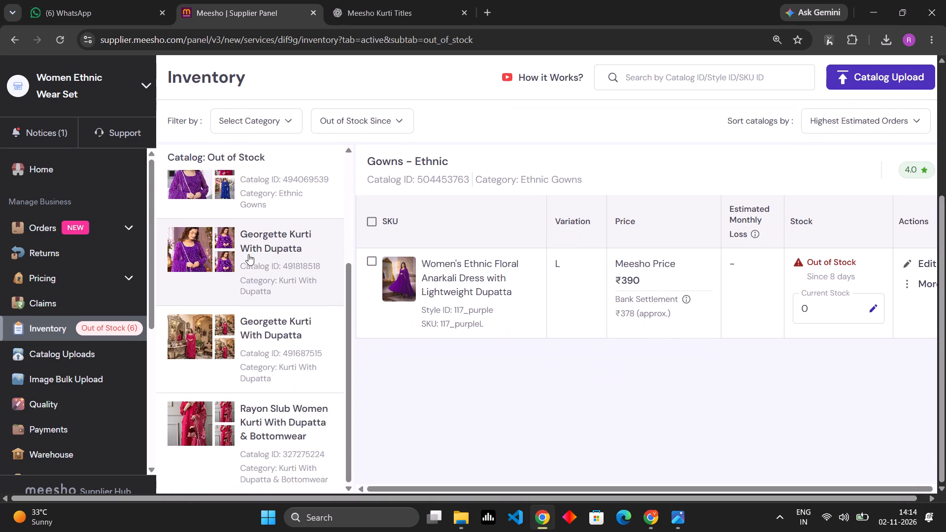
pyautogui.scroll(6, 249, 251)
pyautogui.click(372, 221)
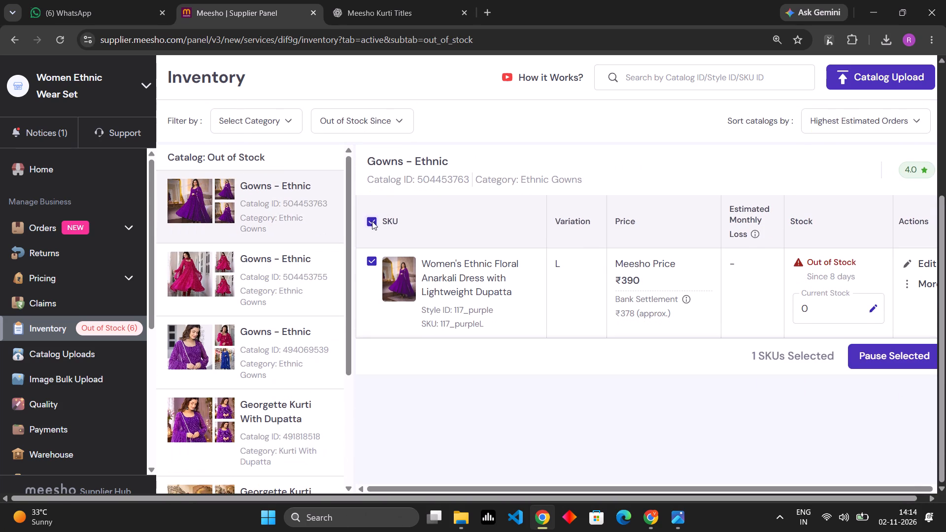
pyautogui.click(897, 352)
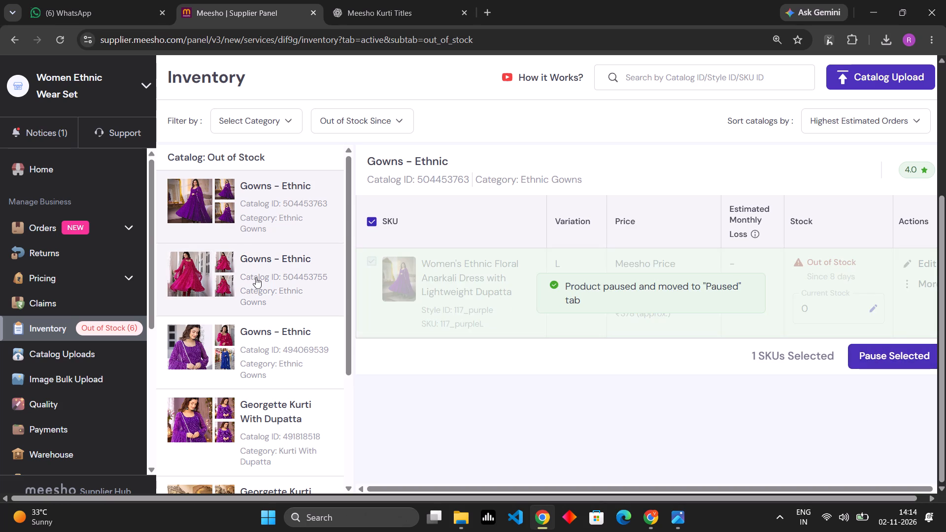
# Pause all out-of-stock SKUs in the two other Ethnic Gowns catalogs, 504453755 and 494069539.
pyautogui.click(256, 277)
pyautogui.click(372, 220)
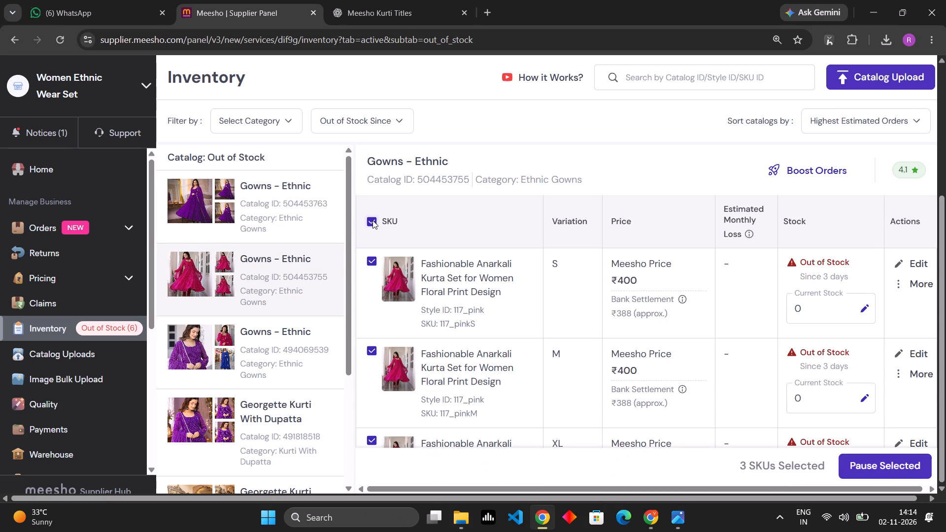
pyautogui.click(887, 464)
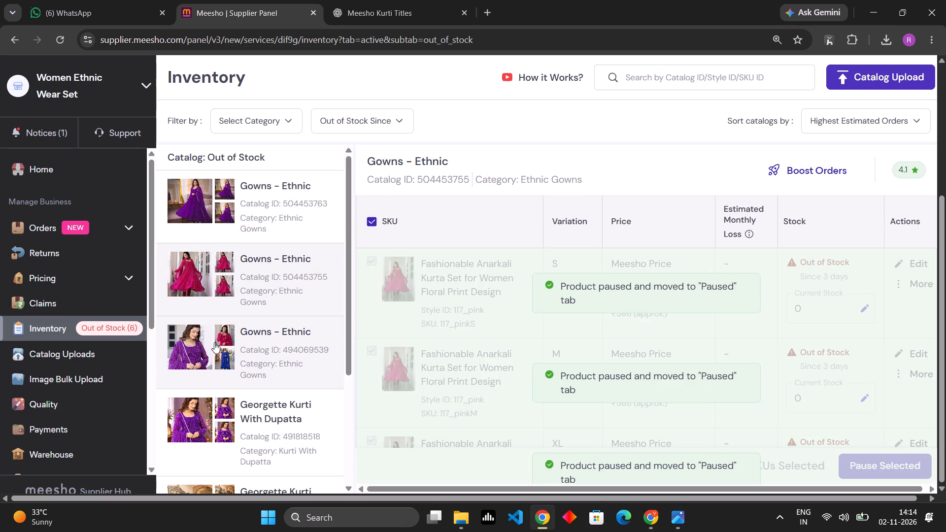
pyautogui.click(214, 342)
pyautogui.click(376, 224)
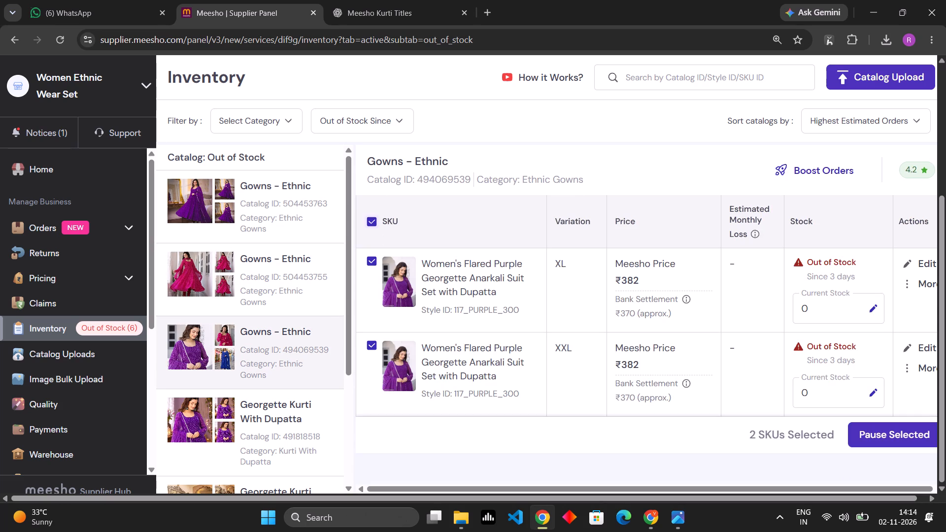
pyautogui.click(917, 431)
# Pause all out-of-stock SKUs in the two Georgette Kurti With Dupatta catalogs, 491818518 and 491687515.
pyautogui.click(232, 399)
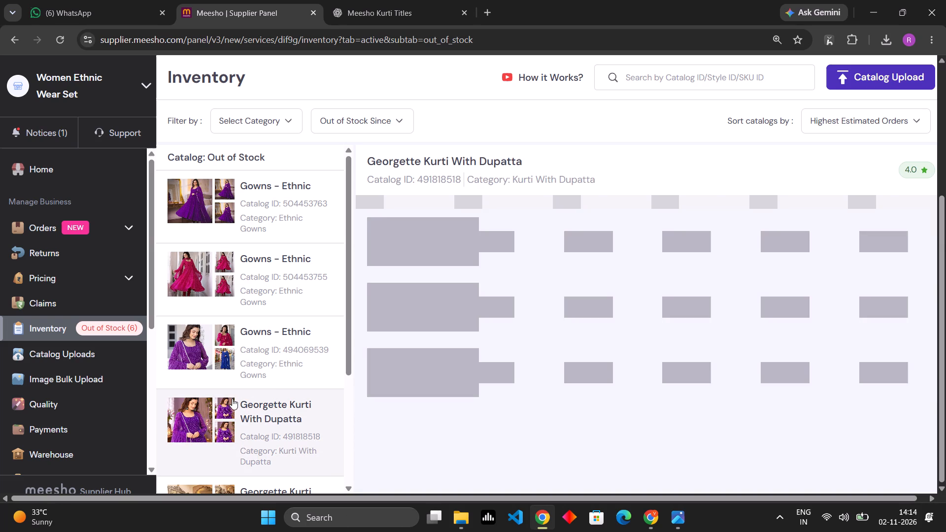
pyautogui.click(372, 221)
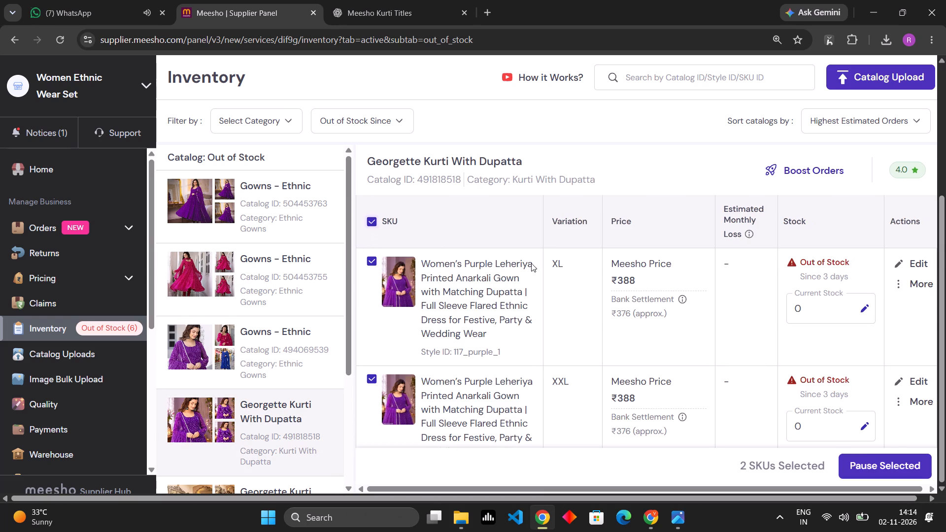
pyautogui.click(867, 459)
pyautogui.scroll(-3, 232, 253)
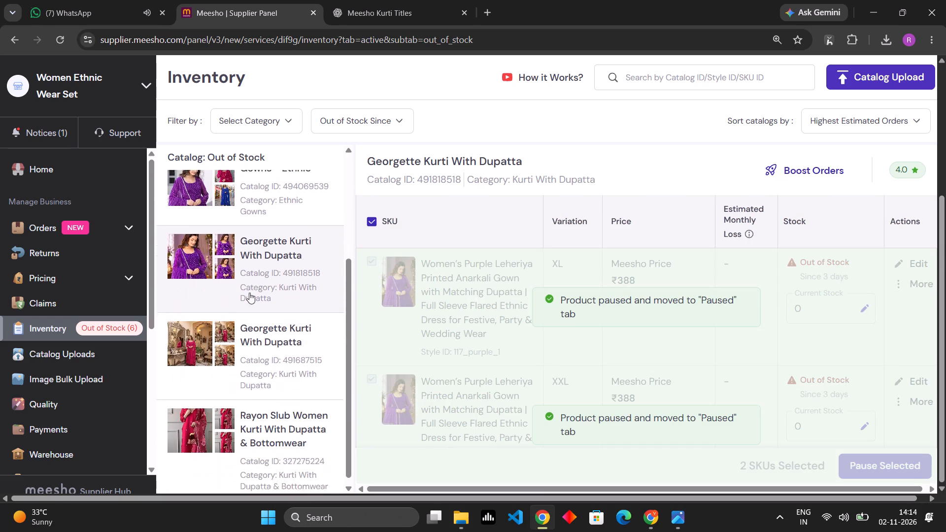
pyautogui.click(253, 332)
pyautogui.click(369, 218)
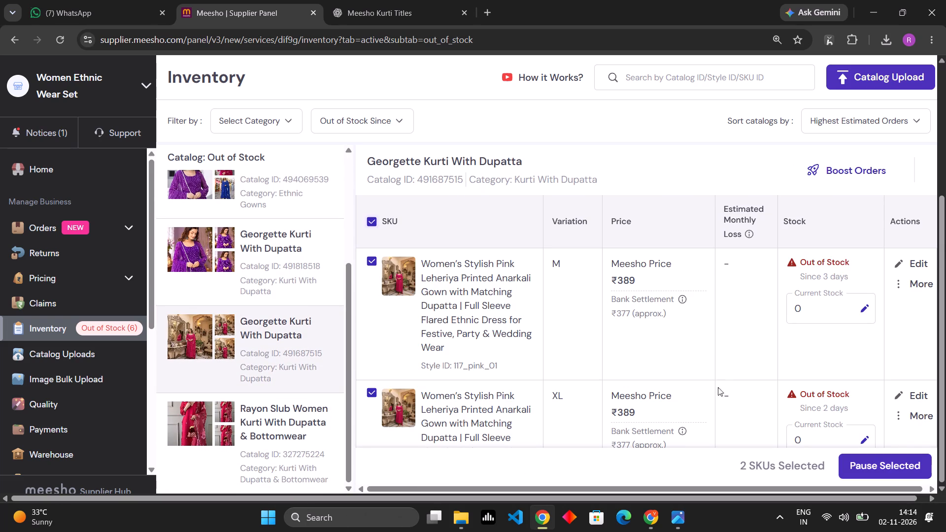
pyautogui.click(894, 461)
# Pause the out-of-stock XXS SKU in the Rayon Slub Women Kurti With Dupatta & Bottomwear catalog 327275224.
pyautogui.click(290, 423)
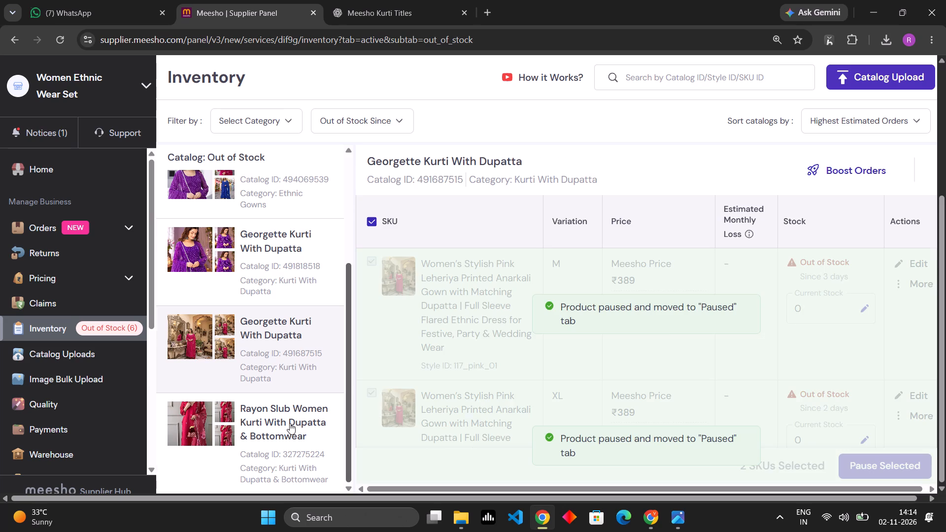
pyautogui.click(370, 239)
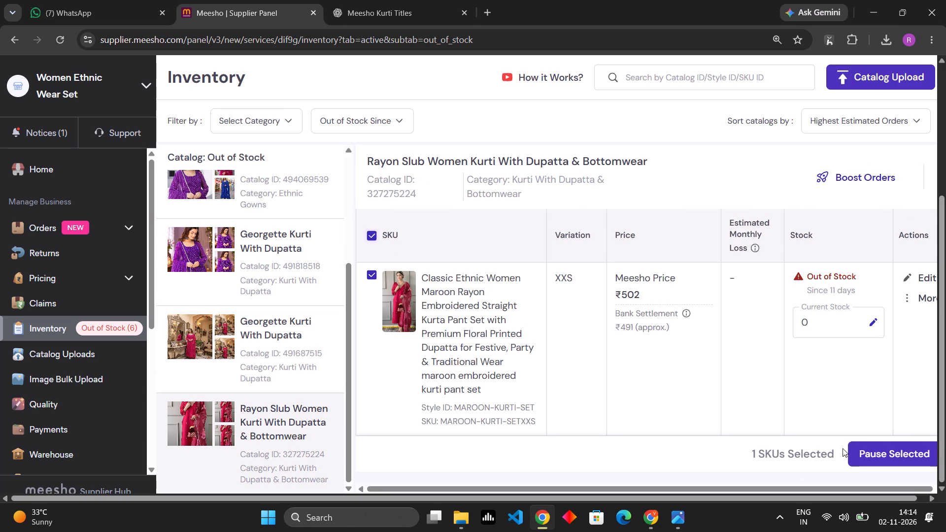
pyautogui.click(860, 442)
pyautogui.scroll(-5, 301, 309)
pyautogui.scroll(11, 265, 298)
pyautogui.scroll(5, 265, 205)
pyautogui.click(178, 261)
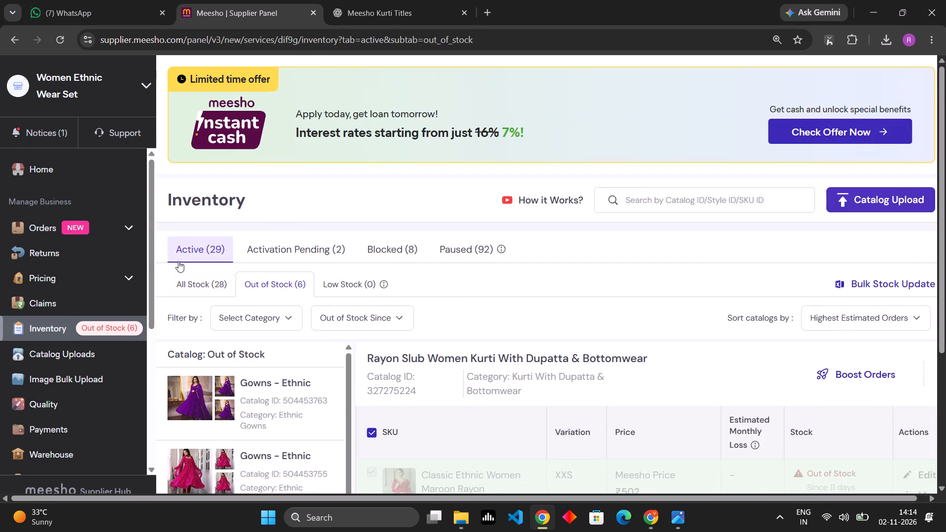
pyautogui.scroll(-2, 288, 205)
# Open the single catalog uploads and examine the list for catalog images, file IDs, creation dates and QC statuses.
pyautogui.click(106, 348)
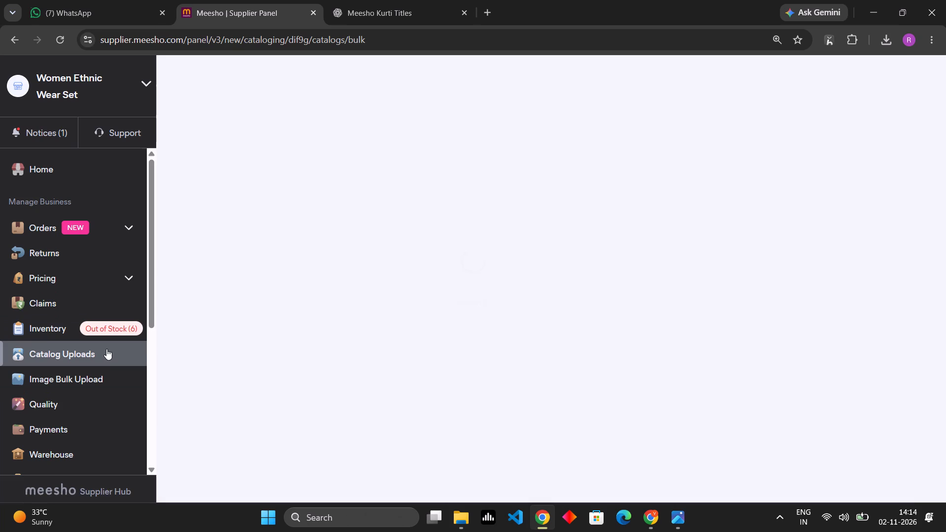
pyautogui.scroll(-3, 276, 263)
pyautogui.click(328, 174)
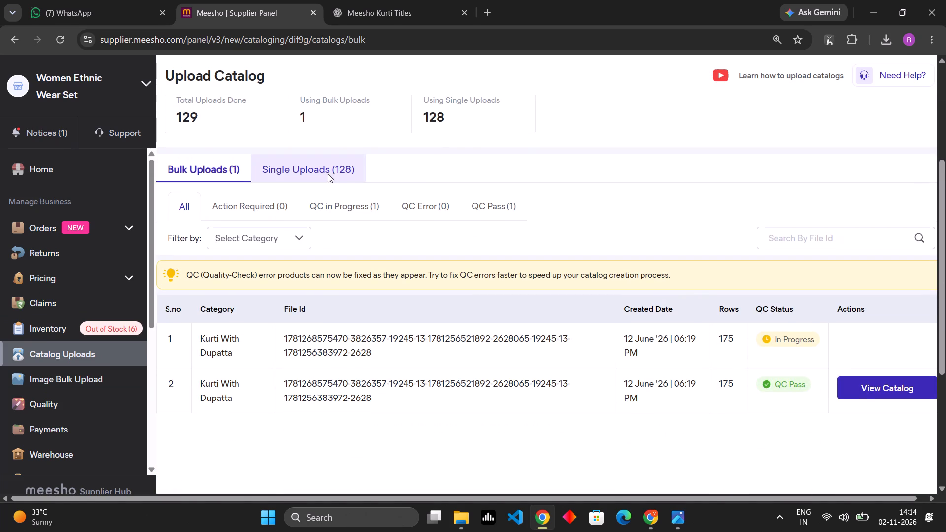
pyautogui.scroll(-1, 443, 160)
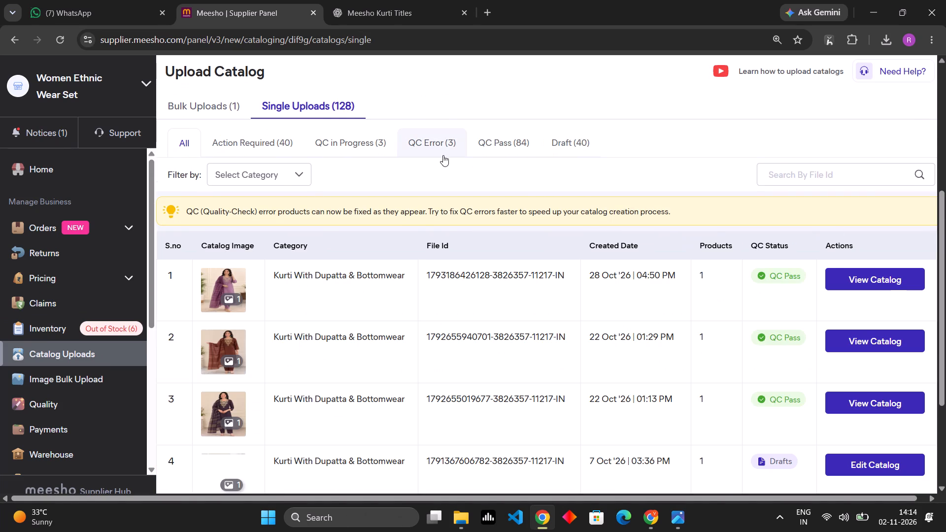
pyautogui.scroll(-1, 443, 156)
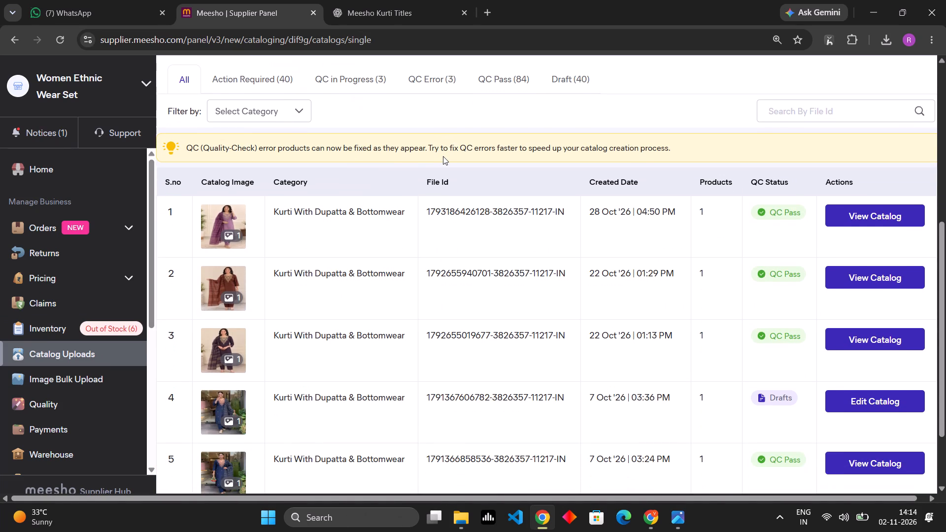
pyautogui.scroll(-3, 443, 156)
pyautogui.scroll(5, 443, 157)
pyautogui.scroll(-7, 443, 157)
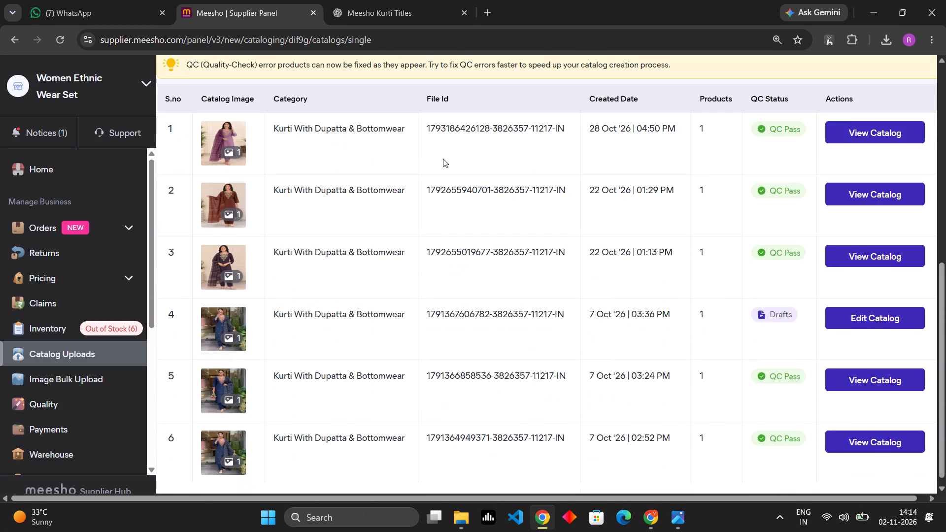
pyautogui.scroll(-10, 443, 159)
pyautogui.scroll(-5, 329, 323)
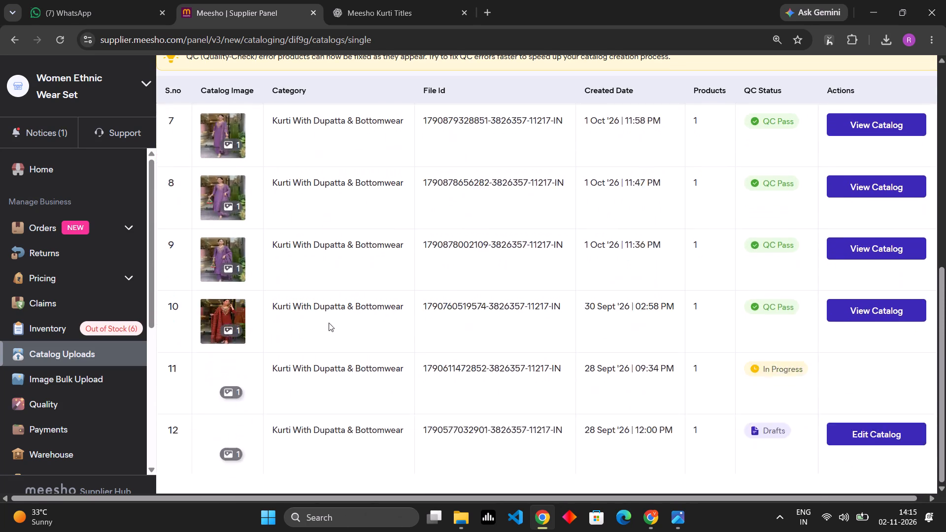
pyautogui.scroll(-4, 329, 323)
pyautogui.scroll(1, 329, 320)
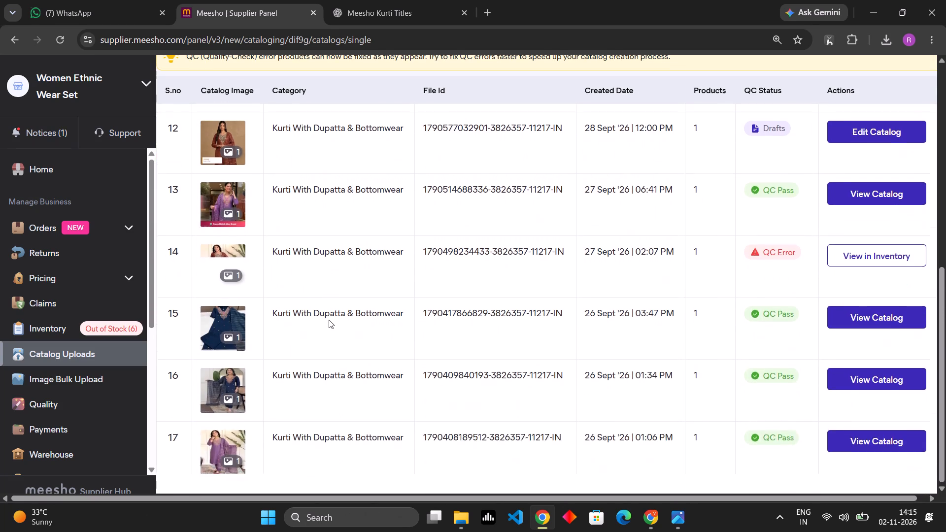
pyautogui.scroll(2, 329, 320)
pyautogui.scroll(-7, 329, 320)
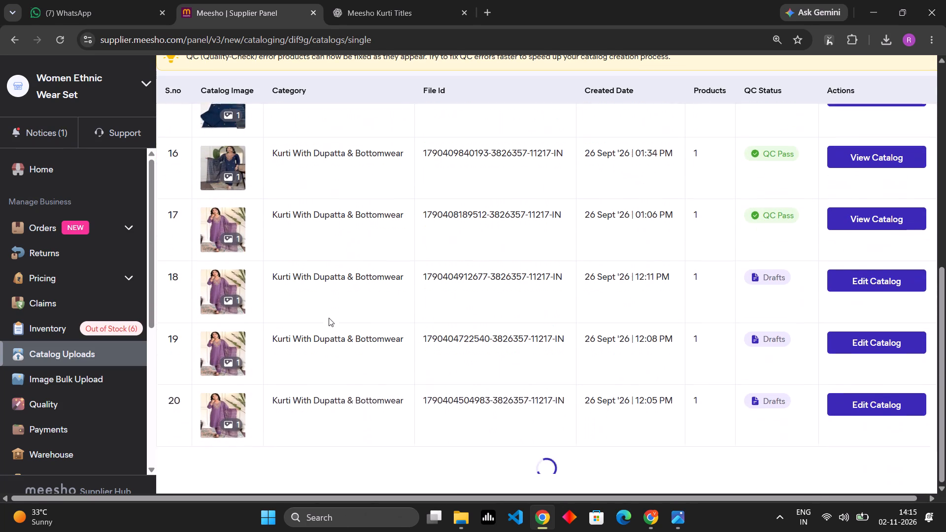
# Examine the older entries in the single catalog uploads list for catalog images, categories, creation dates and QC statuses.
pyautogui.scroll(-4, 329, 318)
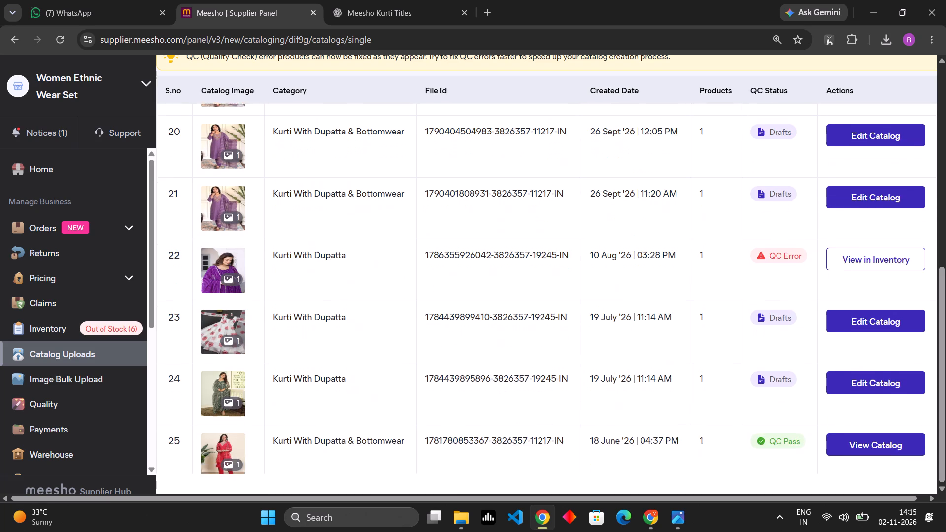
pyautogui.scroll(-4, 329, 318)
pyautogui.scroll(5, 329, 318)
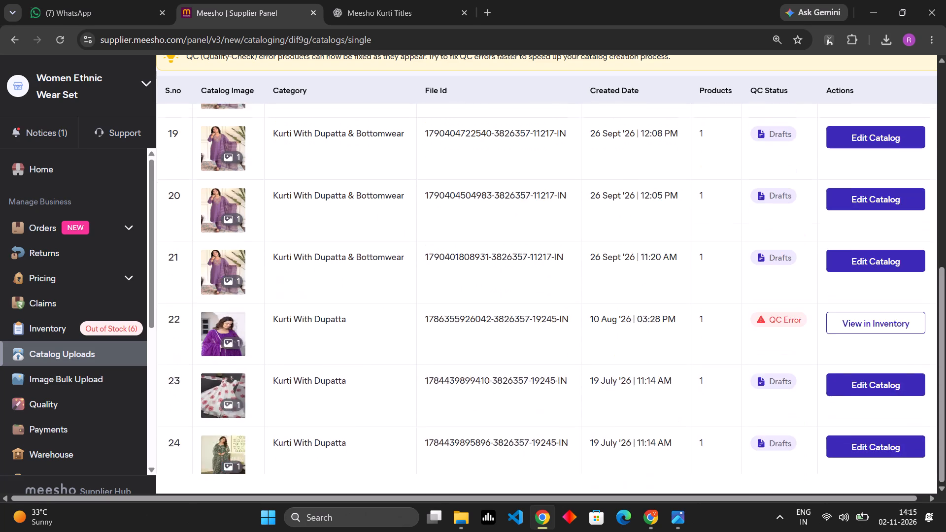
pyautogui.scroll(18, 329, 316)
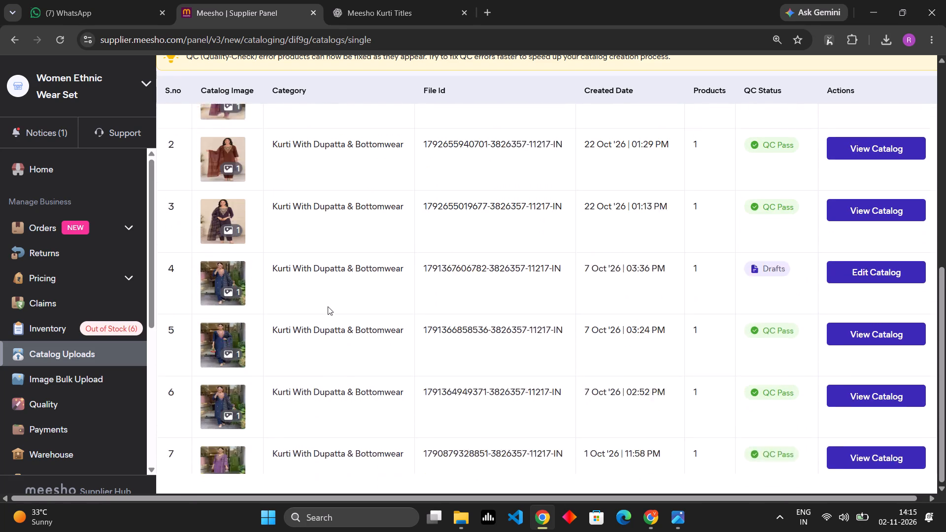
pyautogui.scroll(11, 328, 306)
pyautogui.scroll(8, 287, 223)
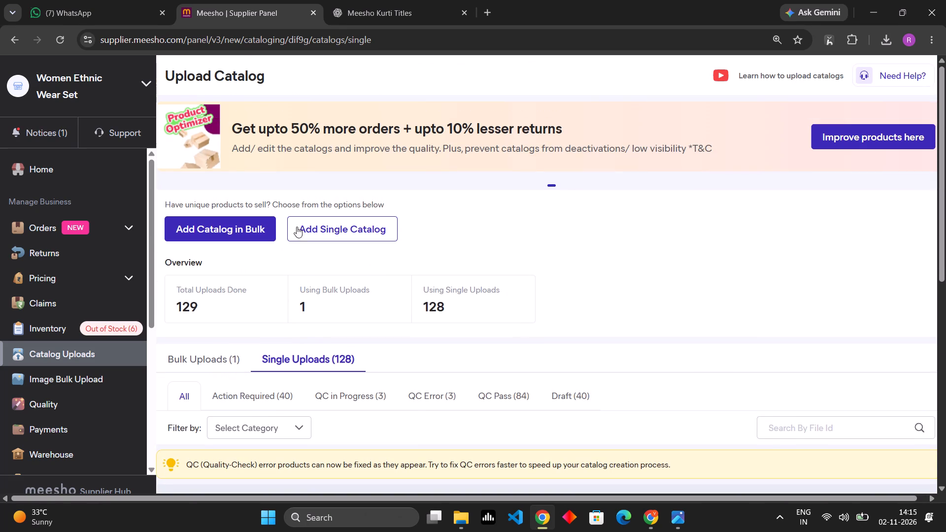
# Start a new single catalog in the Kurti With Dupatta & Bottomwear category under Women Fashion.
pyautogui.click(338, 232)
pyautogui.click(311, 244)
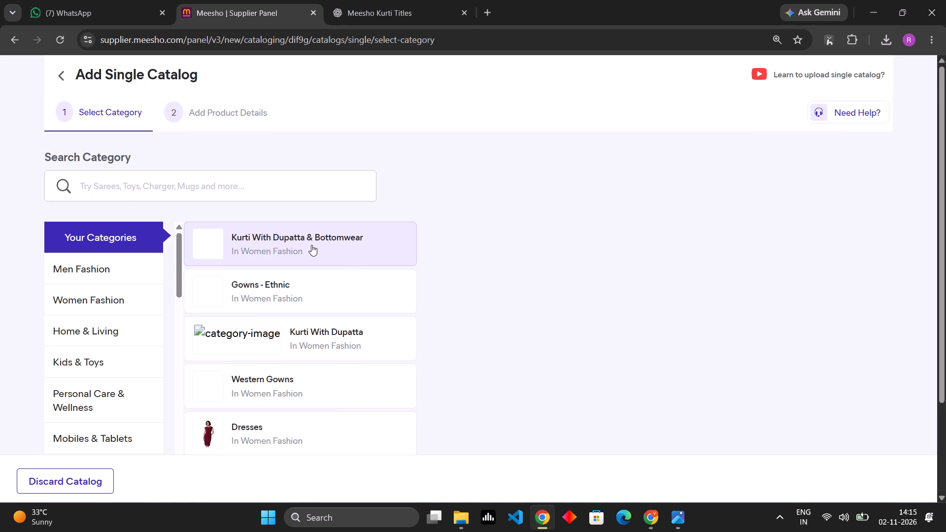
# Add the front product image "WhatsApp Image 2026-10-30 at 12.30.25 PM" from the Downloads folder to the new catalog.
pyautogui.click(740, 338)
pyautogui.scroll(-4, 738, 336)
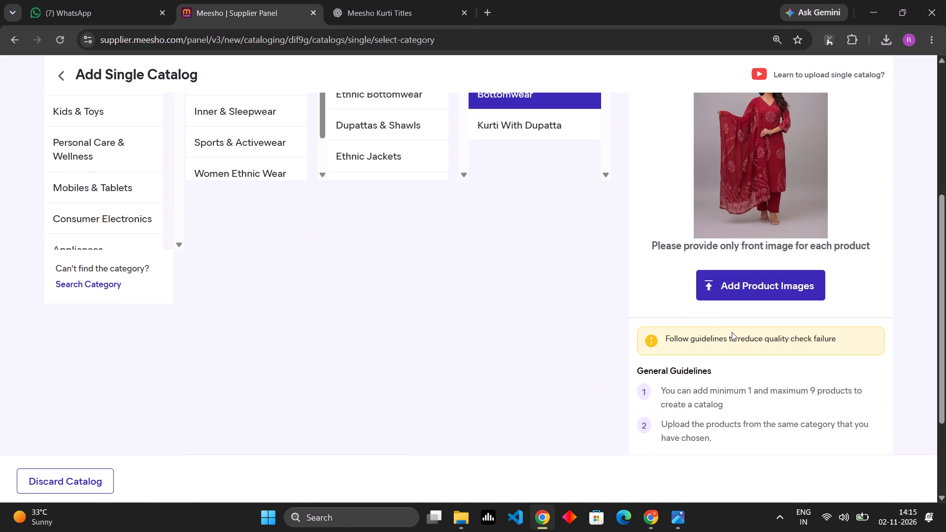
pyautogui.click(739, 284)
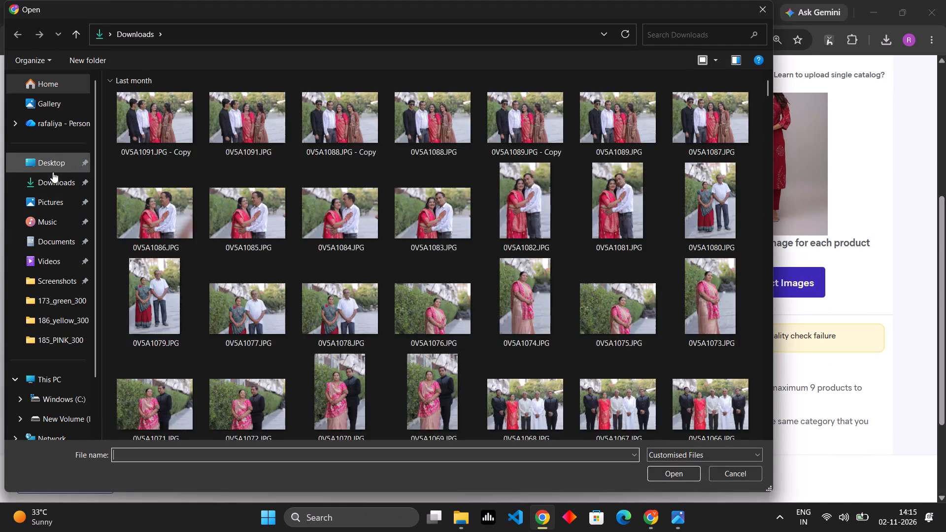
pyautogui.click(53, 177)
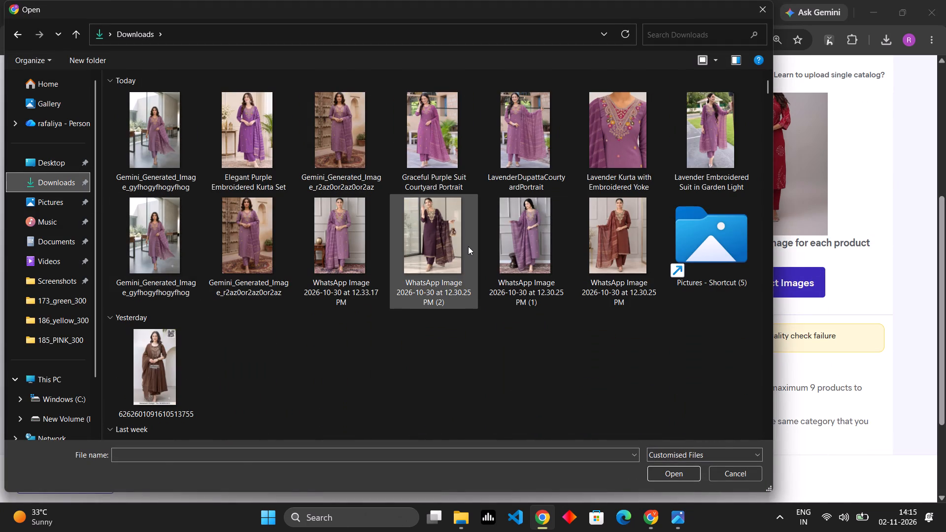
pyautogui.click(623, 226)
pyautogui.click(682, 473)
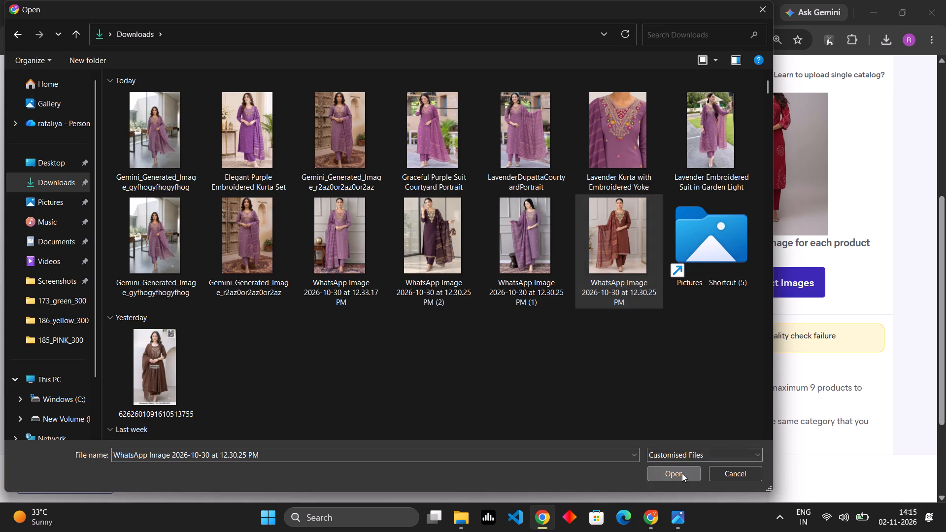
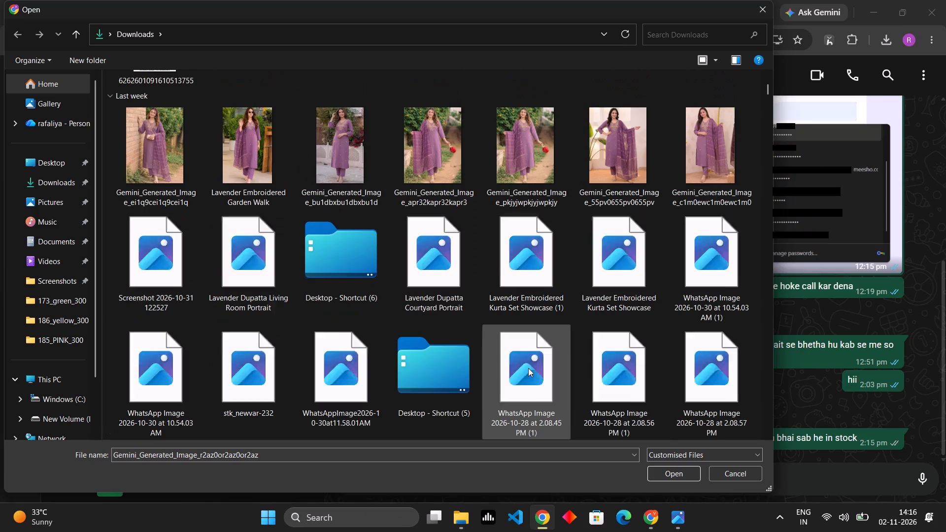
# Look through the Downloads images for the kurta photos and select the rust-red flat-lay kurta image c8544b90-380c-44ba-9aaf-22cf77857b3c.
pyautogui.scroll(-5, 485, 310)
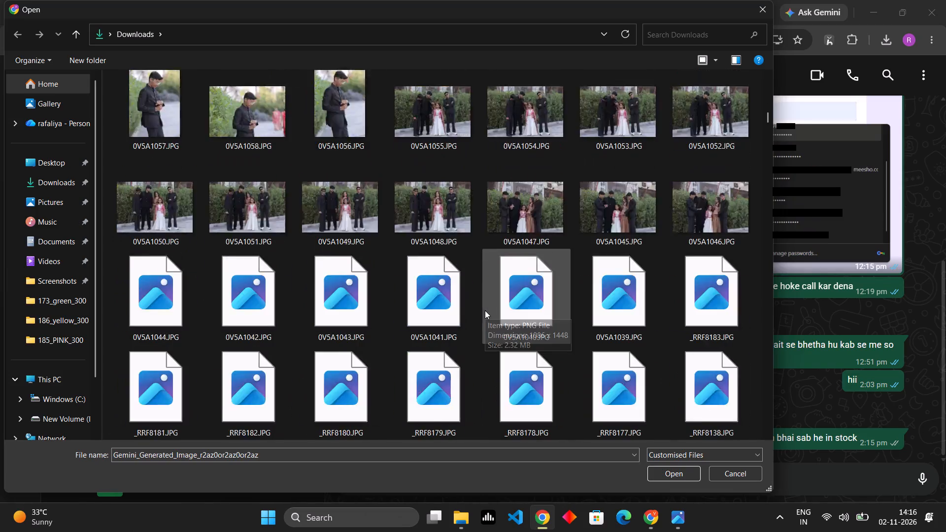
pyautogui.scroll(-14, 485, 310)
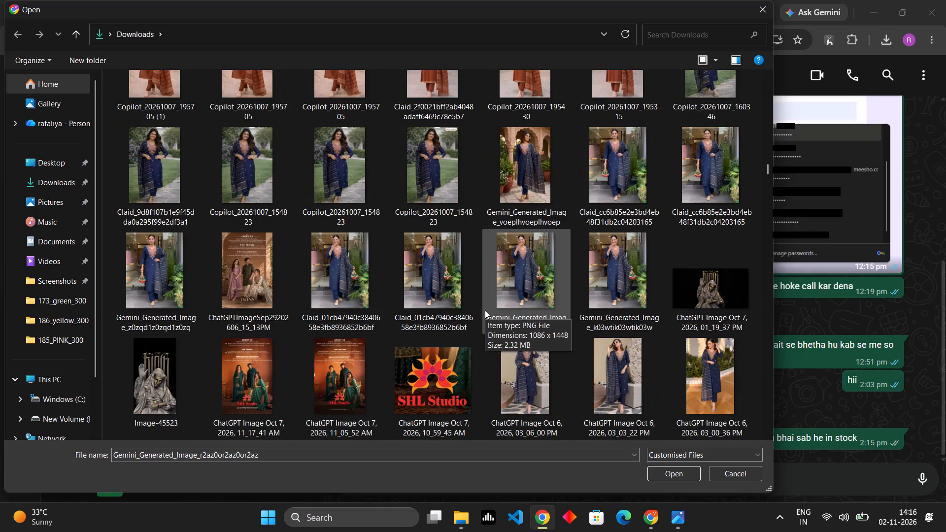
pyautogui.scroll(-4, 485, 310)
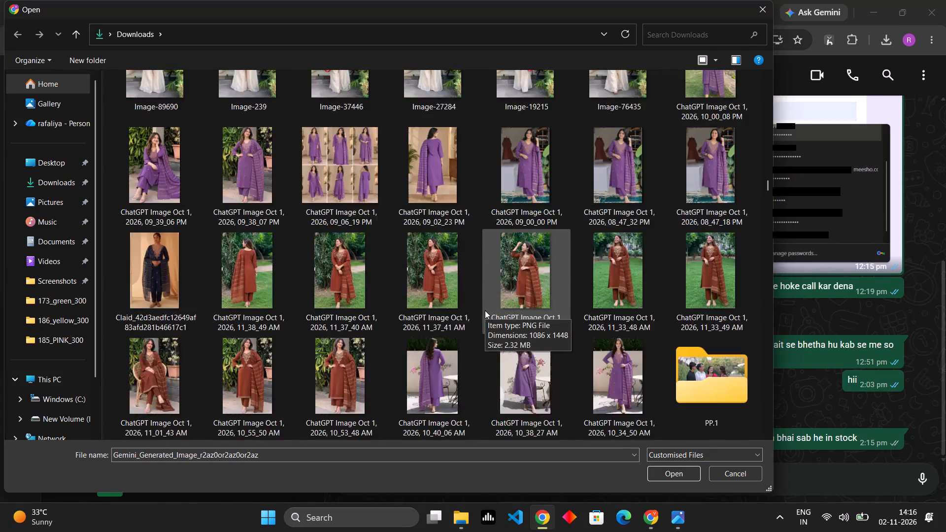
pyautogui.scroll(-5, 485, 310)
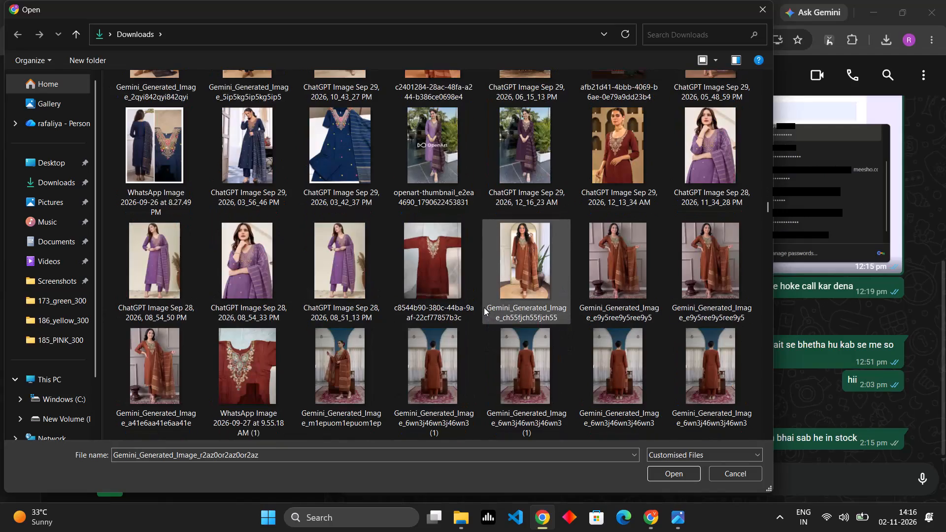
pyautogui.click(439, 276)
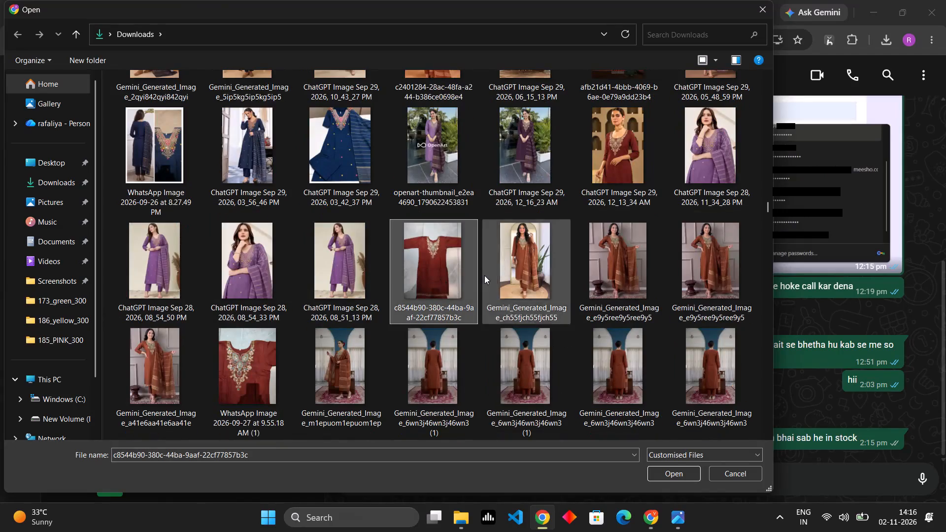
pyautogui.scroll(20, 484, 275)
pyautogui.scroll(20, 484, 275)
pyautogui.scroll(6, 484, 275)
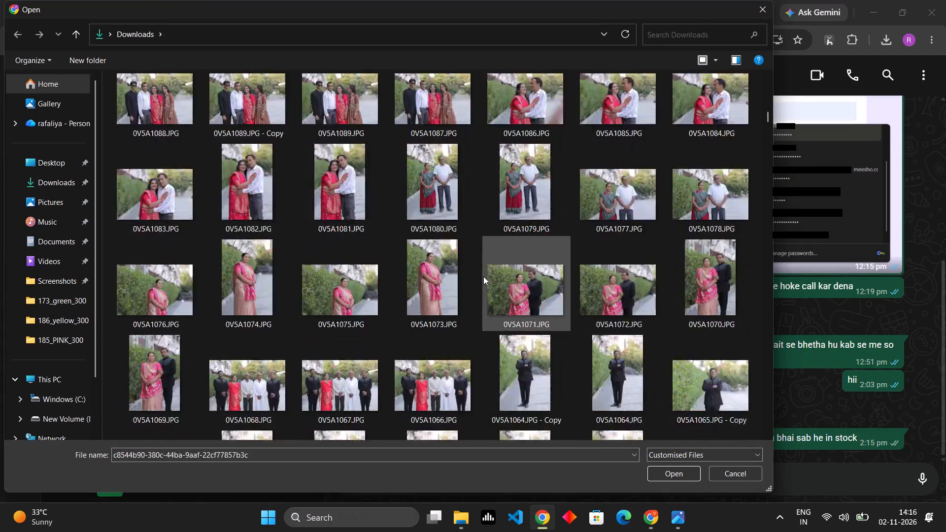
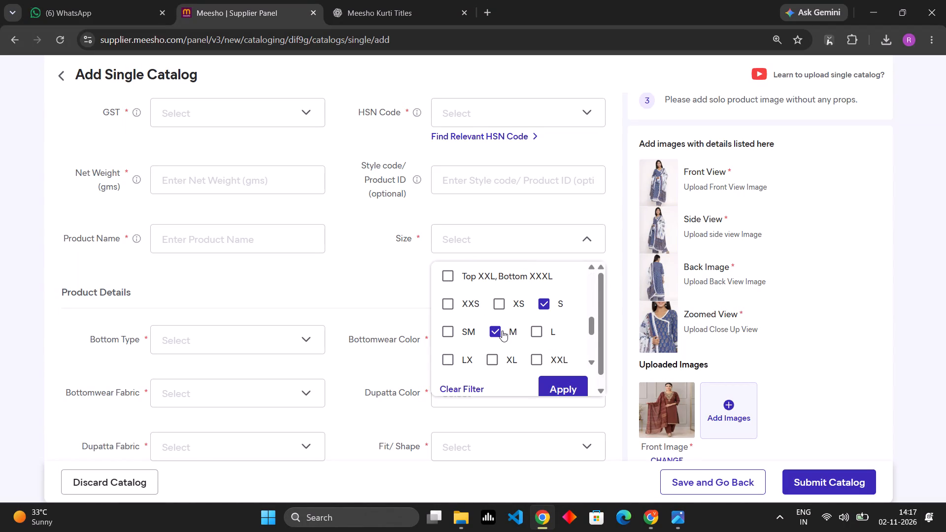
# Add L, XL and XXL to the S and M size selection of the new single catalog and apply it.
pyautogui.click(534, 331)
pyautogui.click(496, 362)
pyautogui.click(539, 358)
pyautogui.click(560, 383)
pyautogui.scroll(-3, 358, 264)
pyautogui.scroll(-1, 291, 204)
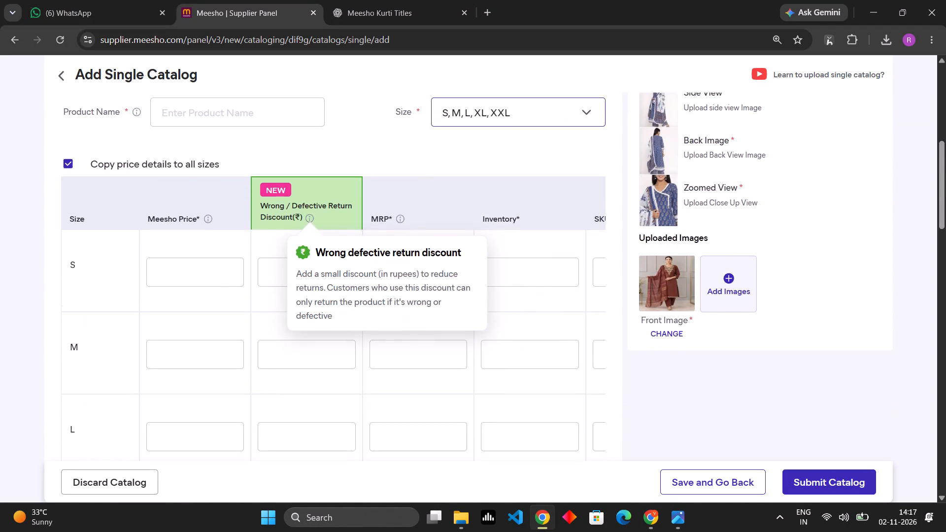
pyautogui.scroll(-1, 289, 207)
pyautogui.click(184, 153)
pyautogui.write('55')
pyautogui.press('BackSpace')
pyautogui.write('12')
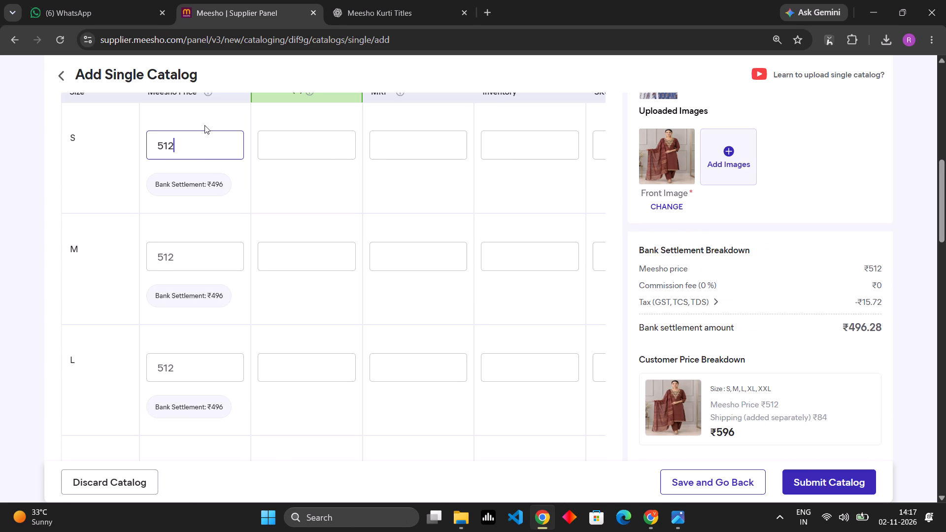
pyautogui.click(319, 142)
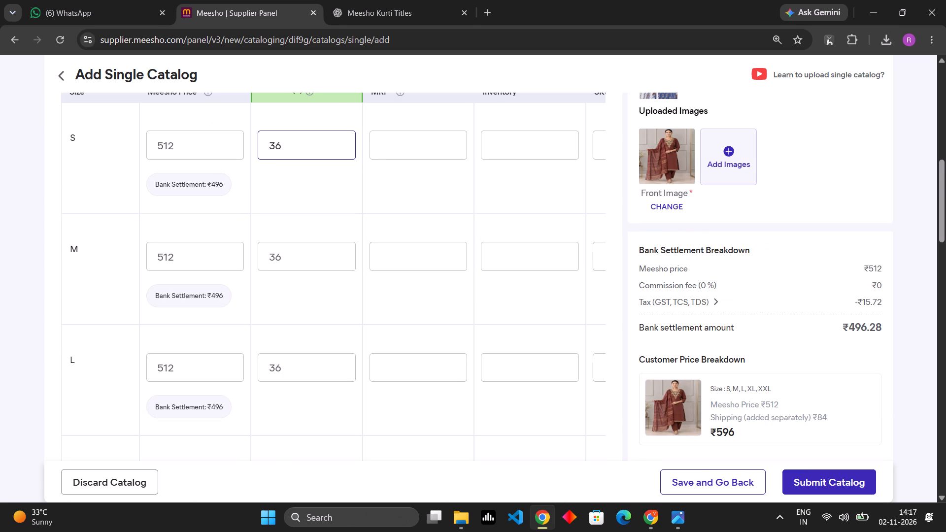
pyautogui.press('BackSpace')
pyautogui.press('BackSpace')
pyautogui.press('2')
pyautogui.click(185, 143)
pyautogui.press('BackSpace')
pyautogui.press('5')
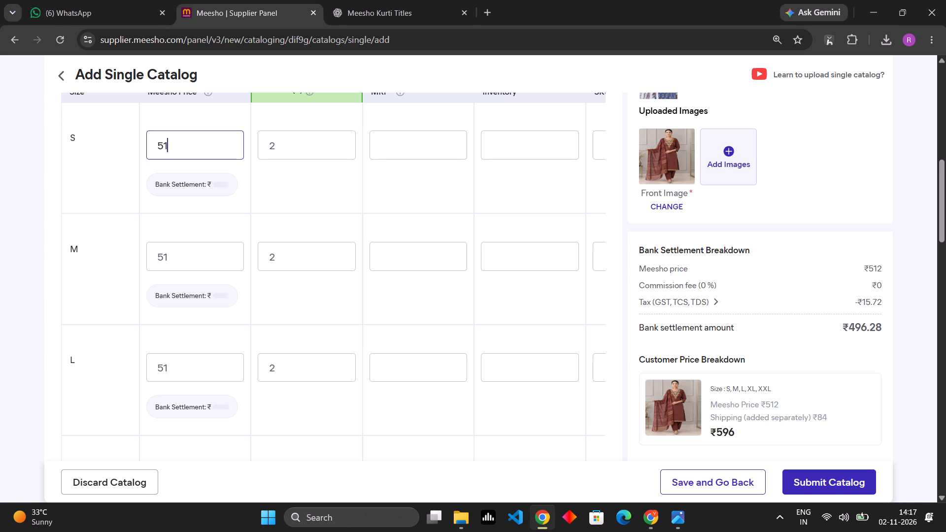
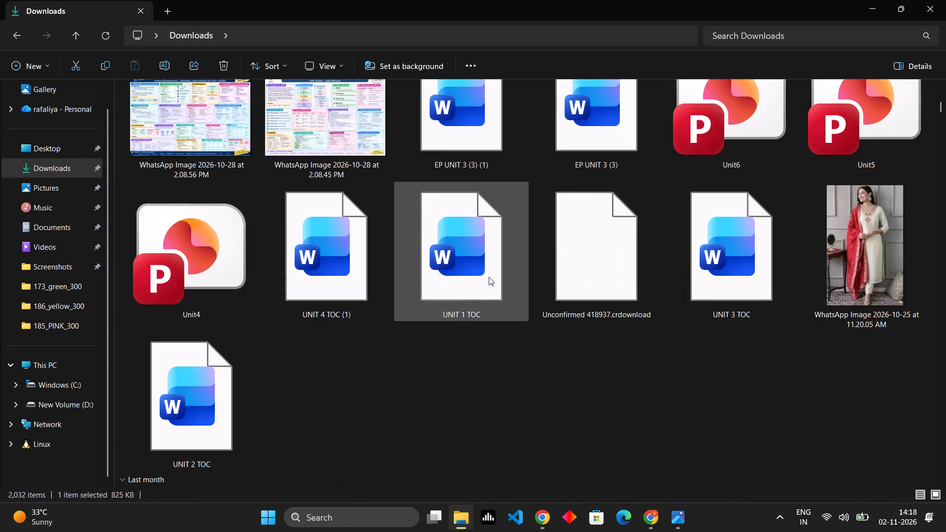
# Look through the Downloads folder in File Explorer for the kurta set product images.
pyautogui.scroll(-4, 489, 277)
pyautogui.scroll(-6, 548, 281)
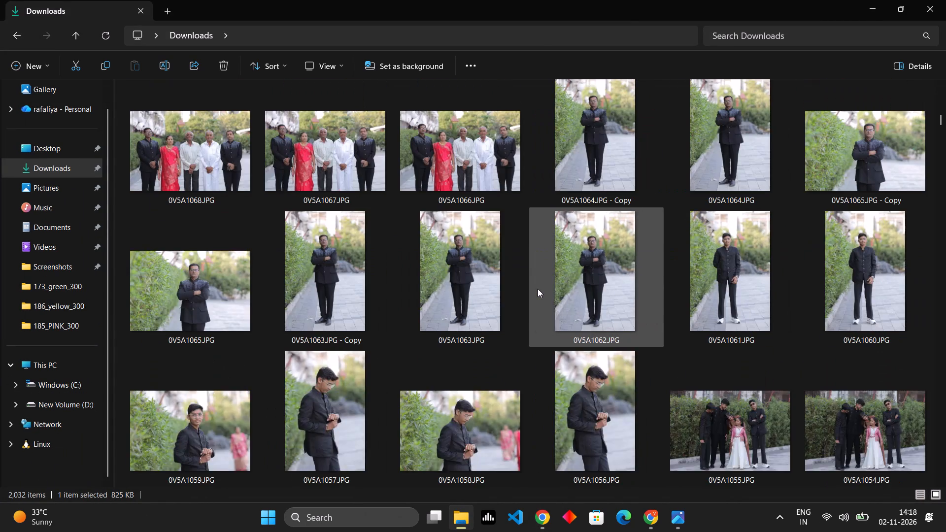
pyautogui.scroll(-7, 536, 290)
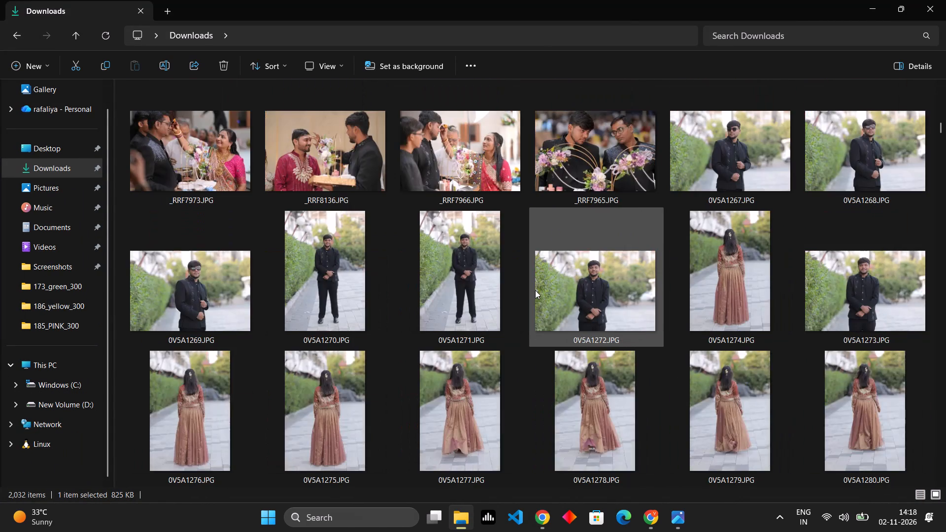
pyautogui.scroll(-17, 535, 290)
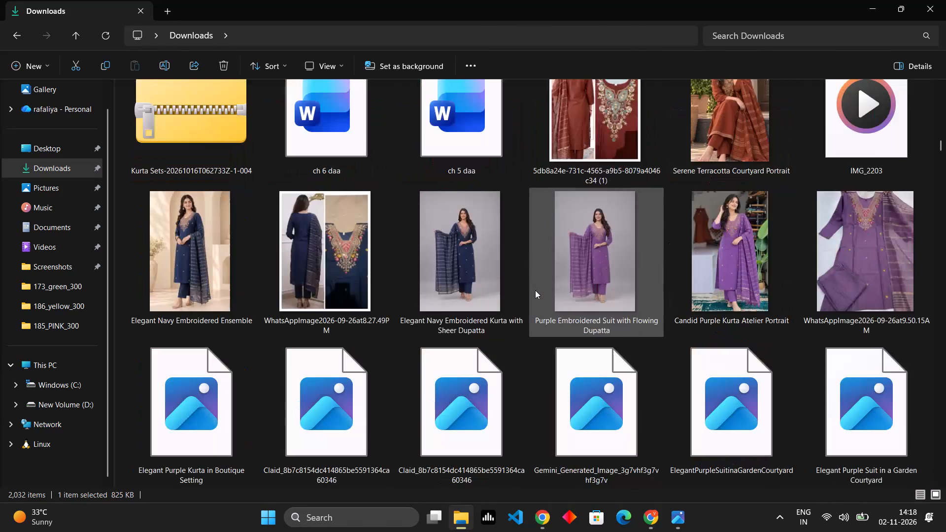
pyautogui.scroll(2, 535, 290)
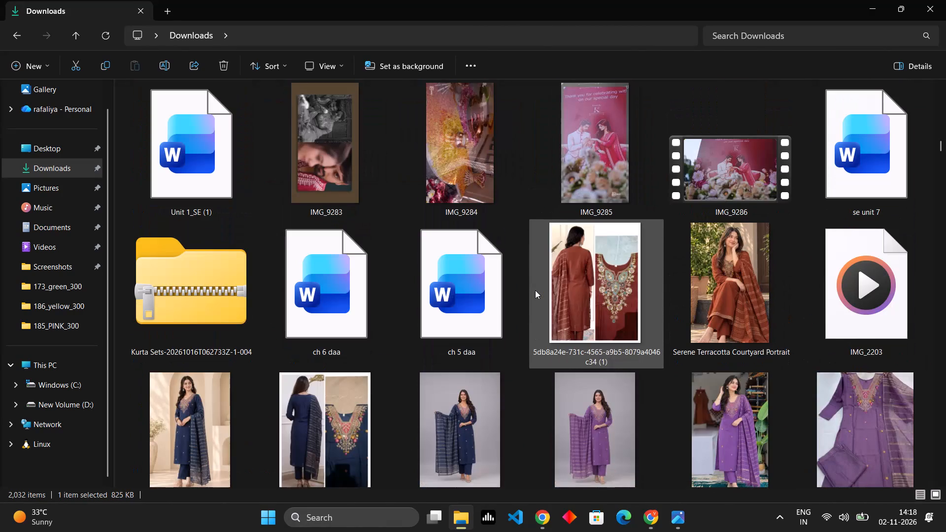
# Select the rust kurti back-and-neckline collage and the image ChatGPT Image Oct 1, 2026, 10_53_48 AM together in Downloads.
pyautogui.click(592, 315)
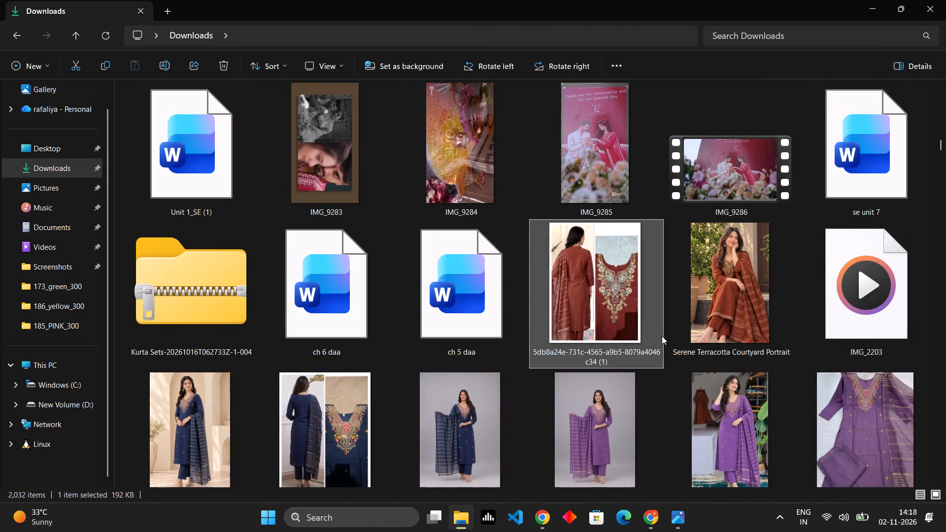
pyautogui.scroll(-5, 662, 336)
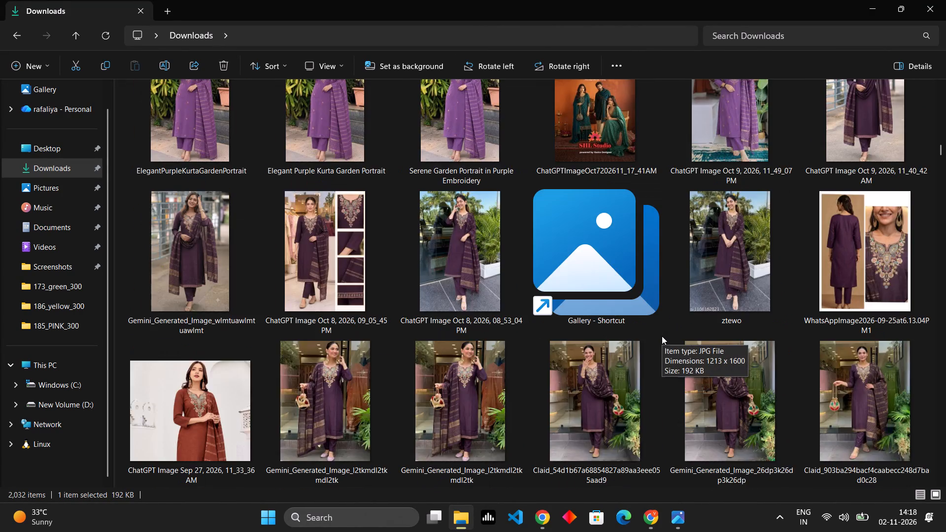
pyautogui.scroll(-3, 662, 336)
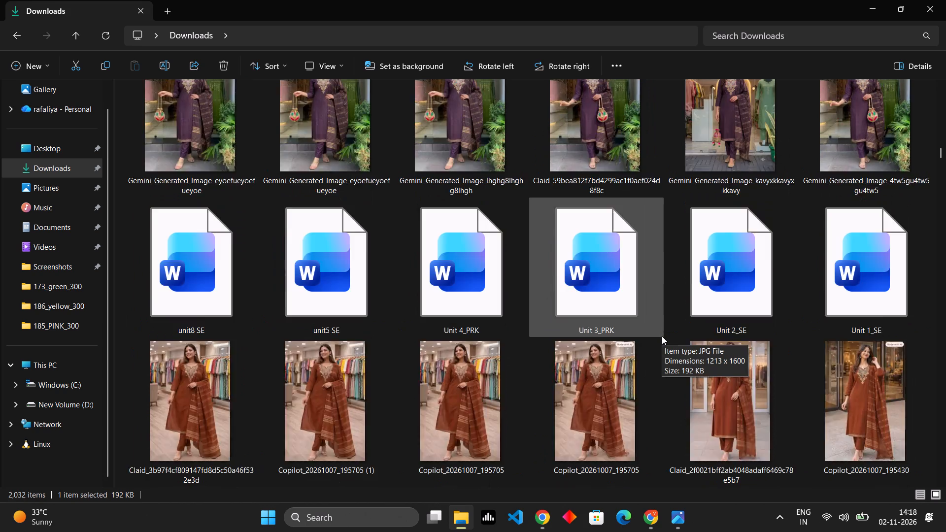
pyautogui.scroll(-5, 662, 336)
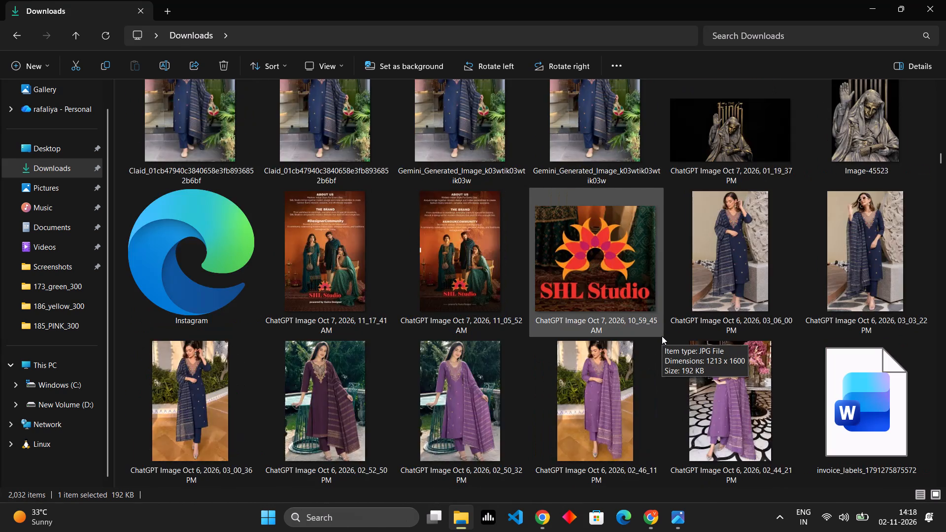
pyautogui.scroll(-5, 662, 336)
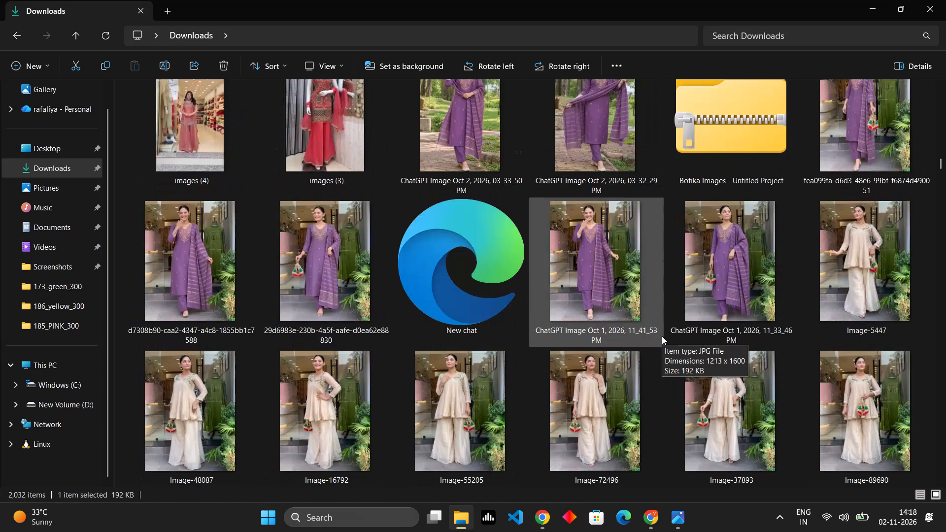
pyautogui.scroll(-5, 662, 336)
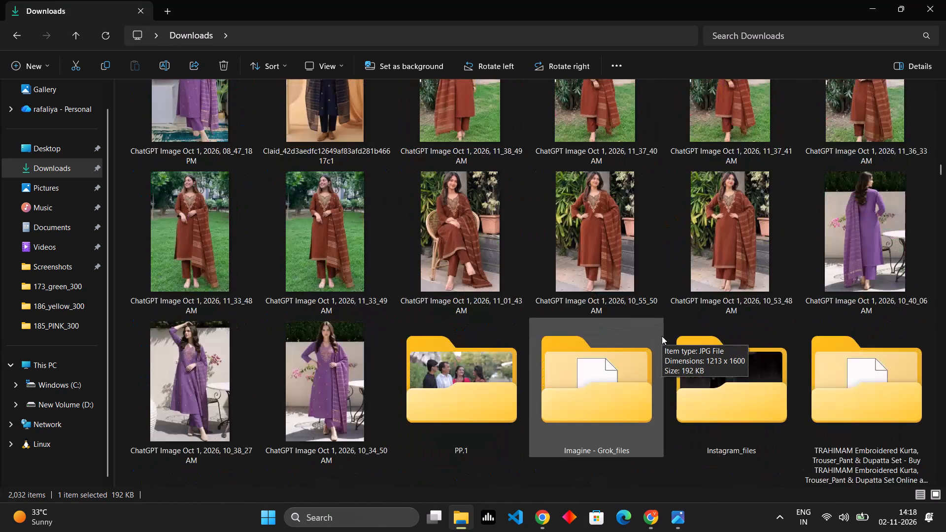
pyautogui.keyDown('ctrl'); pyautogui.keyDown('alt'); pyautogui.click(724, 239); pyautogui.keyUp('alt'); pyautogui.keyUp('ctrl')
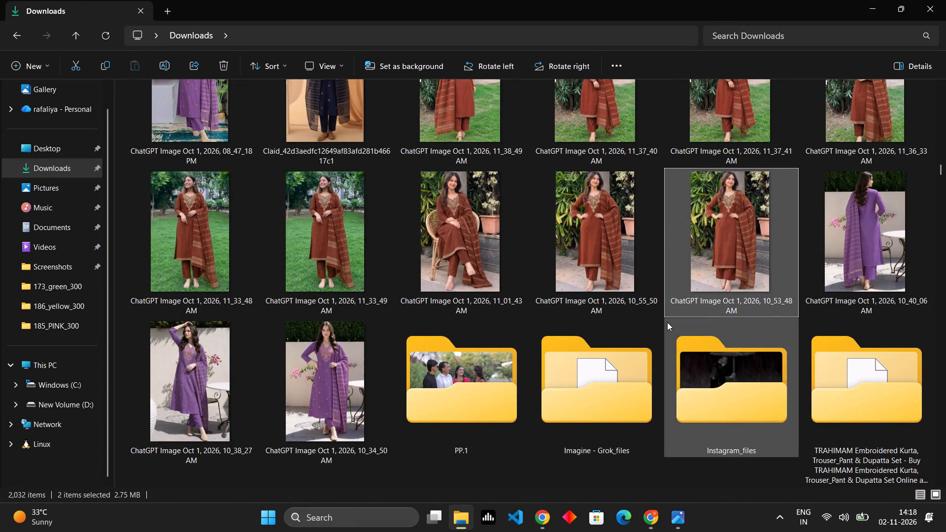
# Look through the older images in Downloads for more photos of the rust kurti set.
pyautogui.scroll(-4, 667, 320)
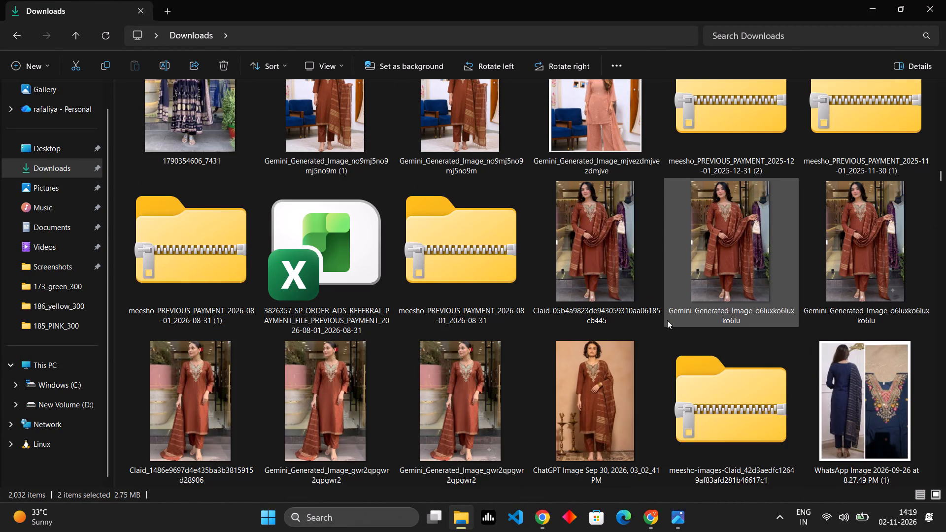
pyautogui.scroll(2, 667, 320)
pyautogui.scroll(-6, 667, 320)
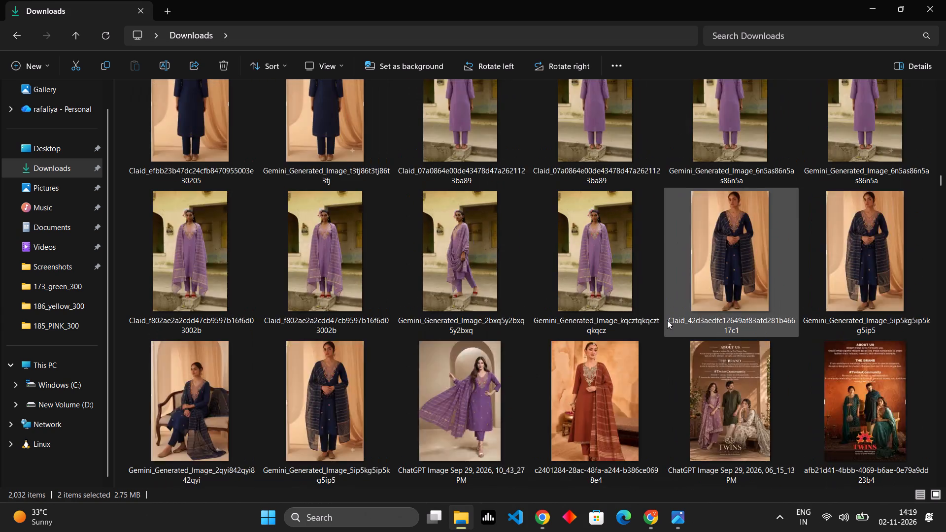
pyautogui.scroll(-4, 667, 320)
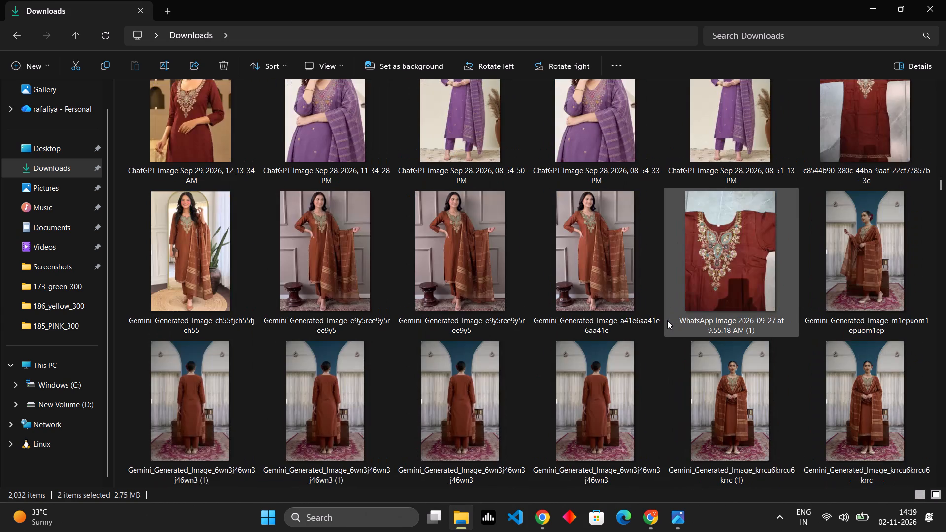
pyautogui.scroll(-3, 667, 320)
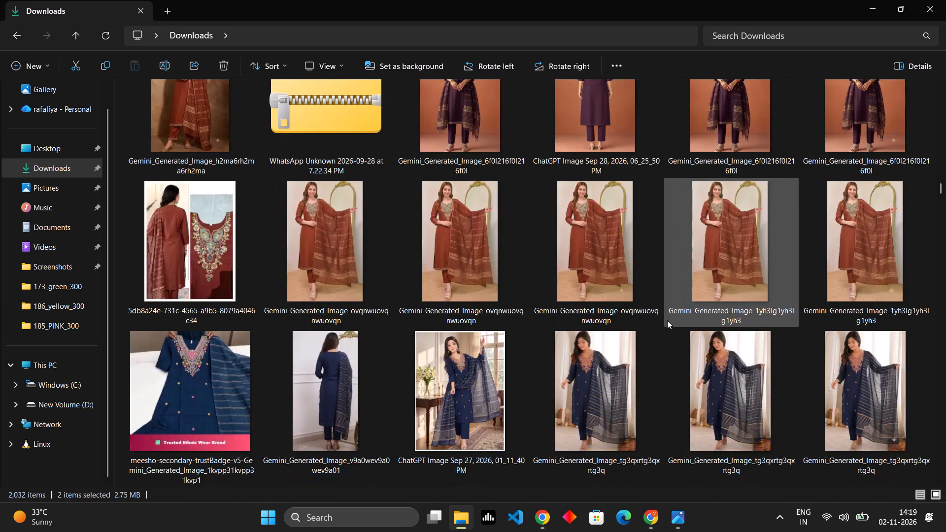
pyautogui.scroll(-6, 667, 320)
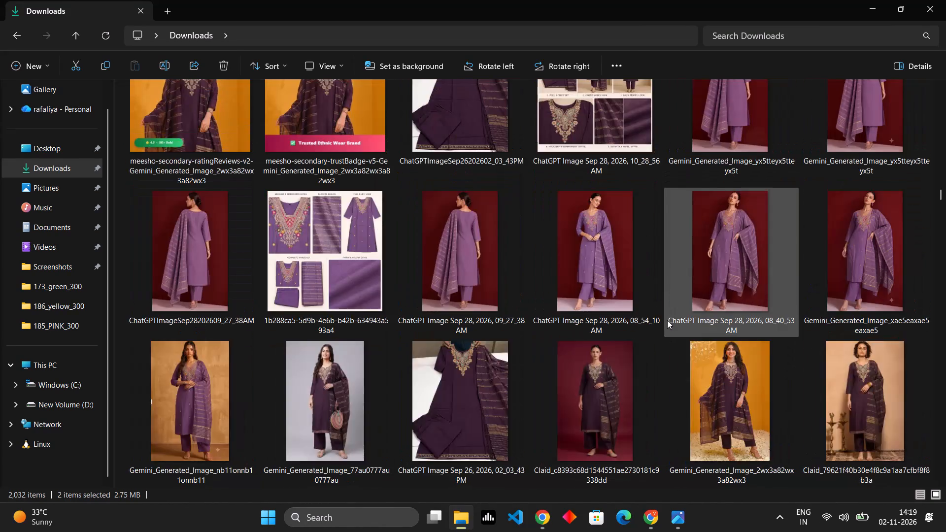
pyautogui.scroll(-7, 667, 320)
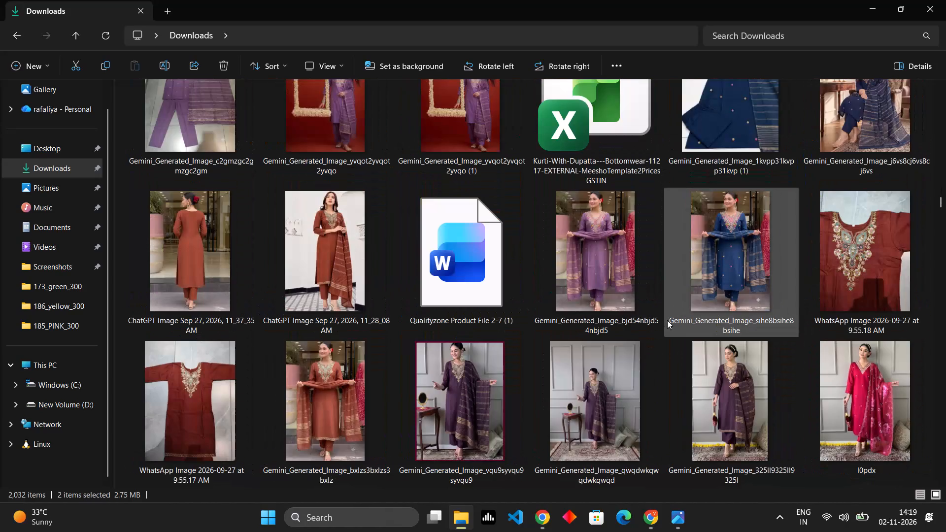
pyautogui.scroll(-2, 667, 320)
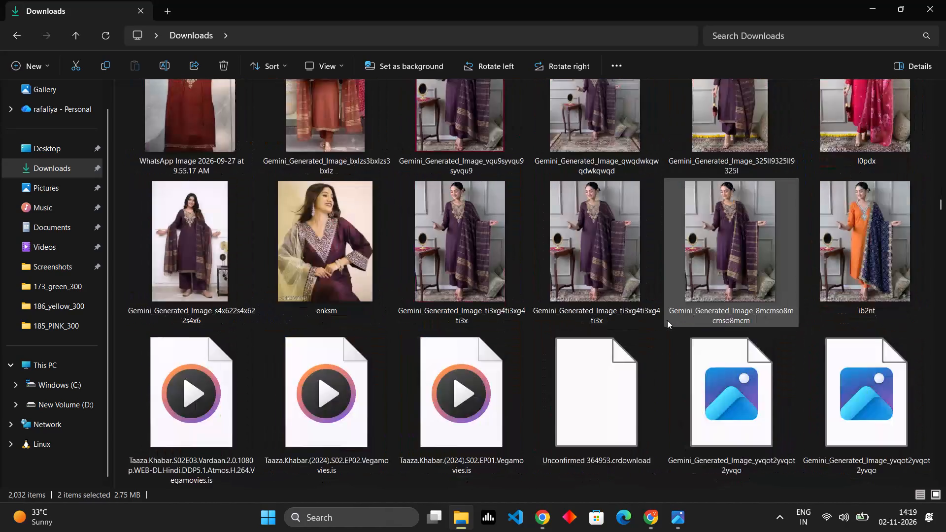
pyautogui.scroll(-7, 667, 320)
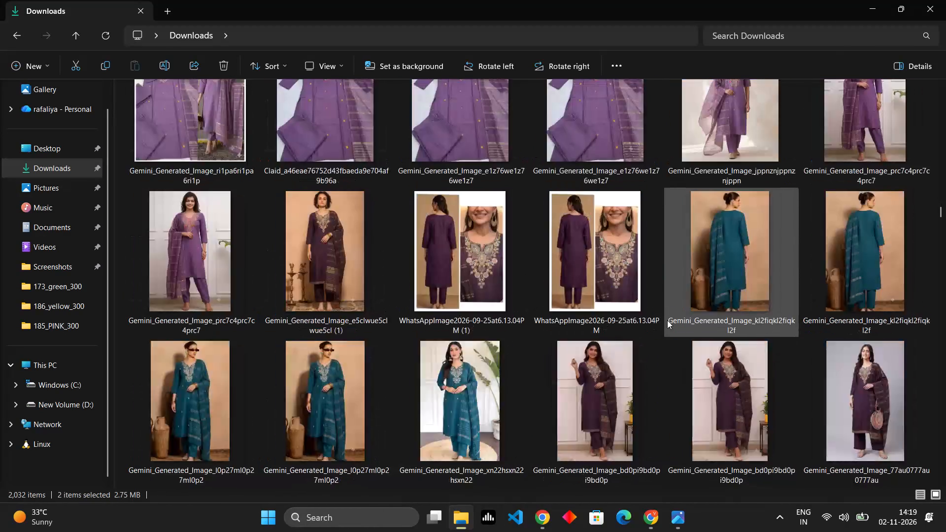
pyautogui.scroll(-7, 667, 320)
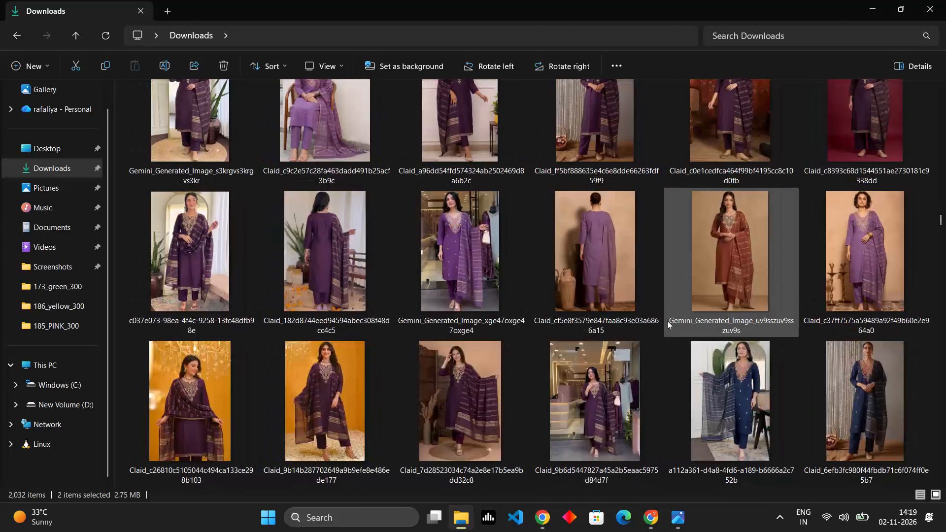
pyautogui.scroll(-3, 667, 321)
pyautogui.scroll(1, 667, 321)
pyautogui.scroll(-3, 667, 321)
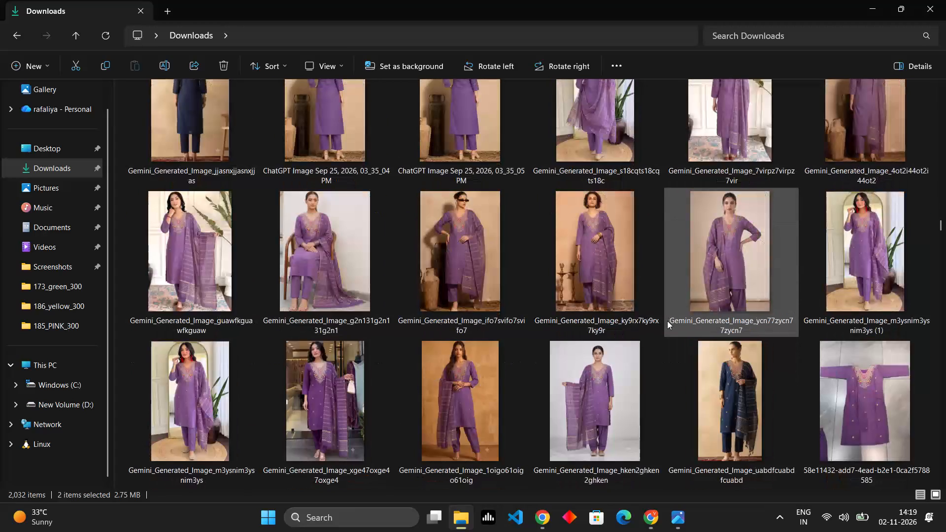
pyautogui.scroll(-4, 667, 321)
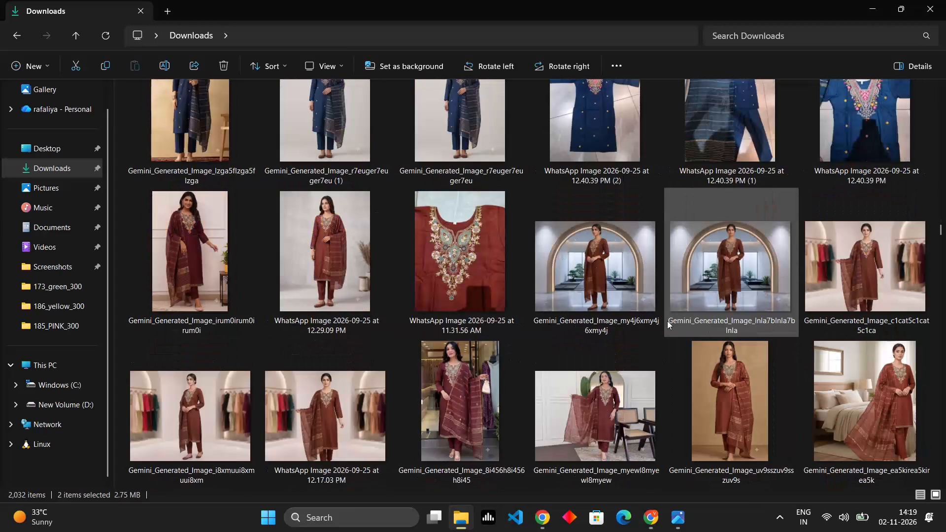
pyautogui.scroll(-2, 667, 321)
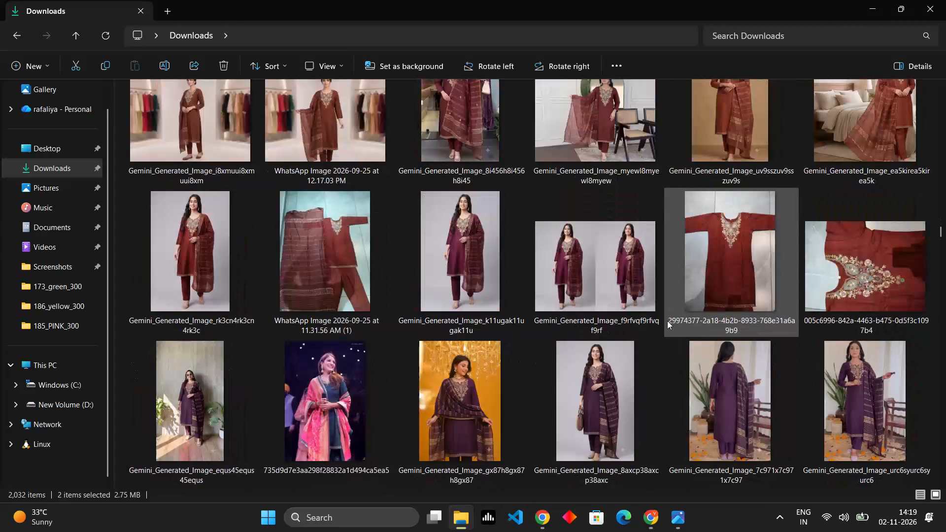
pyautogui.scroll(-5, 667, 321)
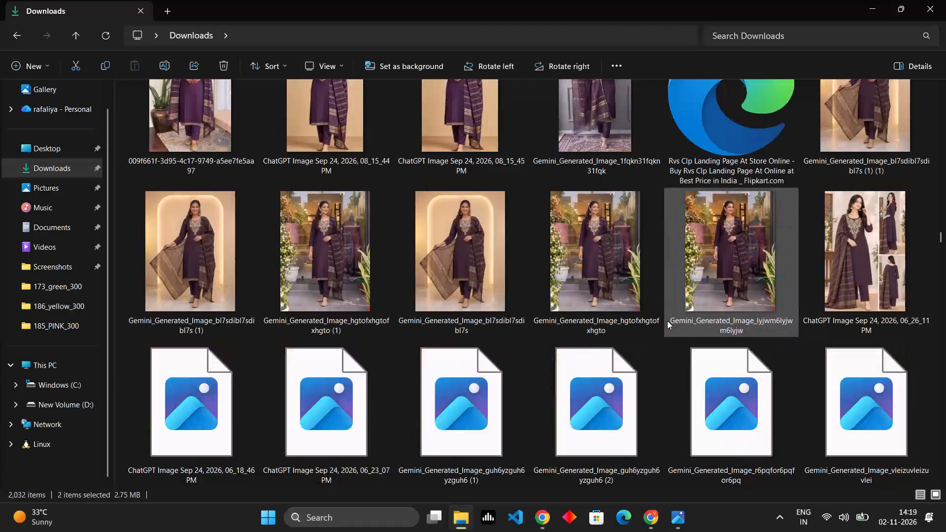
pyautogui.scroll(-3, 667, 321)
pyautogui.scroll(1, 667, 321)
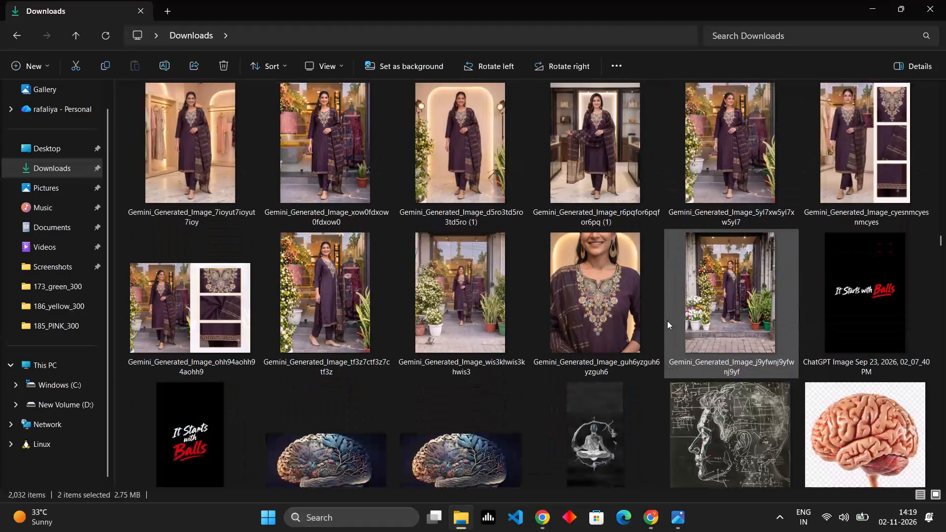
# Copy the two selected rust kurti images from Downloads into the Pictures folder.
pyautogui.hotkey('ctrl', 'c')
pyautogui.click(48, 186)
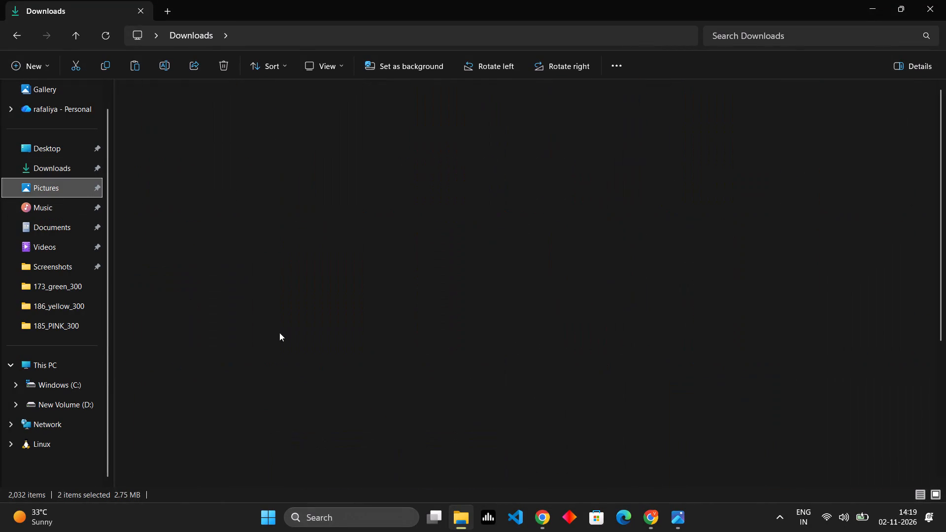
pyautogui.scroll(-6, 509, 350)
pyautogui.click(788, 411)
pyautogui.hotkey('ctrl', 'v')
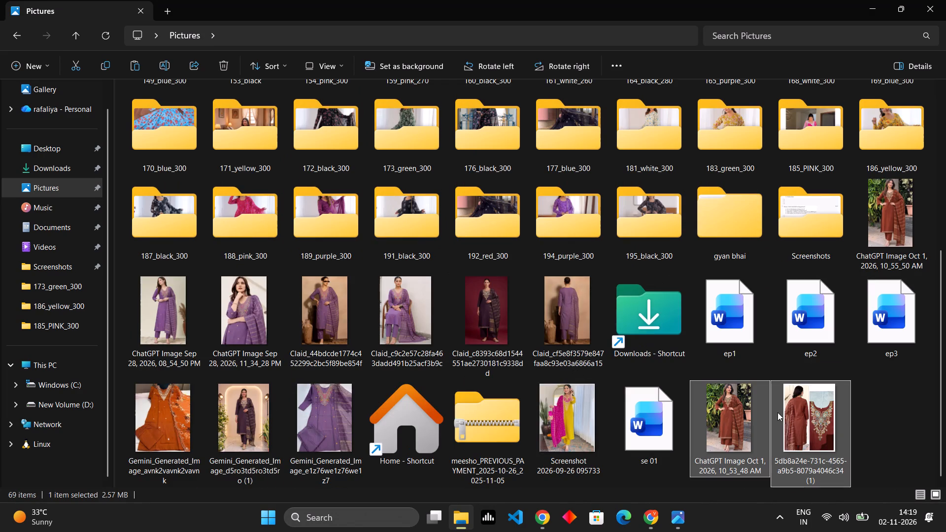
pyautogui.click(862, 394)
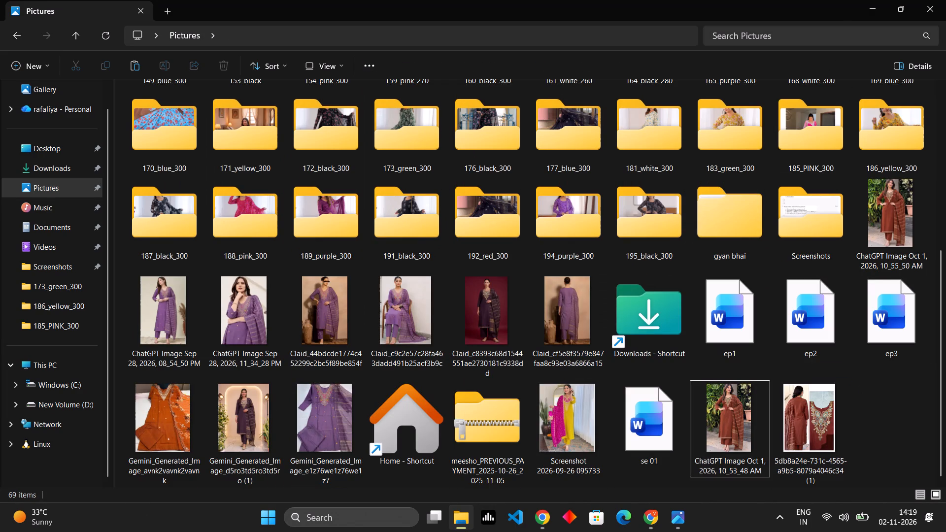
# Add the rust kurti back-and-neckline collage and ChatGPT Image Oct 1, 2026, 10_53_48 AM from Pictures to the Meesho catalog's images in Chrome.
pyautogui.click(877, 0)
pyautogui.click(719, 227)
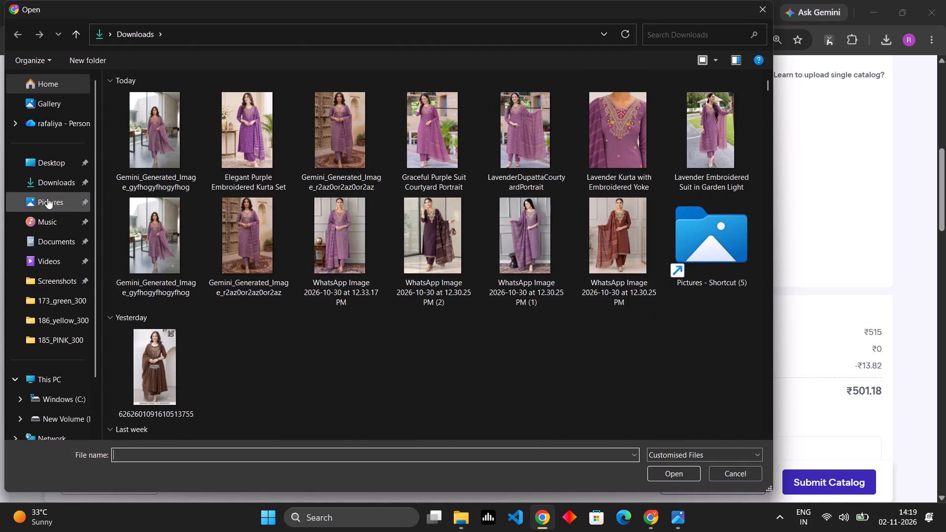
pyautogui.click(53, 199)
pyautogui.scroll(-7, 639, 377)
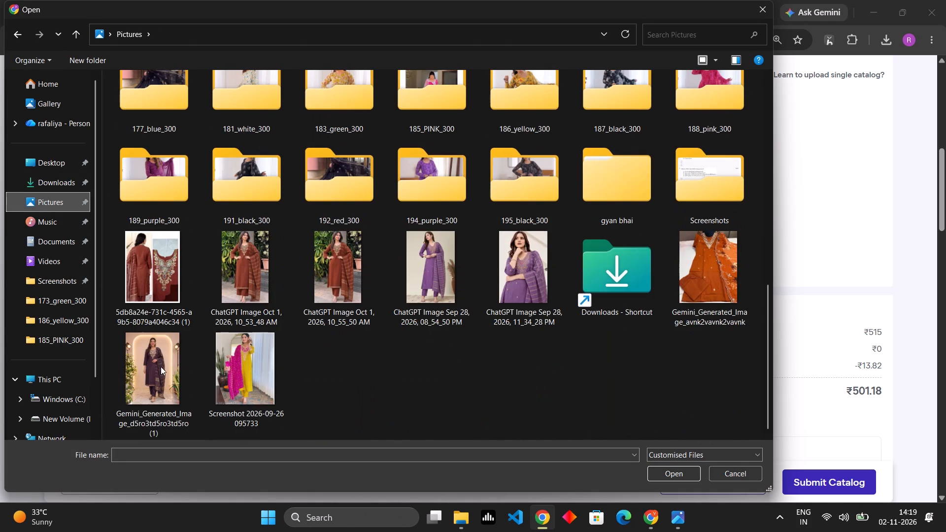
pyautogui.click(169, 283)
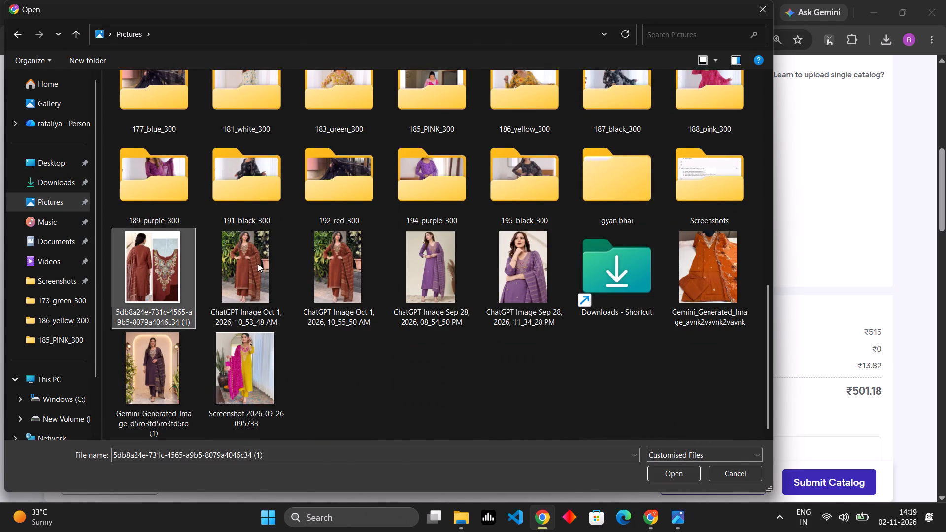
pyautogui.keyDown('ctrl'); pyautogui.keyDown('alt'); pyautogui.click(258, 264); pyautogui.keyUp('alt'); pyautogui.keyUp('ctrl')
pyautogui.click(664, 471)
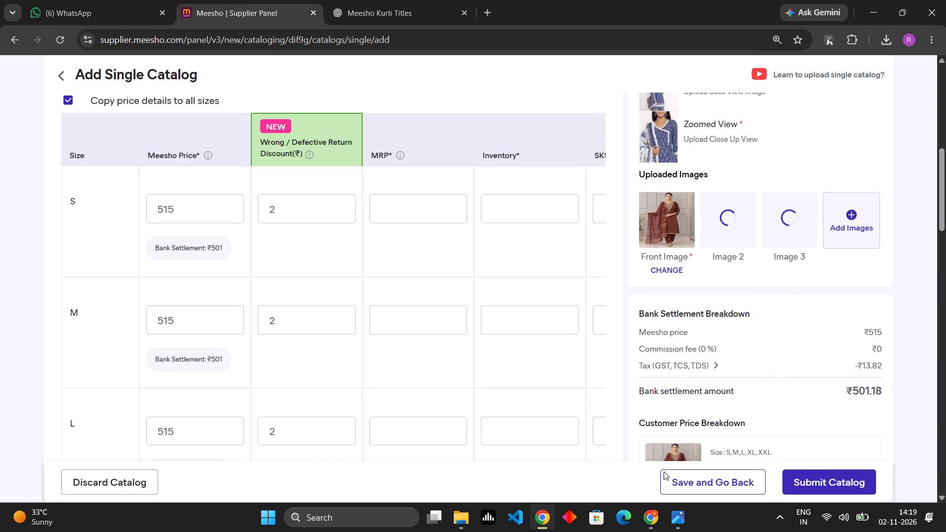
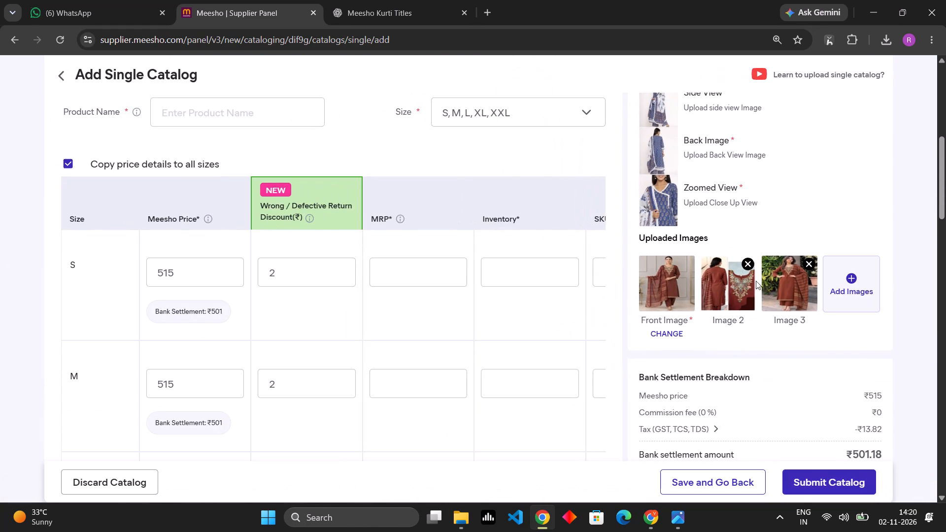
# Open the image picker to add more photos to the rust kurti set's uploaded images.
pyautogui.click(841, 291)
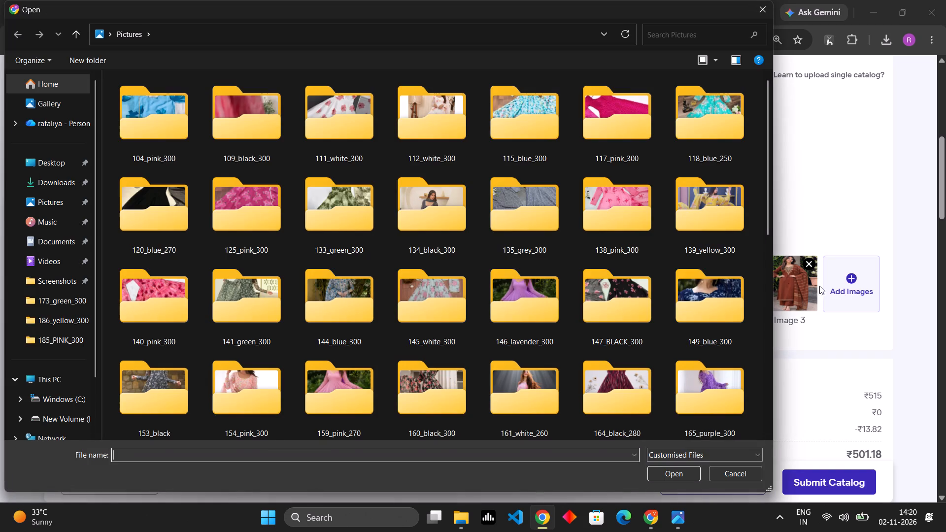
# Add ChatGPT Image Oct 7, 2026, 11_17_41 AM from Downloads as the catalog's fourth product image.
pyautogui.click(37, 185)
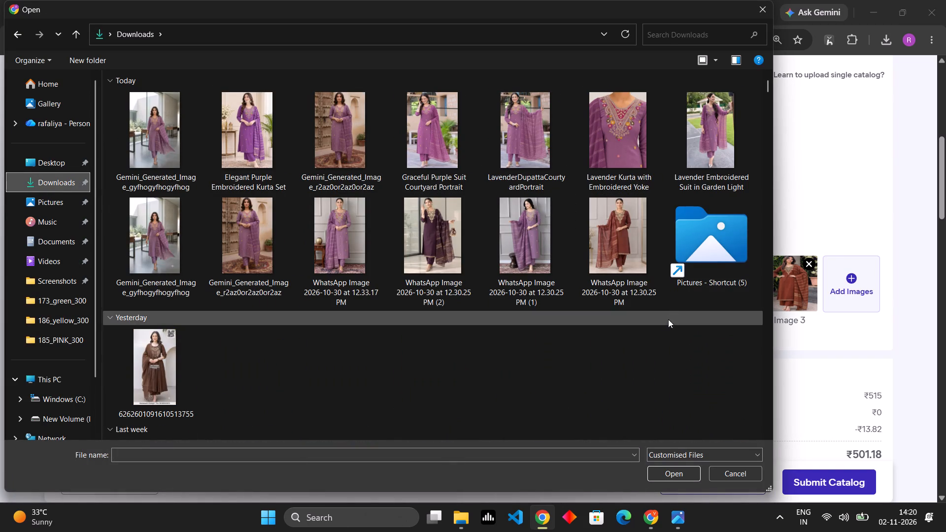
pyautogui.scroll(-1, 639, 323)
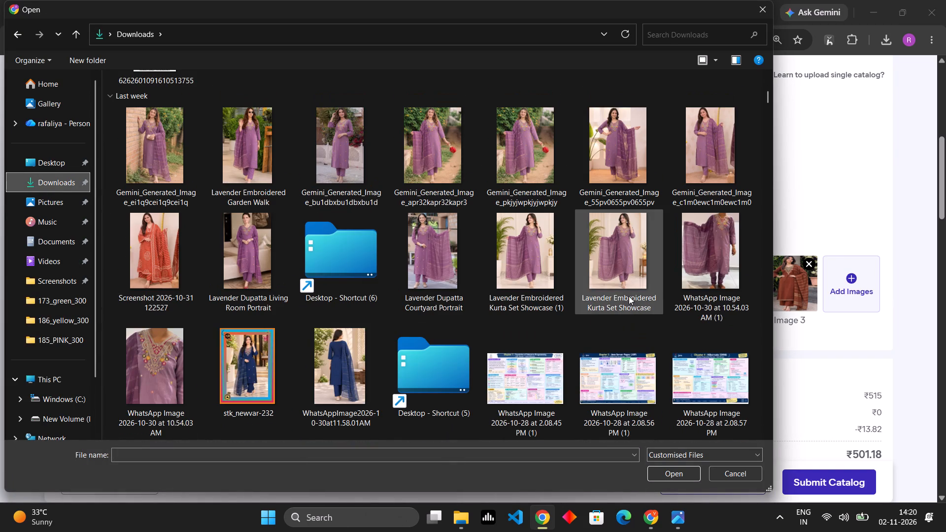
pyautogui.scroll(-6, 629, 296)
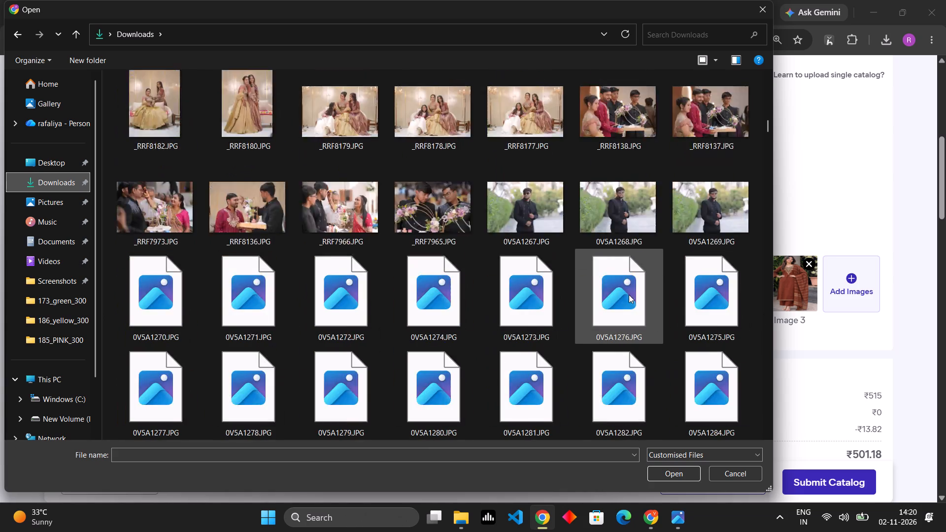
pyautogui.scroll(-10, 629, 295)
pyautogui.scroll(1, 627, 292)
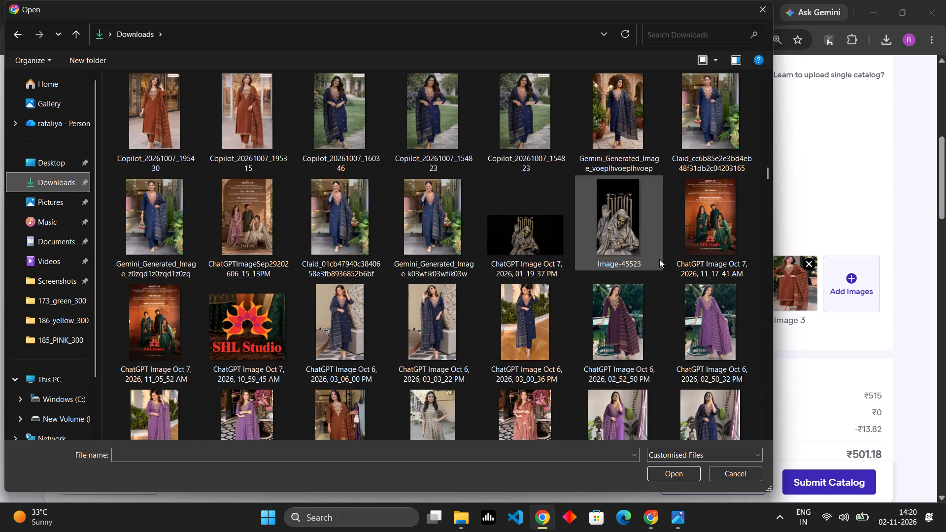
pyautogui.click(711, 232)
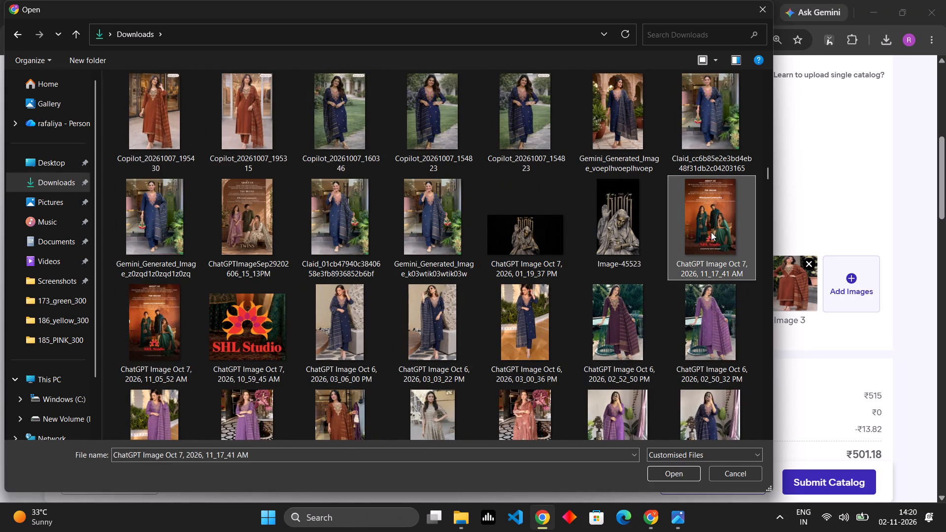
pyautogui.click(671, 469)
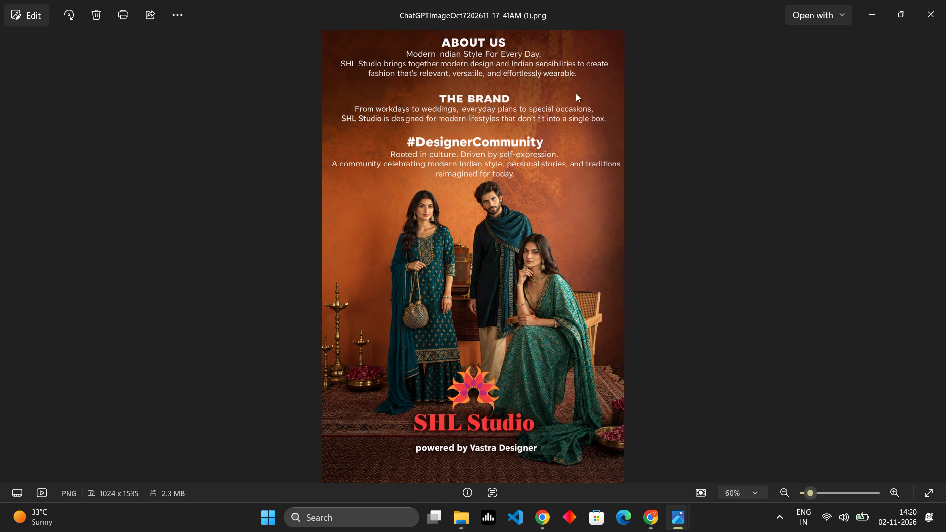
# Dismiss the full-size SHL Studio poster preview and the Downloads folder window to return to the browser.
pyautogui.click(917, 15)
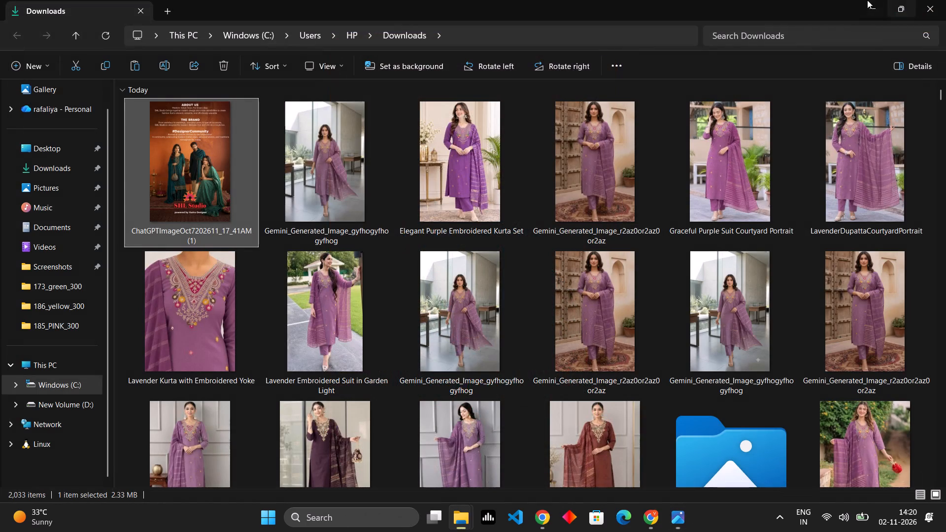
pyautogui.click(869, 0)
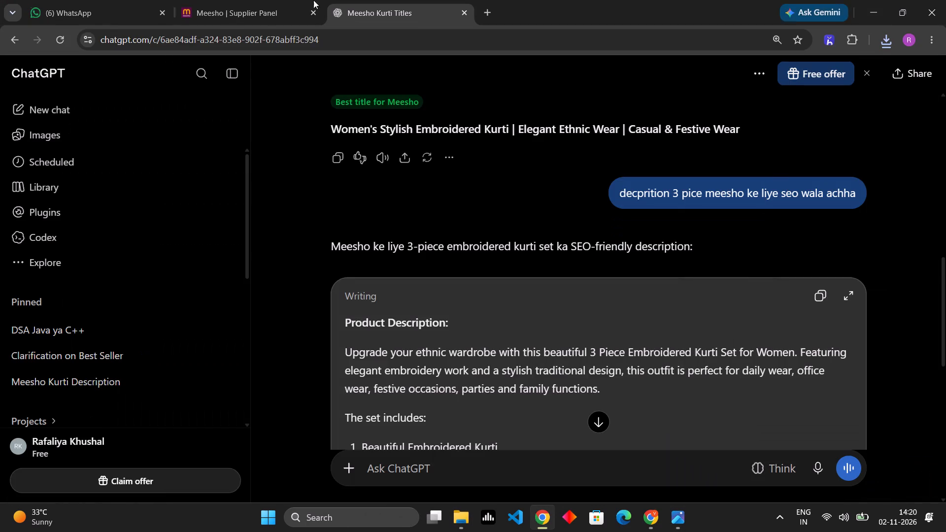
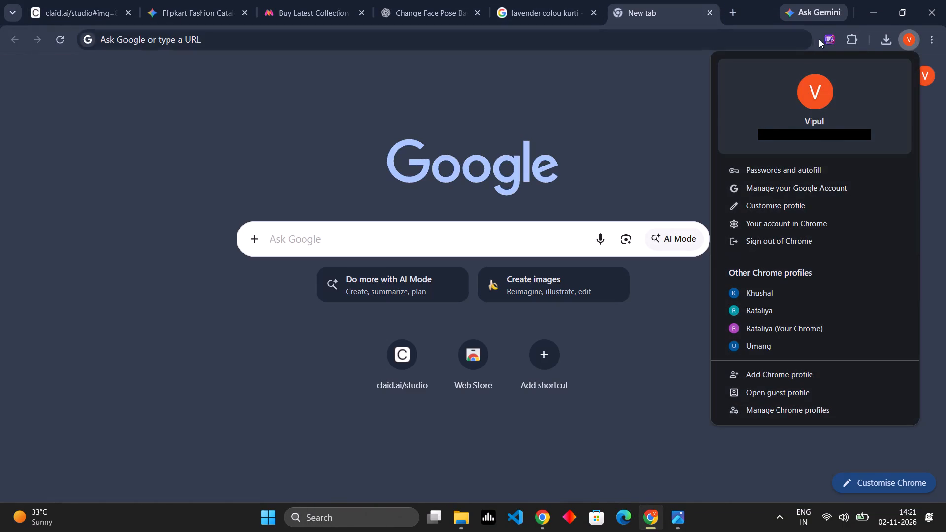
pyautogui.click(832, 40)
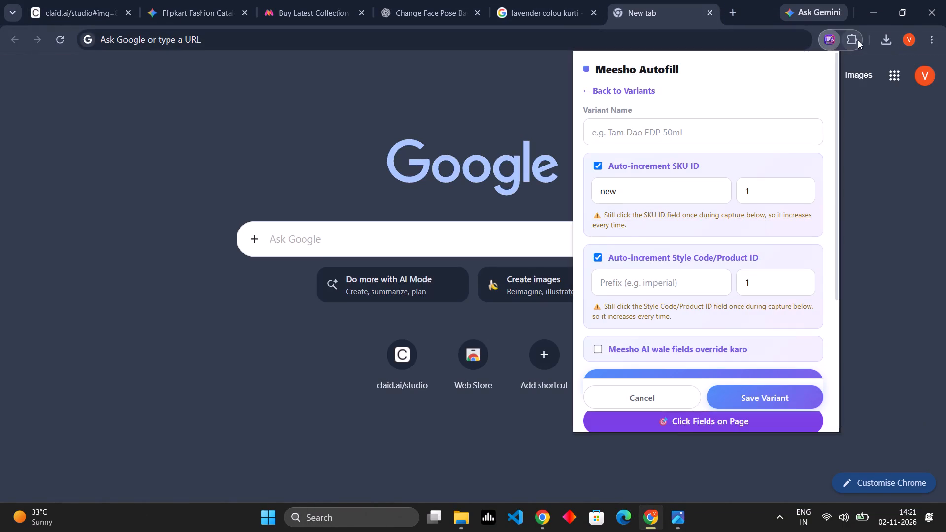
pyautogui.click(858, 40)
# Find the Meesho Supplier website through Google searches for meesho and meesho seller, and open supplier.meesho.com.
pyautogui.click(415, 239)
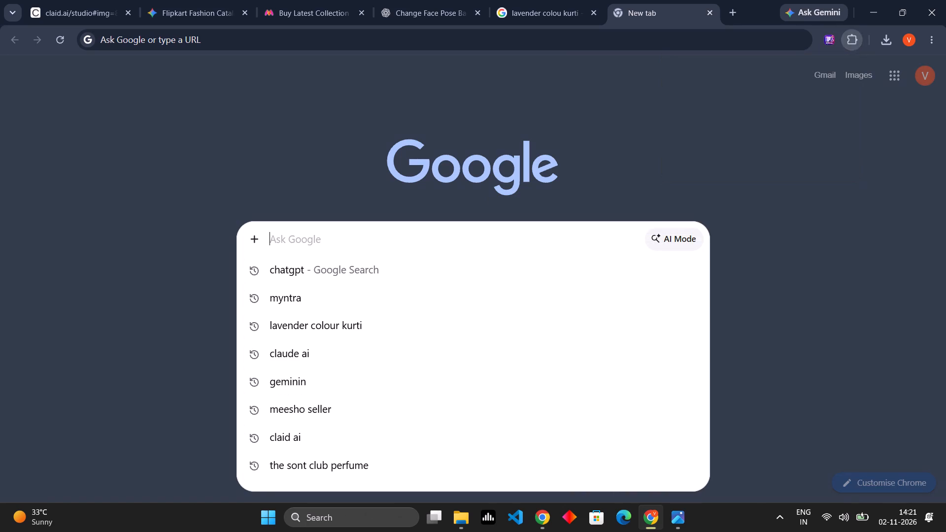
pyautogui.write('meesho')
pyautogui.press('space')
pyautogui.press('Return')
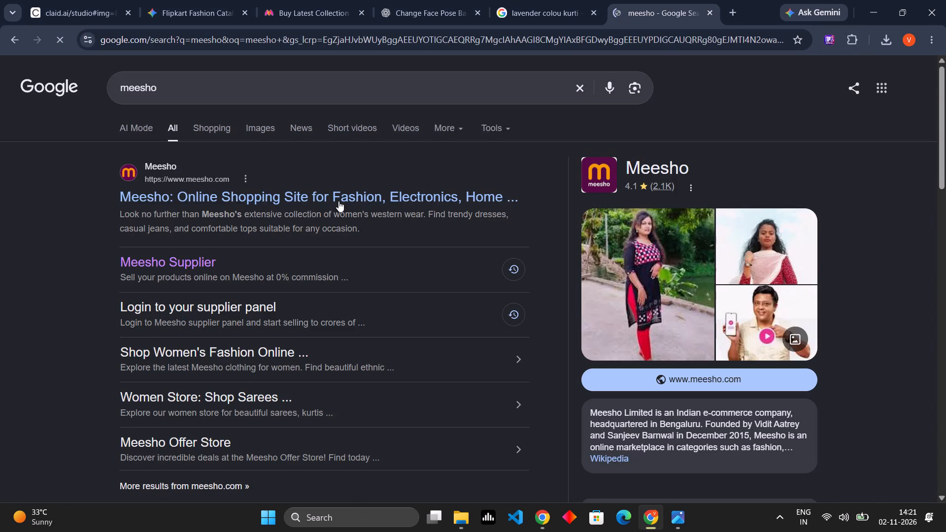
pyautogui.scroll(-15, 338, 216)
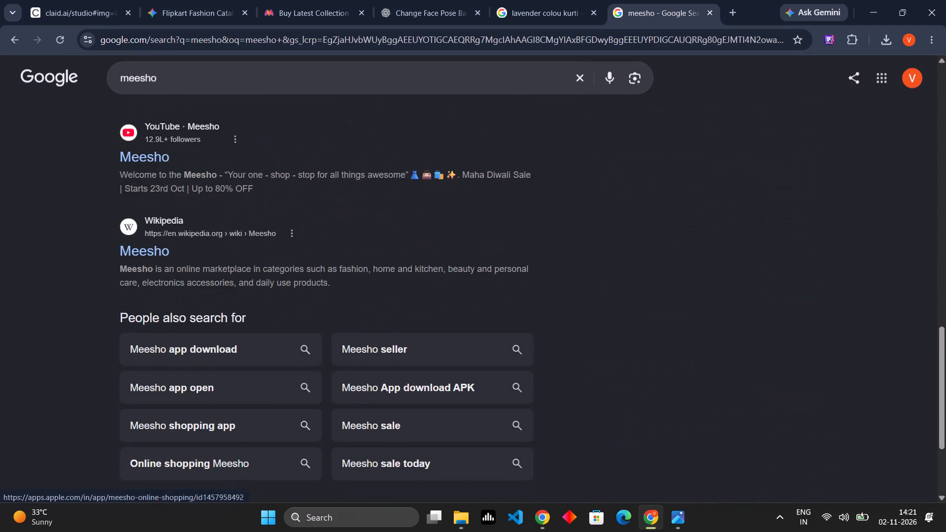
pyautogui.click(269, 68)
pyautogui.click(267, 101)
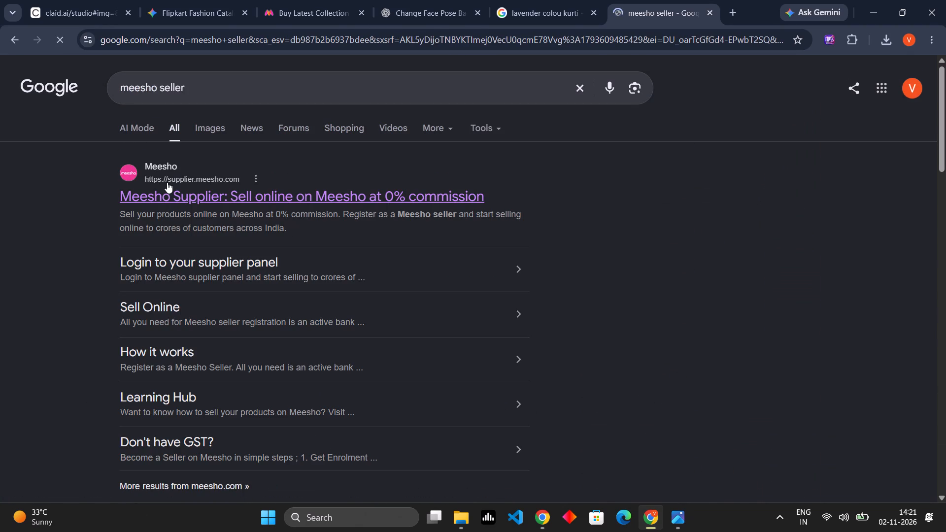
pyautogui.click(167, 182)
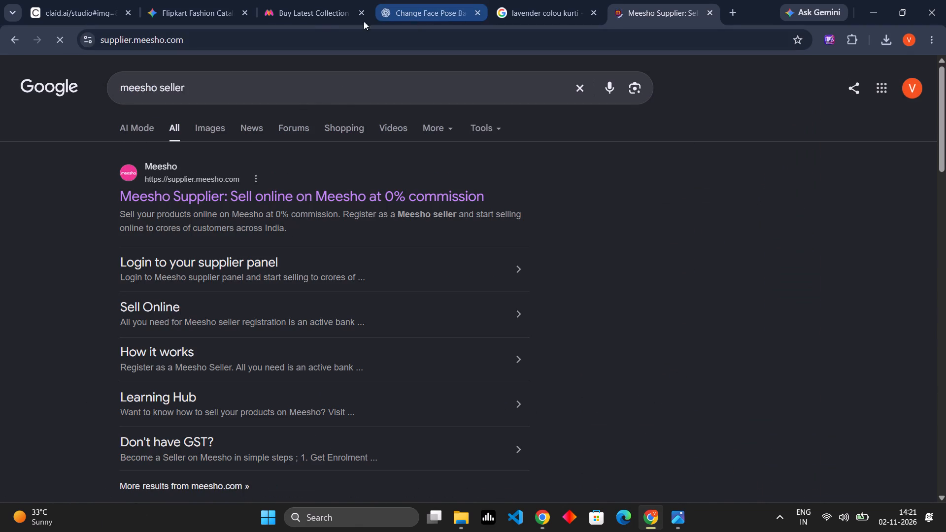
# Close the Buy Latest Collection shopping tab.
pyautogui.click(359, 10)
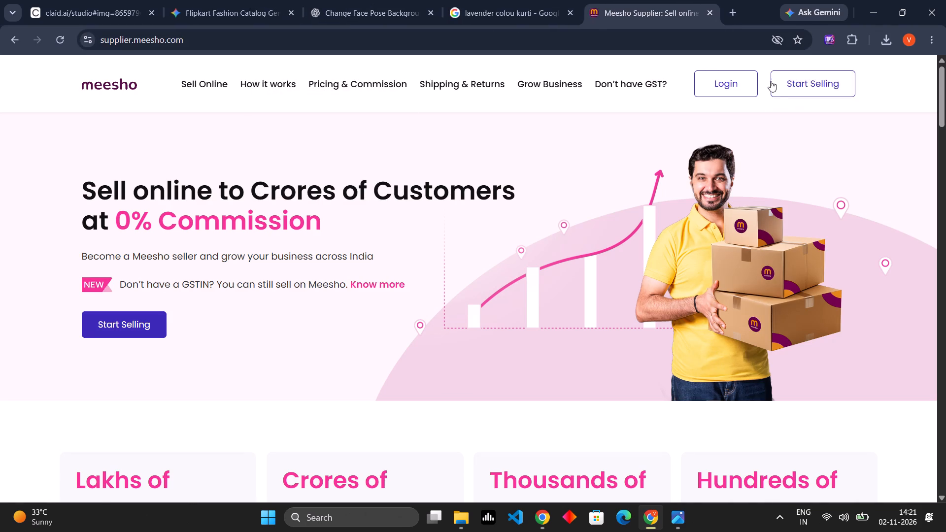
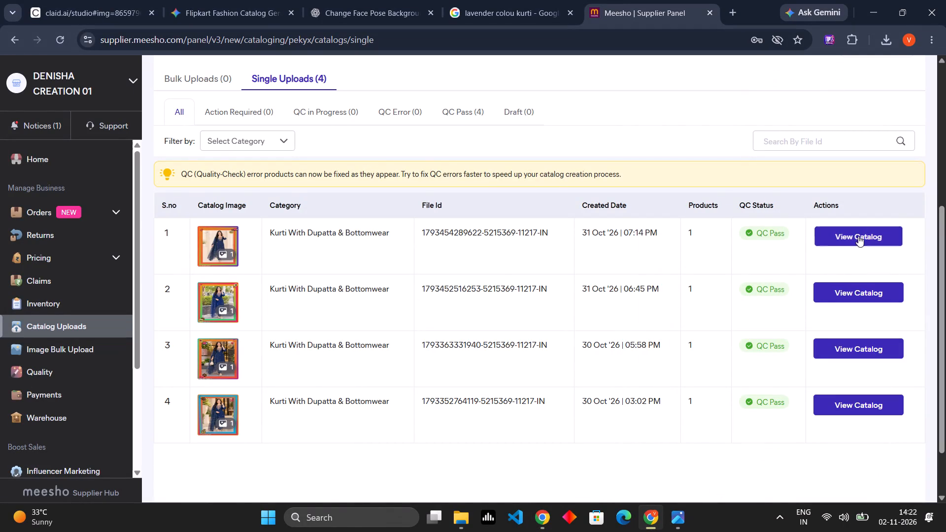
# Review the product listings of the active kurti catalogs in the Denisha Creation inventory.
pyautogui.scroll(1, 857, 236)
pyautogui.click(581, 294)
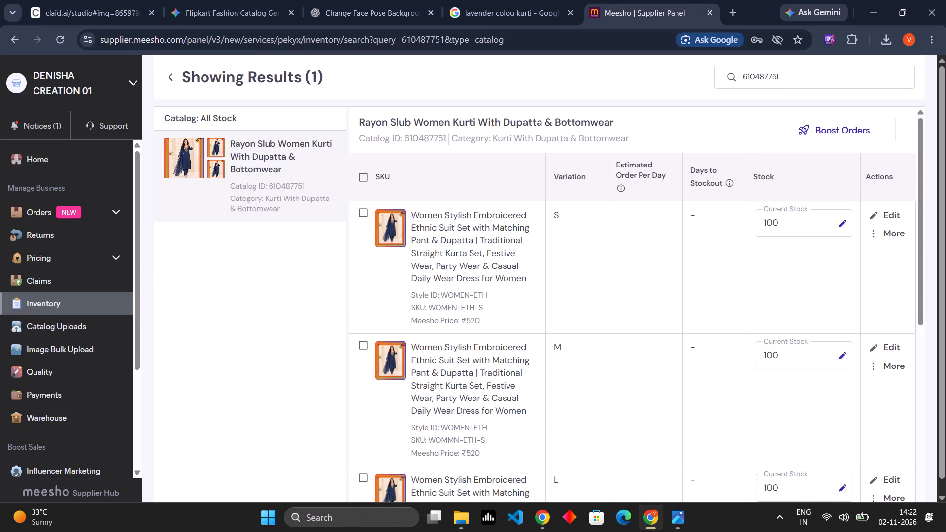
pyautogui.click(79, 332)
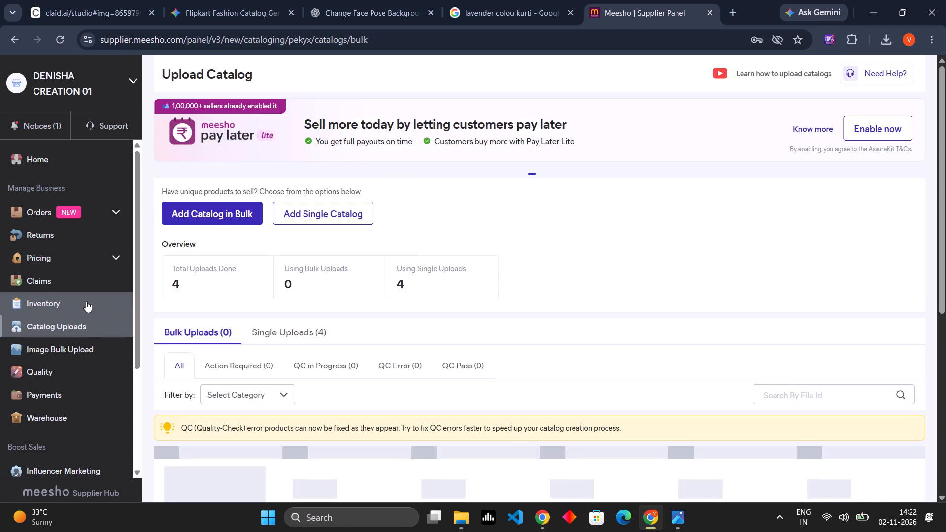
pyautogui.click(86, 301)
pyautogui.scroll(-3, 439, 230)
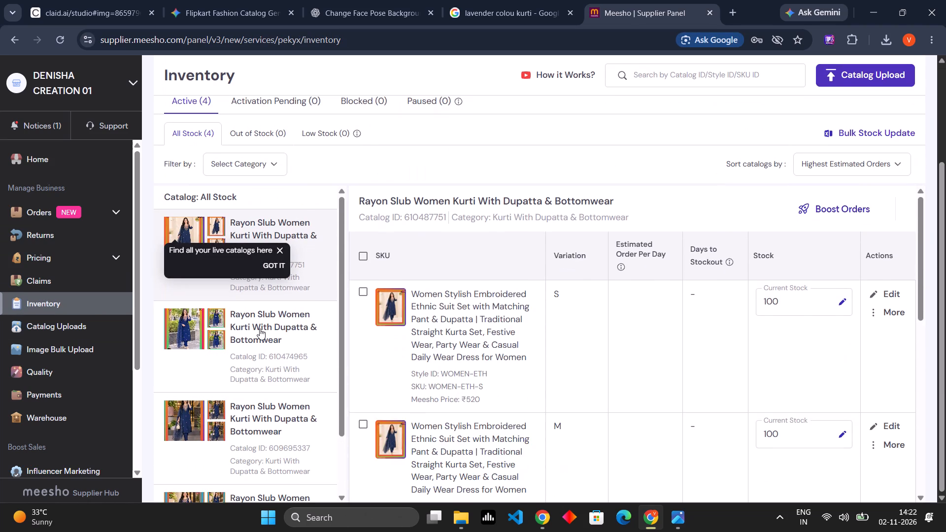
pyautogui.click(260, 329)
pyautogui.scroll(-3, 266, 326)
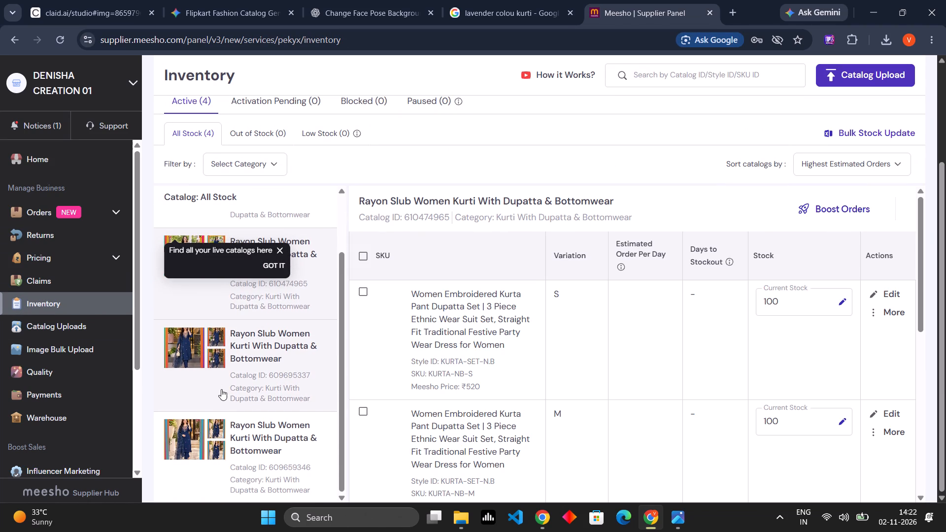
pyautogui.click(227, 374)
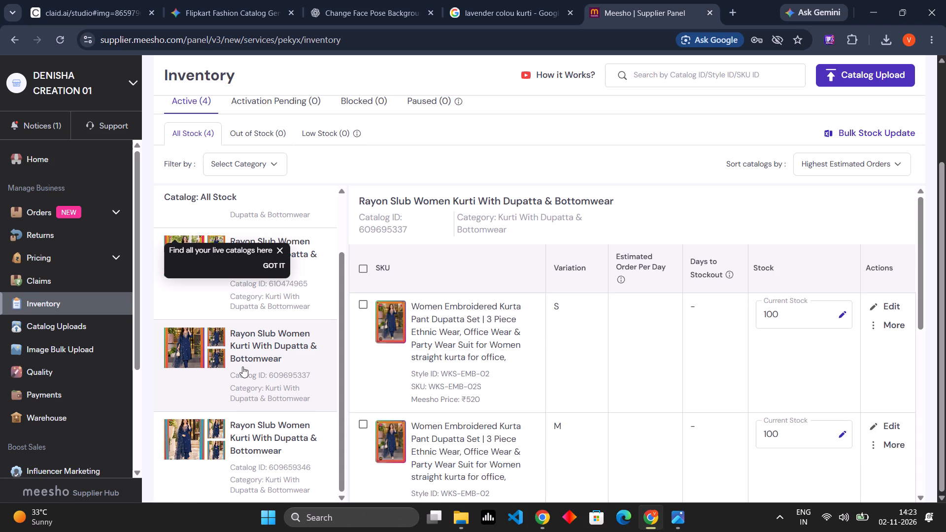
pyautogui.scroll(-3, 242, 366)
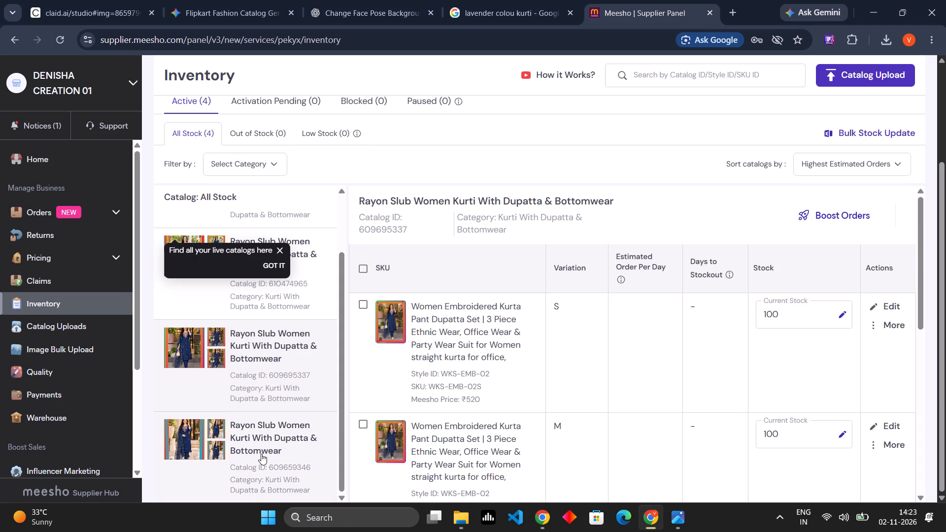
pyautogui.click(261, 454)
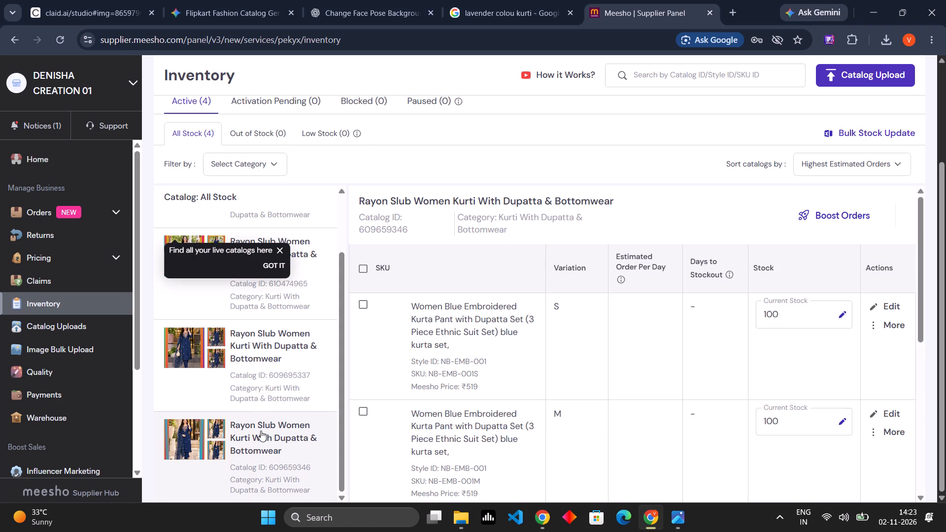
pyautogui.click(260, 377)
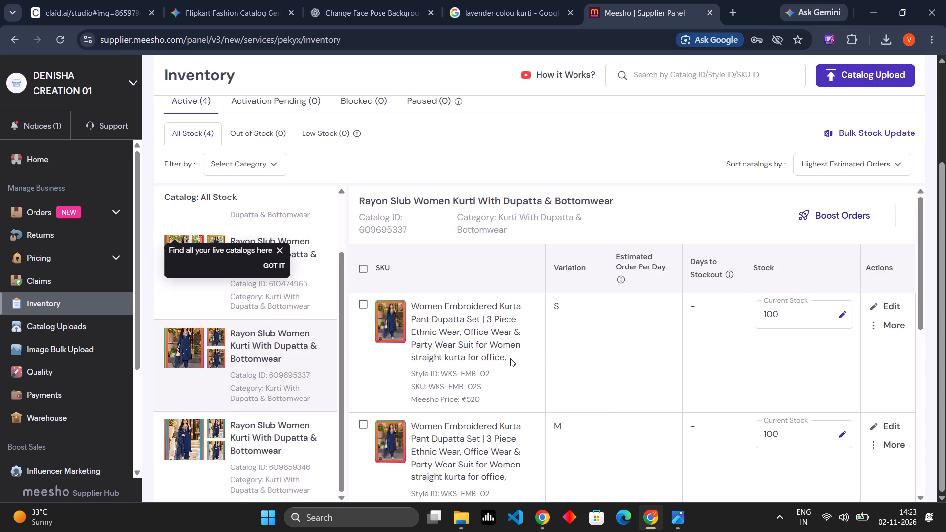
pyautogui.click(264, 287)
pyautogui.scroll(8, 264, 329)
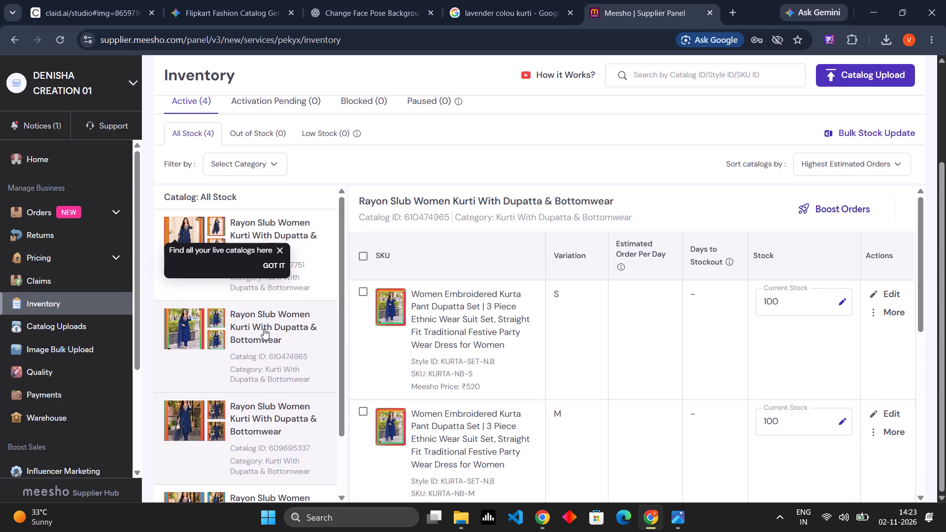
# Copy the full "Women Stylish Embroidered Ethnic Suit Set" product name from catalog 610487751.
pyautogui.click(287, 258)
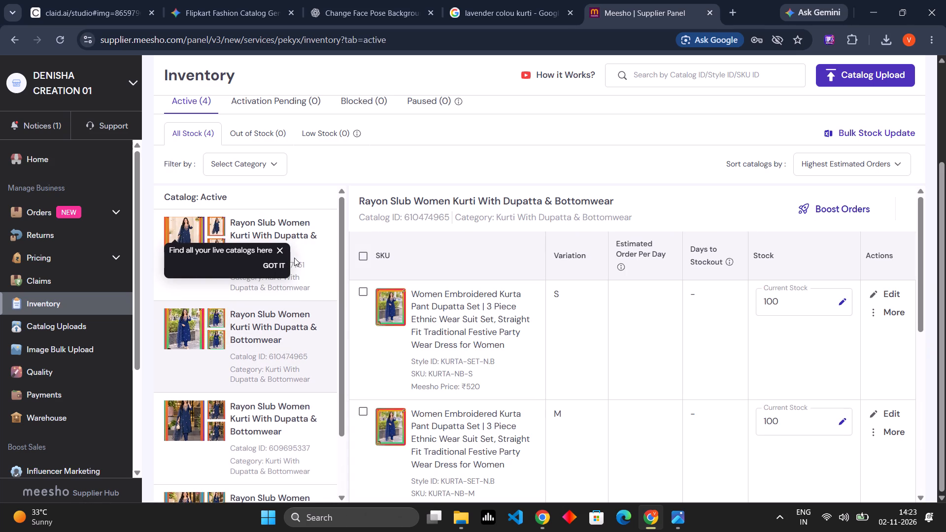
pyautogui.moveTo(413, 295); pyautogui.dragTo(503, 345)
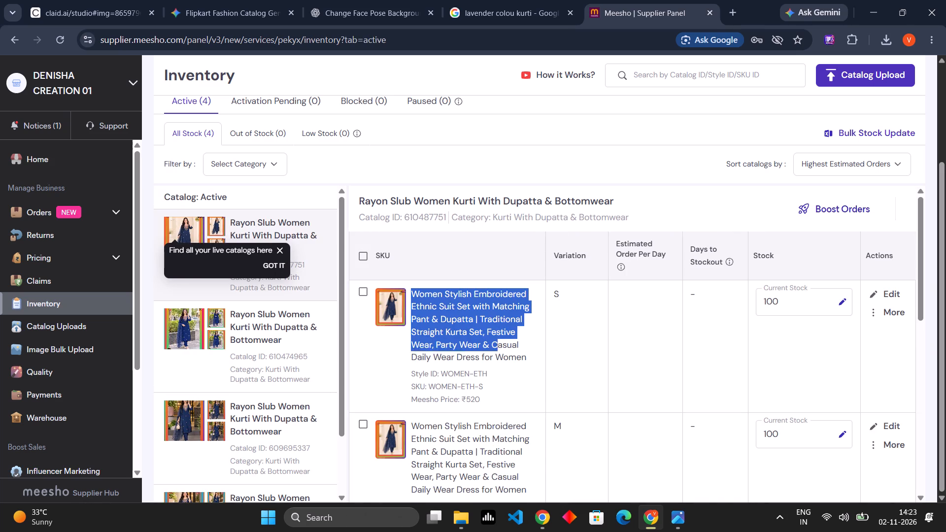
pyautogui.moveTo(503, 345); pyautogui.dragTo(530, 359)
pyautogui.hotkey('ctrl', 'c')
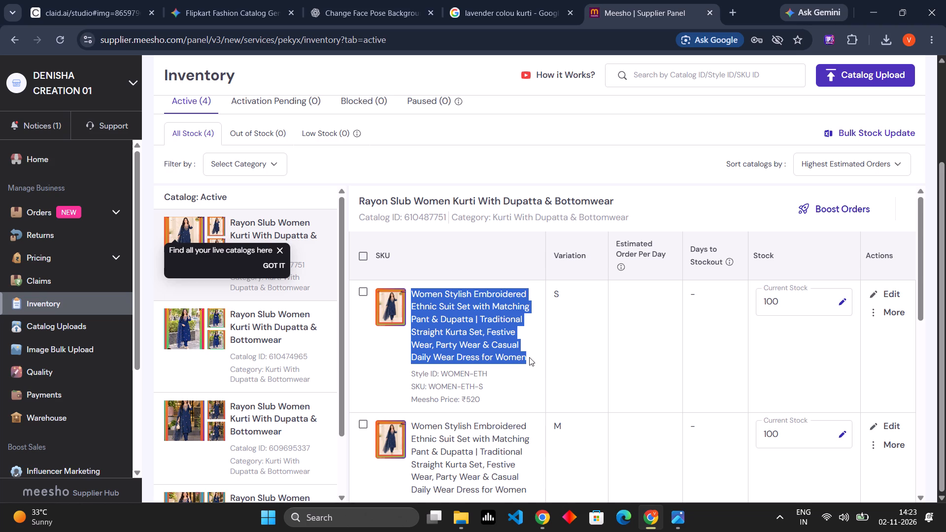
pyautogui.click(528, 357)
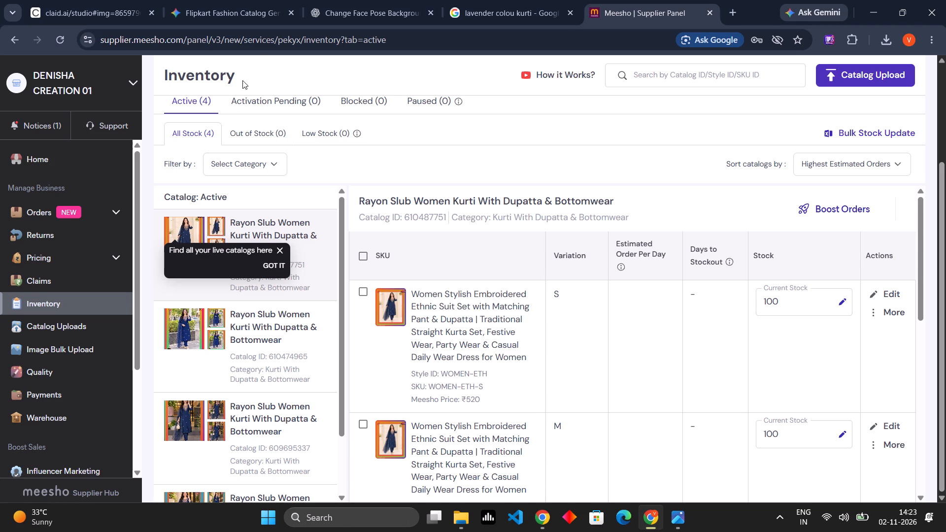
pyautogui.hotkey('alt', 'Tab')
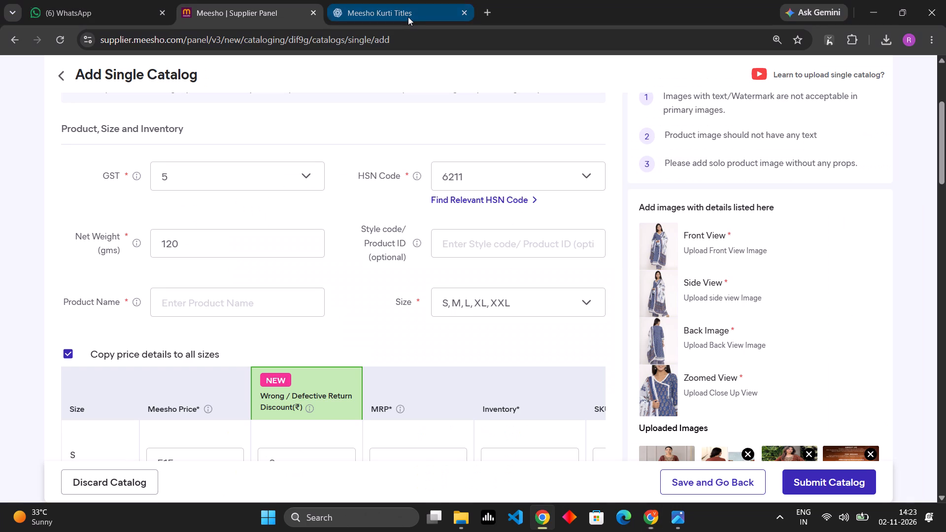
pyautogui.hotkey('alt', 'Tab')
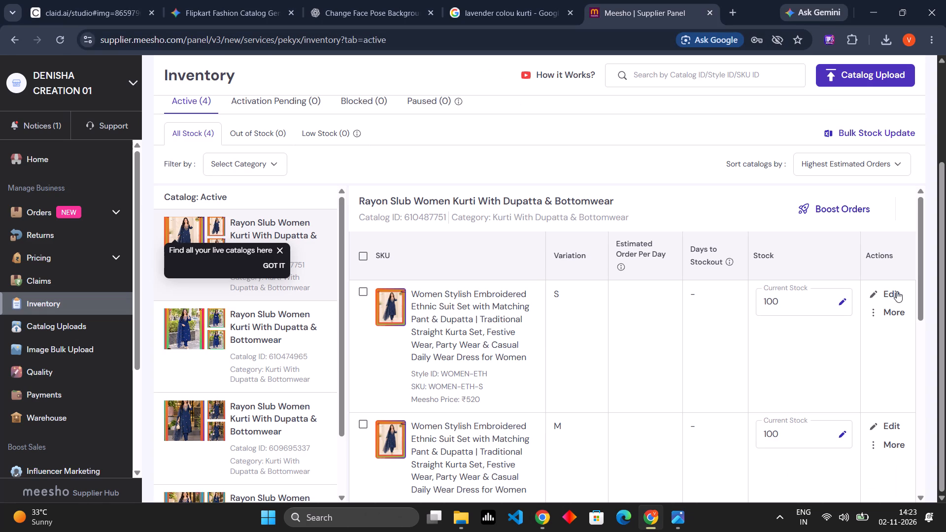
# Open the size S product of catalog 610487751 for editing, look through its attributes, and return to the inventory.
pyautogui.click(897, 291)
pyautogui.scroll(-14, 669, 353)
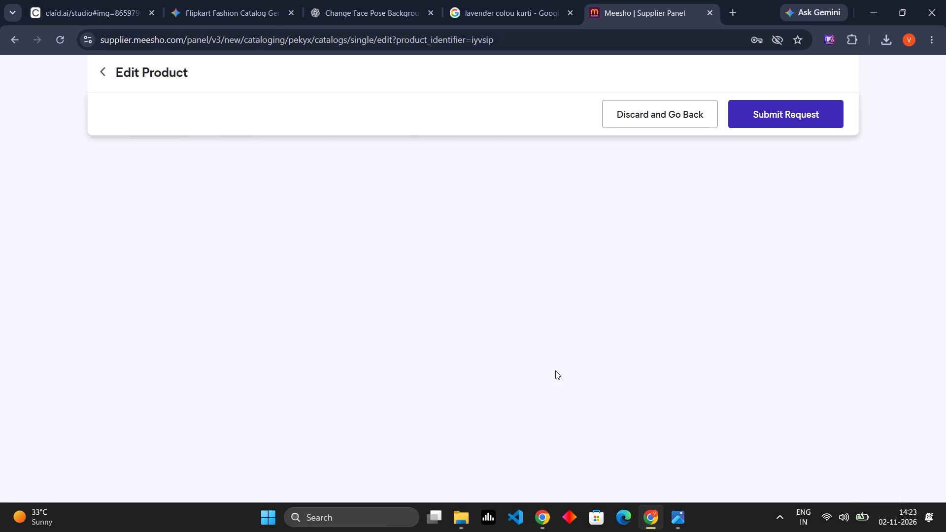
pyautogui.scroll(-20, 555, 370)
pyautogui.scroll(-6, 555, 370)
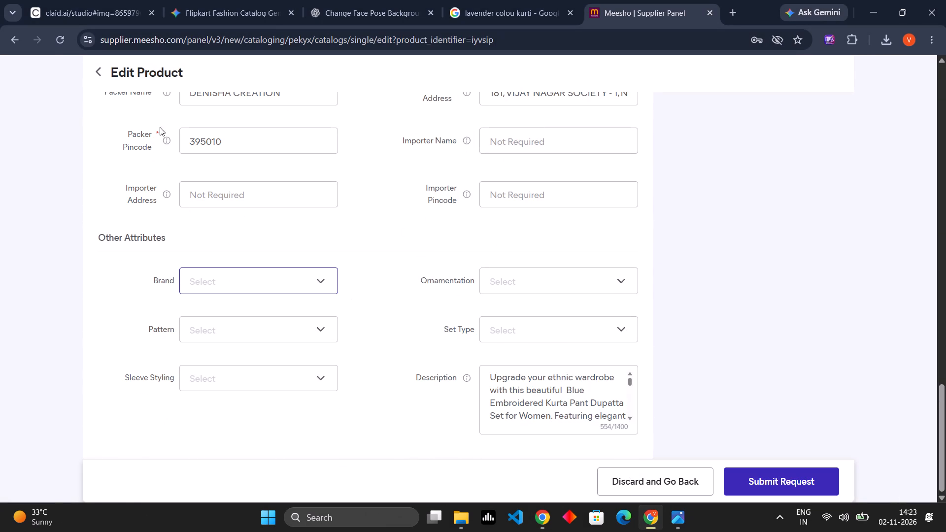
pyautogui.click(96, 70)
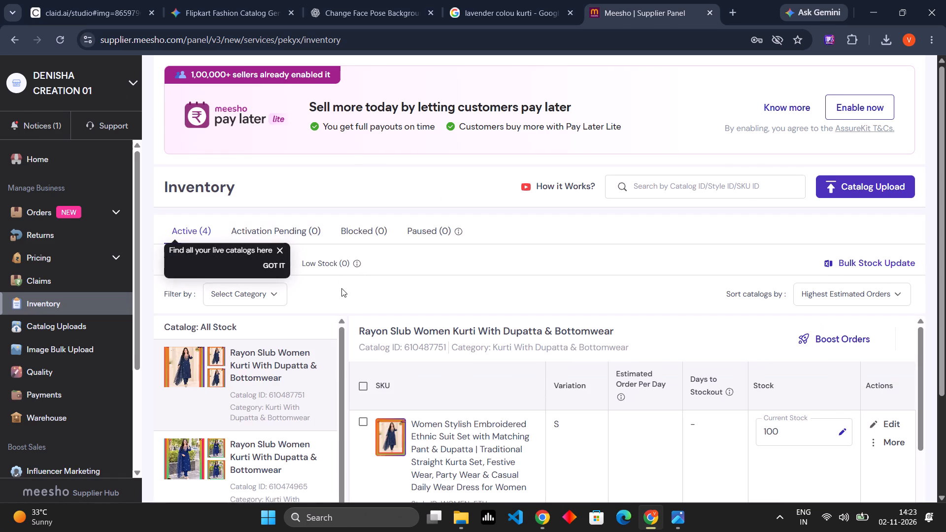
# Switch to the Add Single Catalog form in the other browser window and paste the copied title as the Product Name.
pyautogui.hotkey('alt', 'Tab')
pyautogui.click(236, 297)
pyautogui.hotkey('ctrl', 'v')
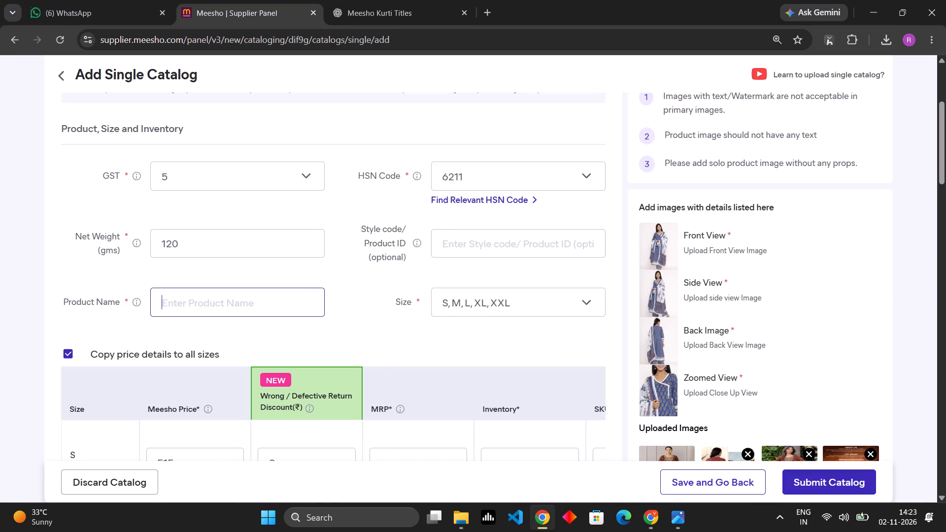
pyautogui.click(355, 299)
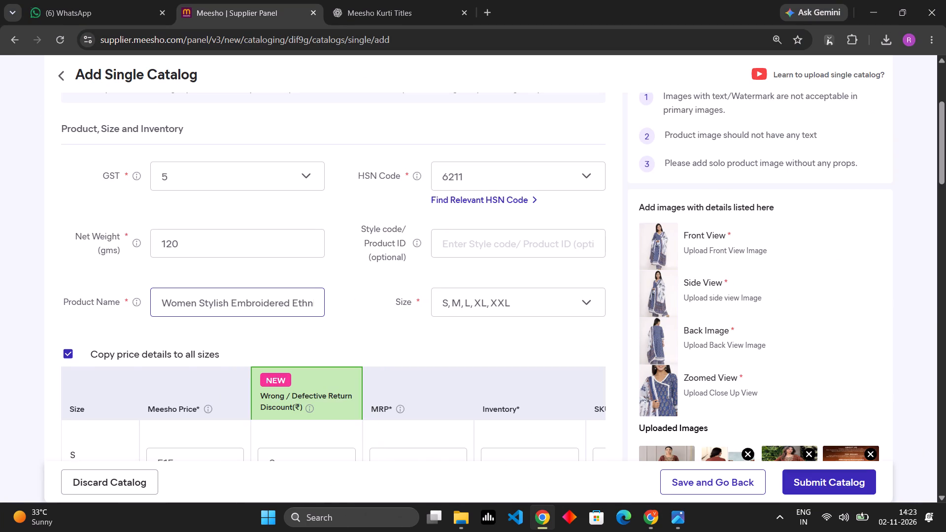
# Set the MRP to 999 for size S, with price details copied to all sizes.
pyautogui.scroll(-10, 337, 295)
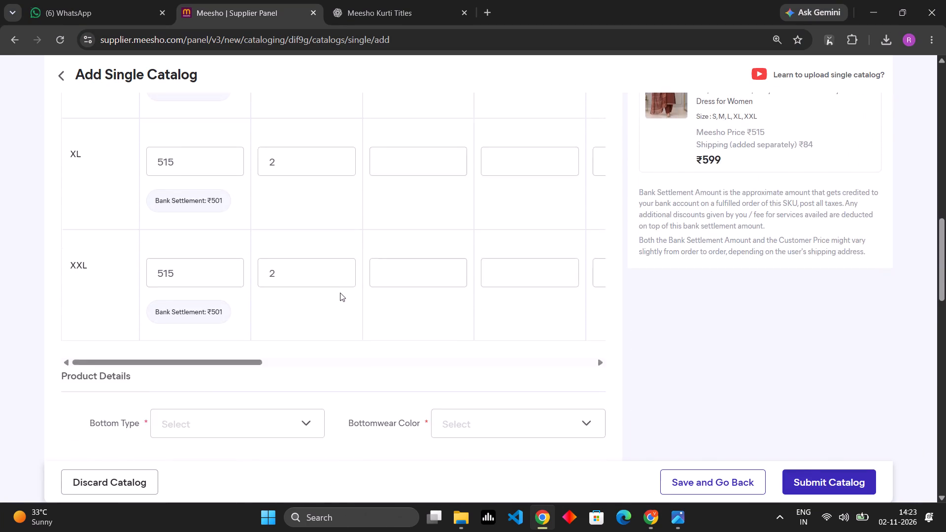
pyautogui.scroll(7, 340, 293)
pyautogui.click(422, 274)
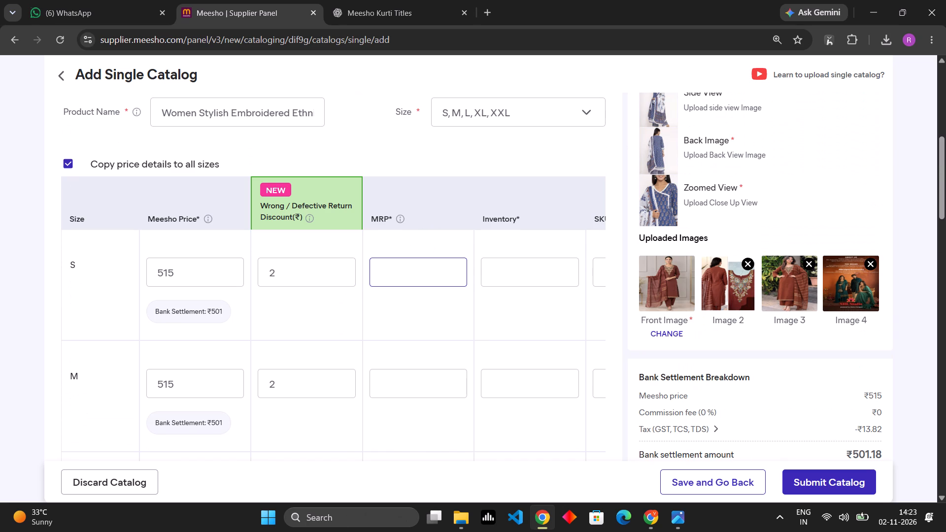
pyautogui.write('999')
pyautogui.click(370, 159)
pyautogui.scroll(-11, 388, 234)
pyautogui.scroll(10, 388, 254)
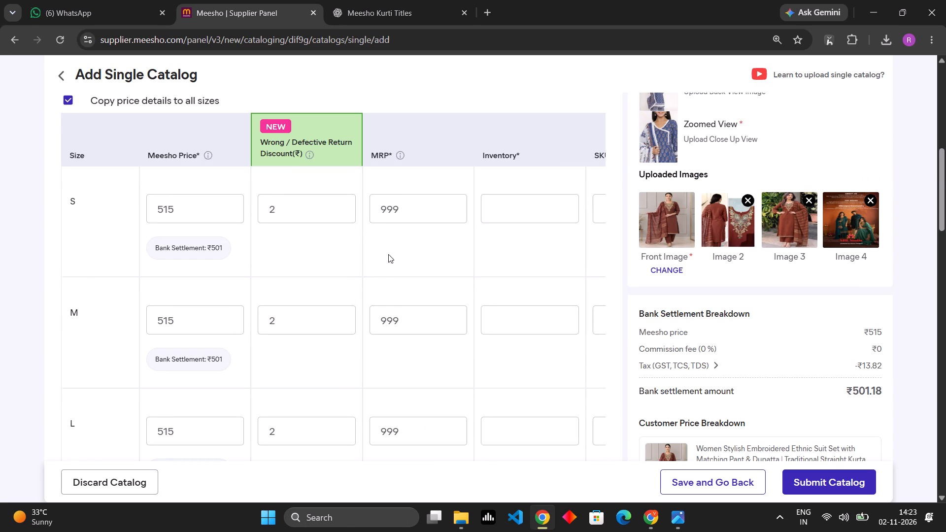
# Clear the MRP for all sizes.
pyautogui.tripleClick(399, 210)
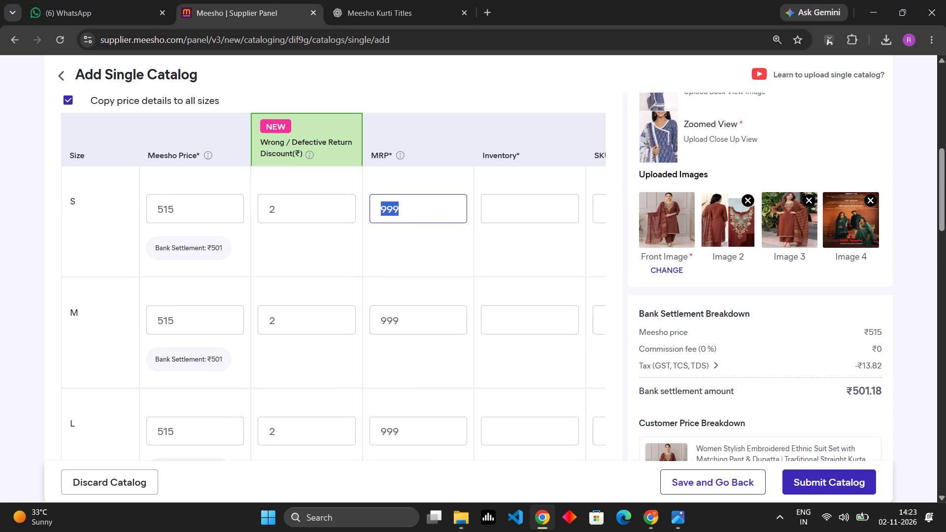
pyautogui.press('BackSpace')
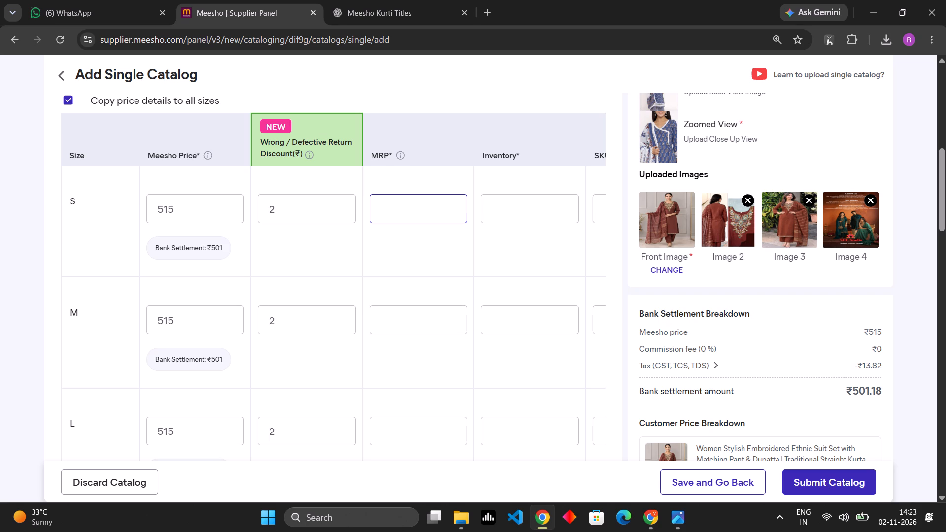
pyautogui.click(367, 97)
# In Product Details, set Bottom Type to Pants and Bottomwear Color to Lavendar.
pyautogui.scroll(-15, 357, 115)
pyautogui.scroll(7, 349, 233)
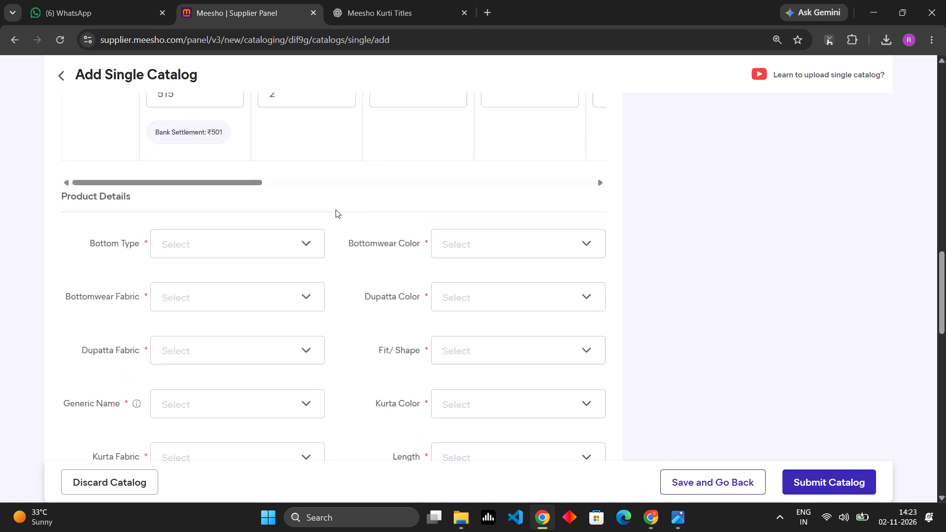
pyautogui.click(292, 292)
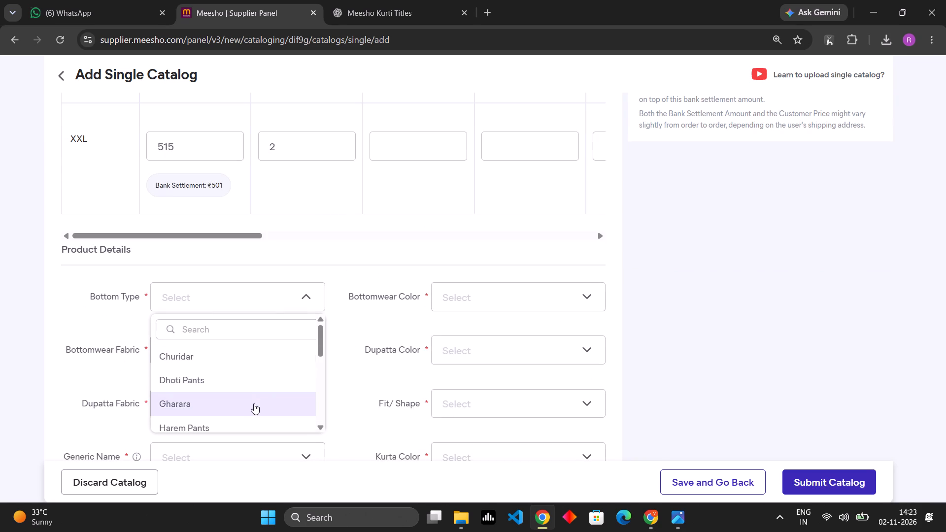
pyautogui.scroll(-2, 254, 403)
pyautogui.click(235, 369)
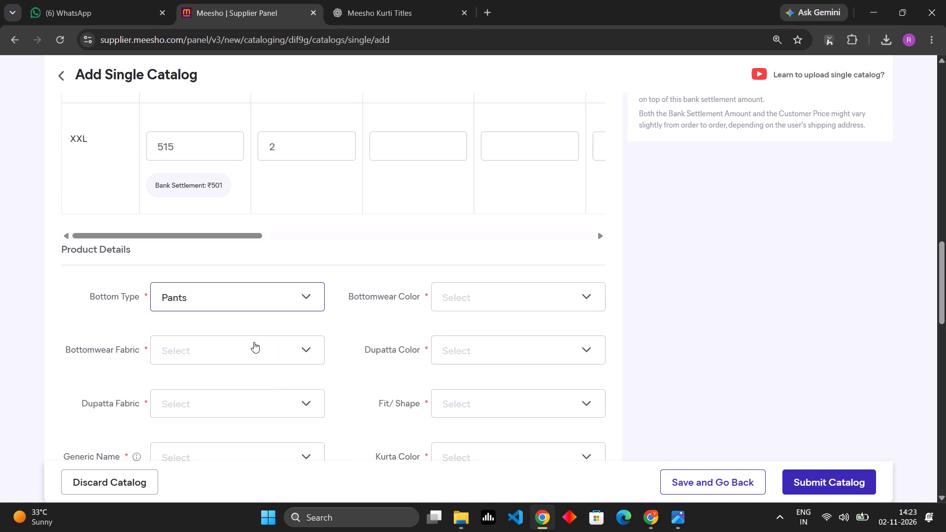
pyautogui.click(555, 292)
pyautogui.scroll(-3, 507, 386)
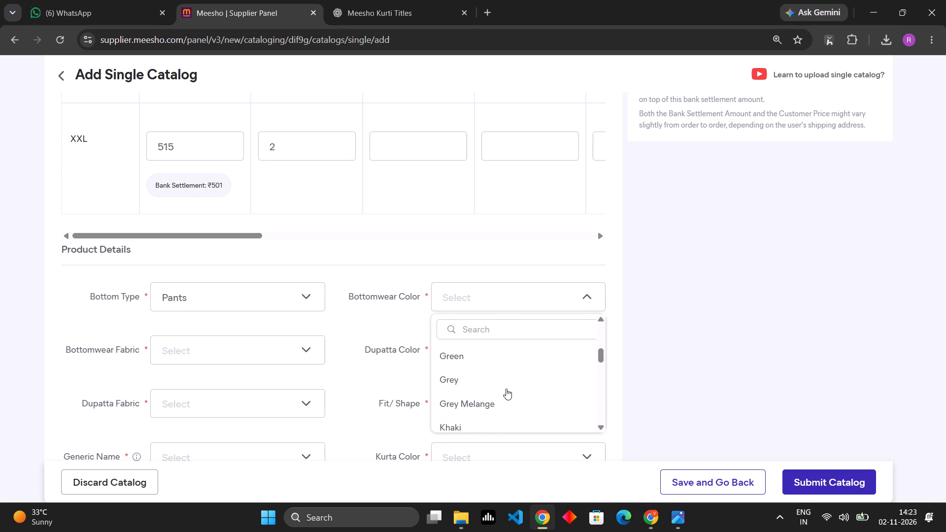
pyautogui.scroll(-1, 505, 389)
pyautogui.click(483, 384)
# Set Dupatta Color to Lavendar and Fit/Shape to A-line.
pyautogui.scroll(-3, 469, 241)
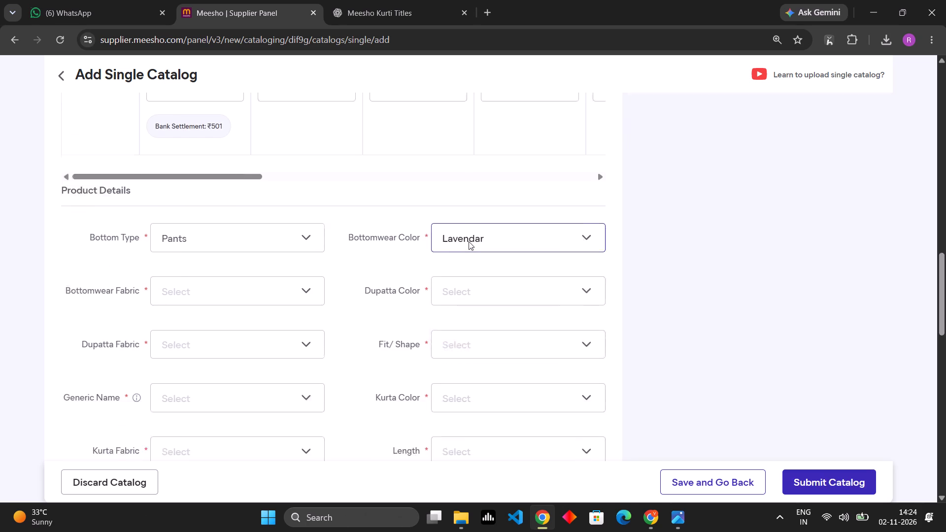
pyautogui.click(526, 163)
pyautogui.scroll(-5, 497, 261)
pyautogui.scroll(2, 497, 259)
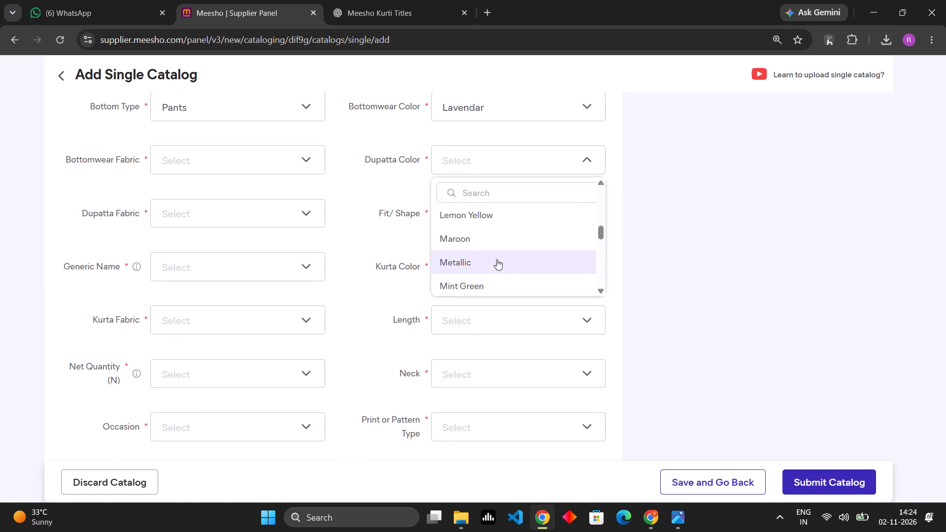
pyautogui.scroll(-1, 488, 269)
pyautogui.click(481, 243)
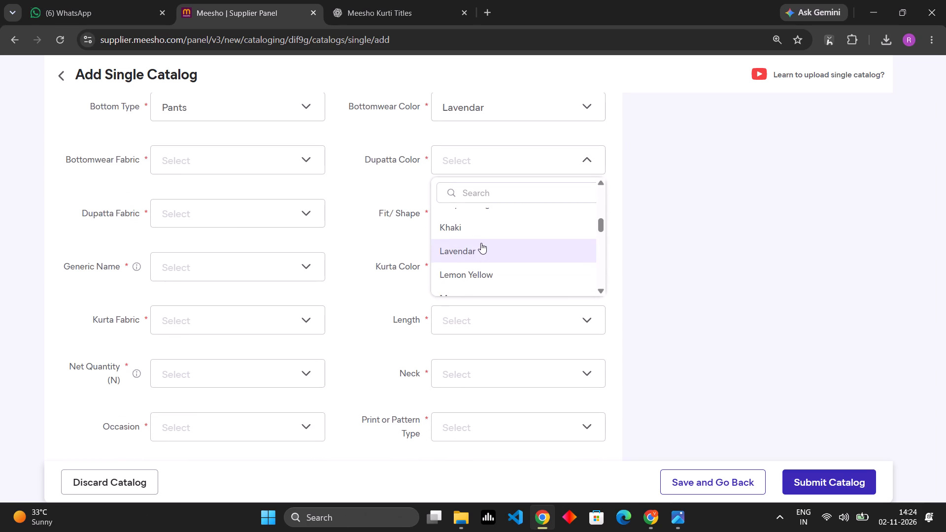
pyautogui.click(495, 214)
pyautogui.click(493, 272)
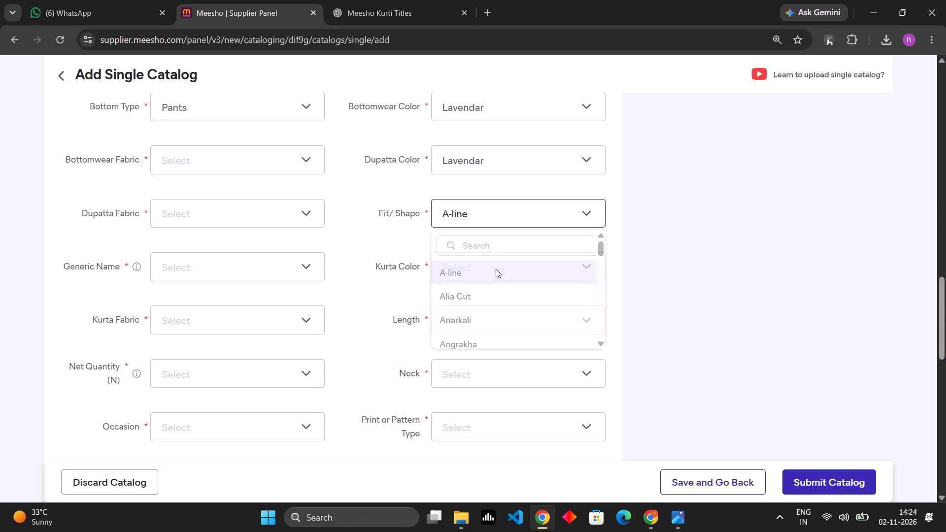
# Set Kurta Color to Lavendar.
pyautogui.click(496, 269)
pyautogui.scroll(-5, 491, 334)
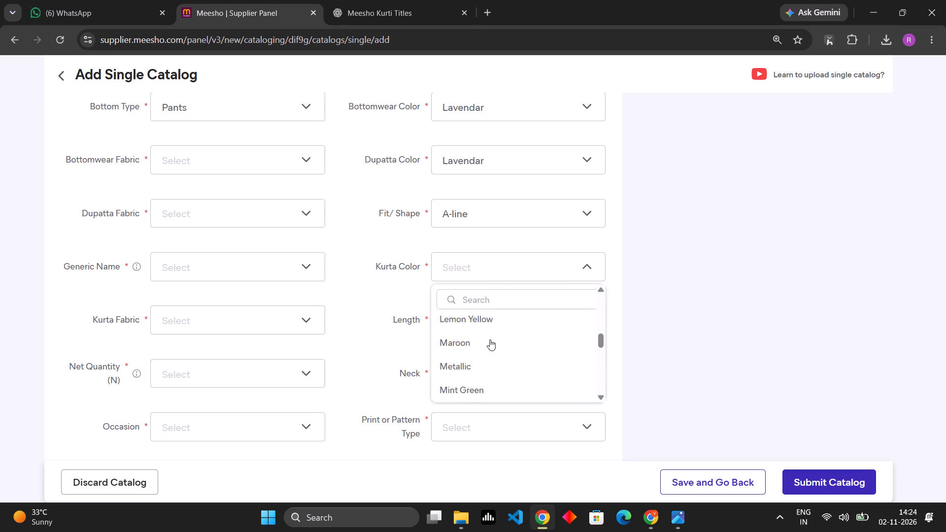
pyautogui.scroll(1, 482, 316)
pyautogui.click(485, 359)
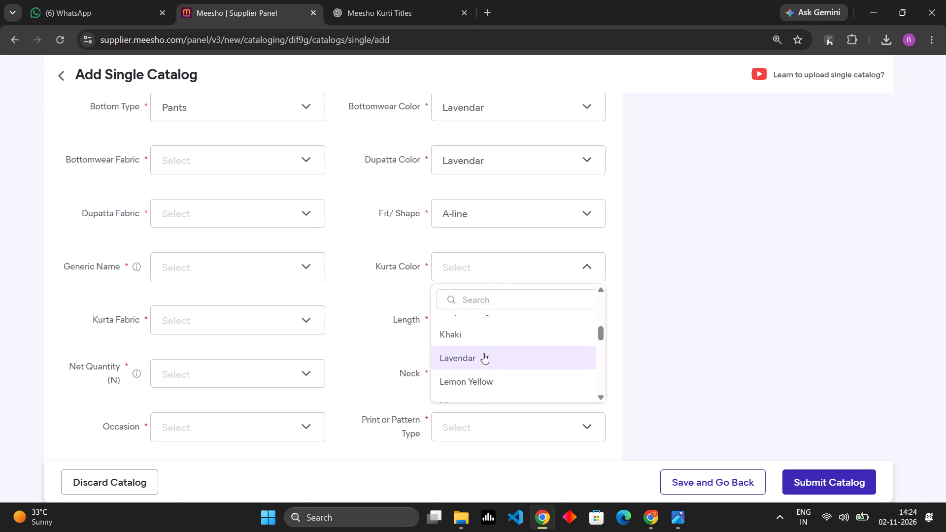
# Review the uploaded product images and the size pricing table to check the set's colour and details.
pyautogui.scroll(-2, 514, 238)
pyautogui.scroll(6, 532, 190)
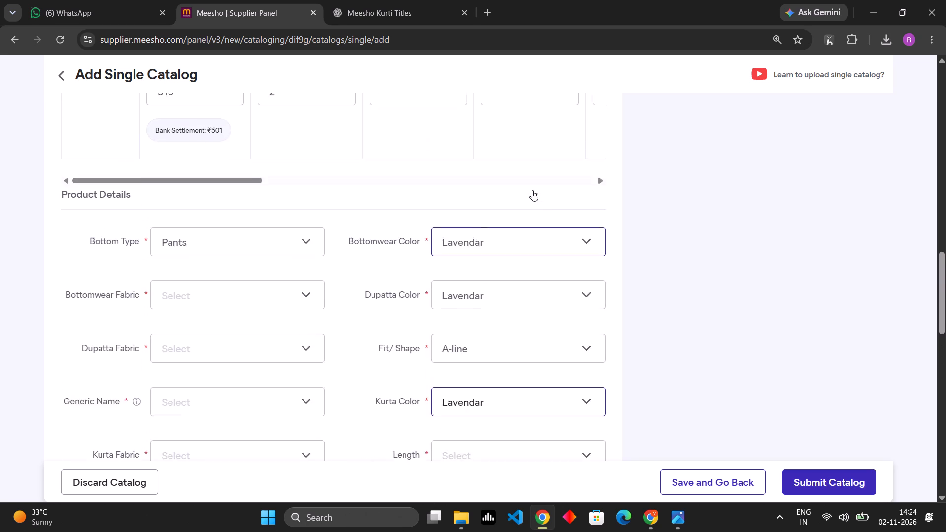
pyautogui.scroll(6, 532, 190)
pyautogui.scroll(-5, 533, 194)
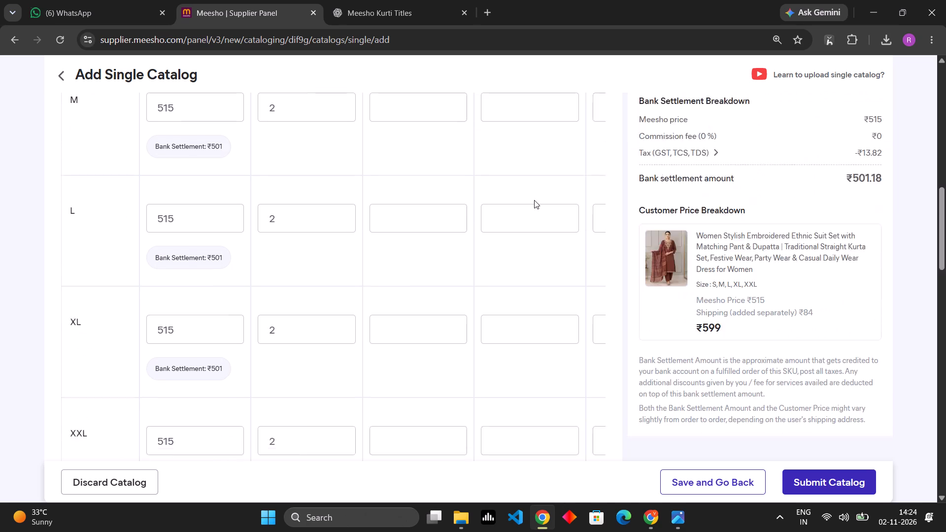
pyautogui.scroll(4, 534, 201)
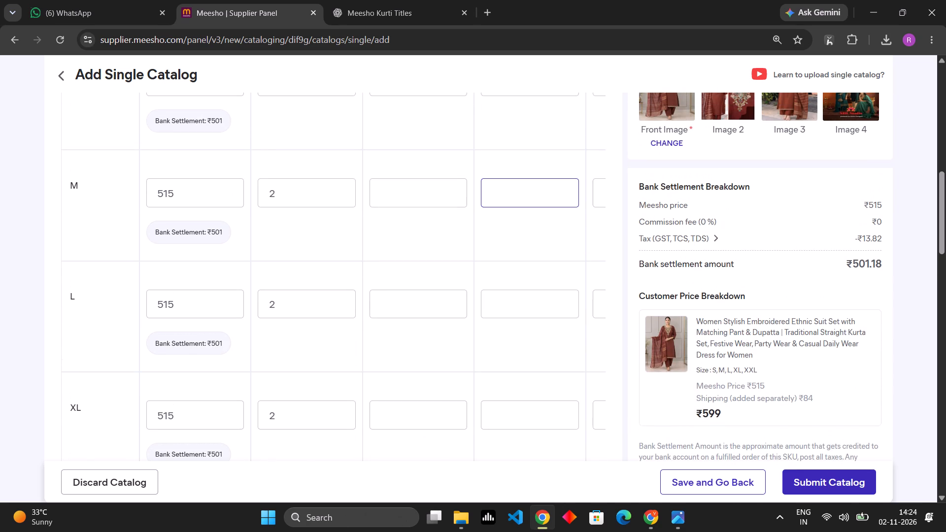
pyautogui.scroll(1, 621, 284)
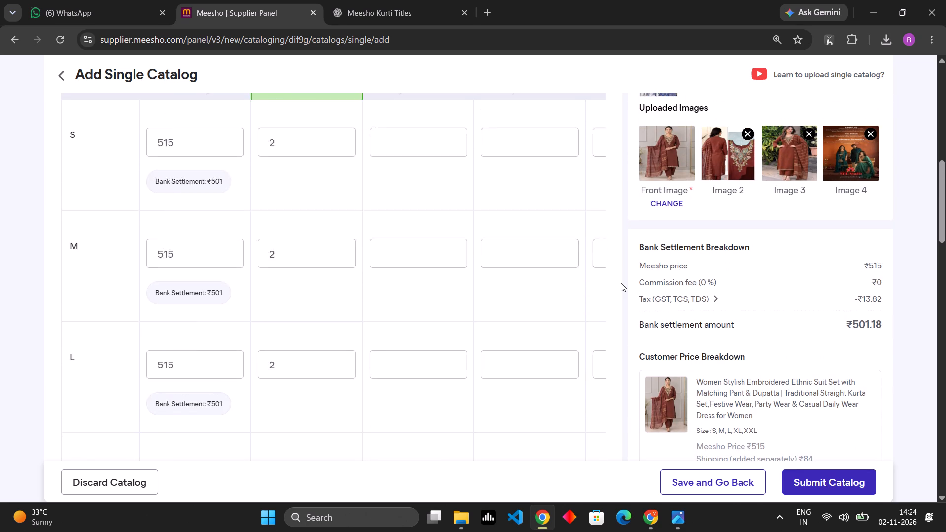
pyautogui.scroll(2, 621, 283)
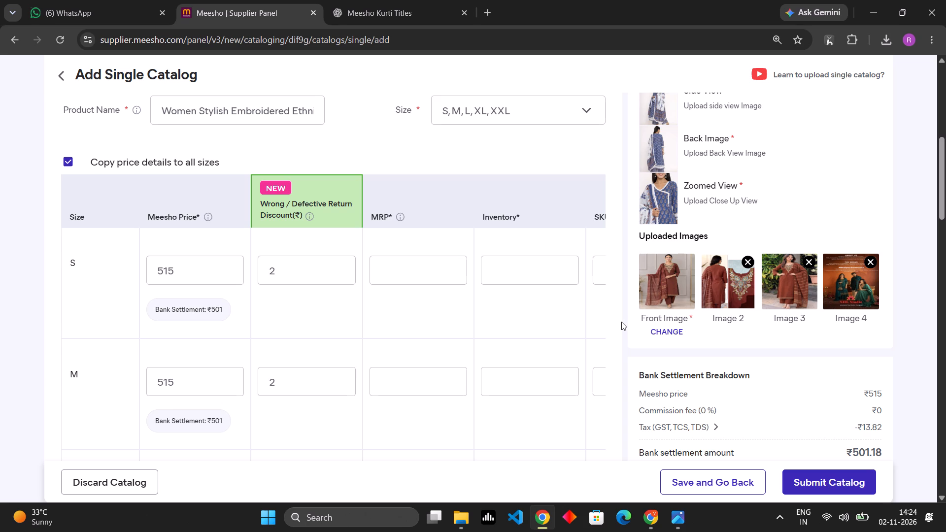
pyautogui.scroll(-3, 638, 312)
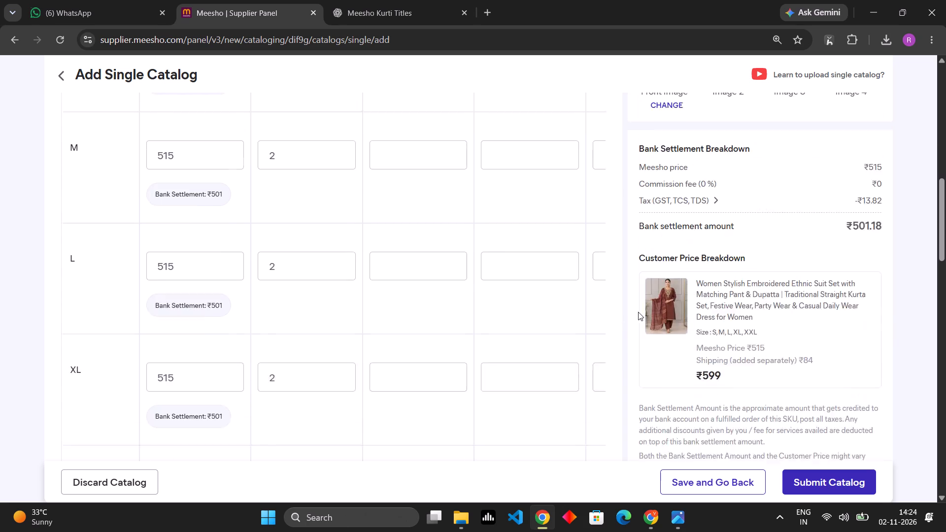
pyautogui.scroll(-5, 638, 312)
pyautogui.scroll(-3, 541, 369)
# Change Bottomwear Color, Dupatta Color and Kurta Color to Brown.
pyautogui.click(565, 164)
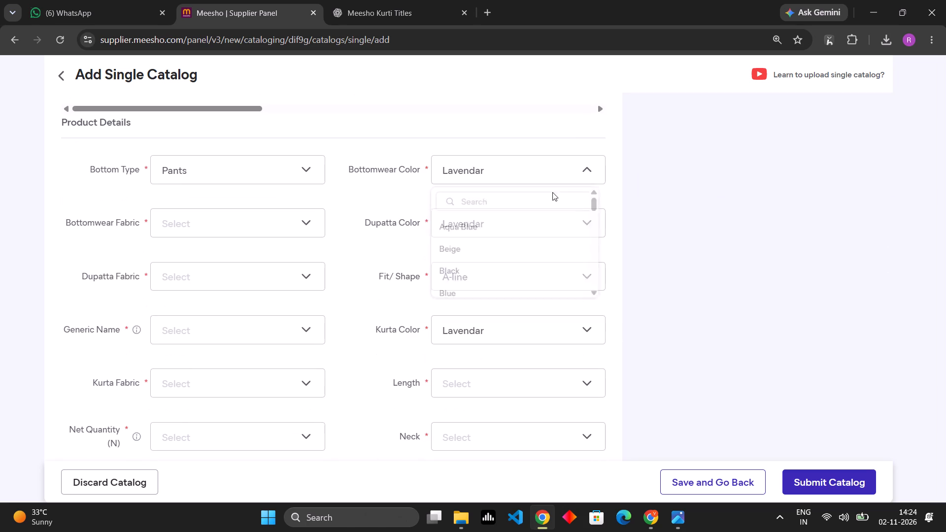
pyautogui.scroll(-1, 503, 269)
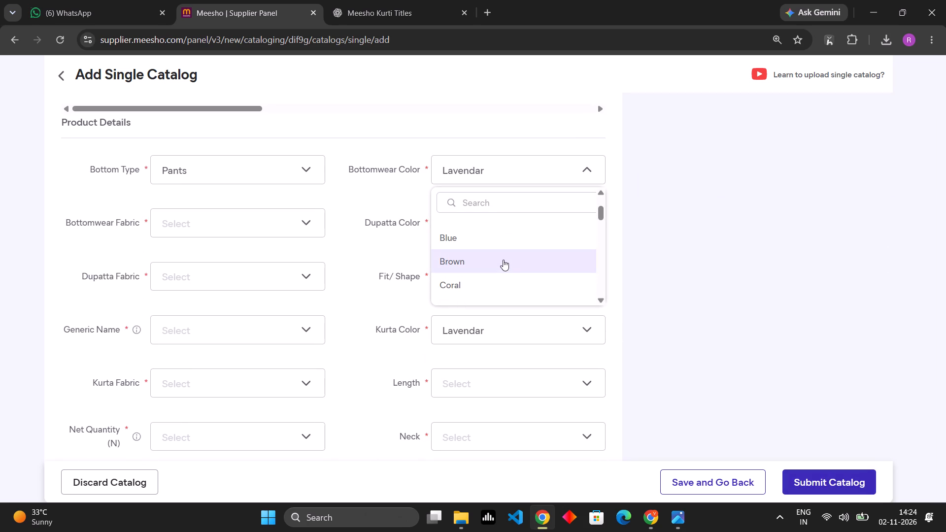
pyautogui.click(503, 260)
pyautogui.click(537, 221)
pyautogui.scroll(-1, 486, 332)
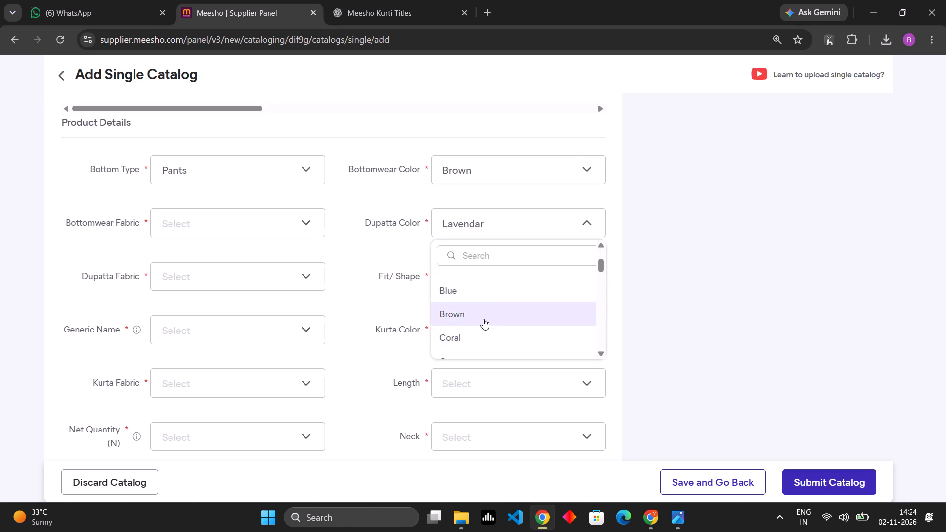
pyautogui.click(483, 319)
pyautogui.click(512, 276)
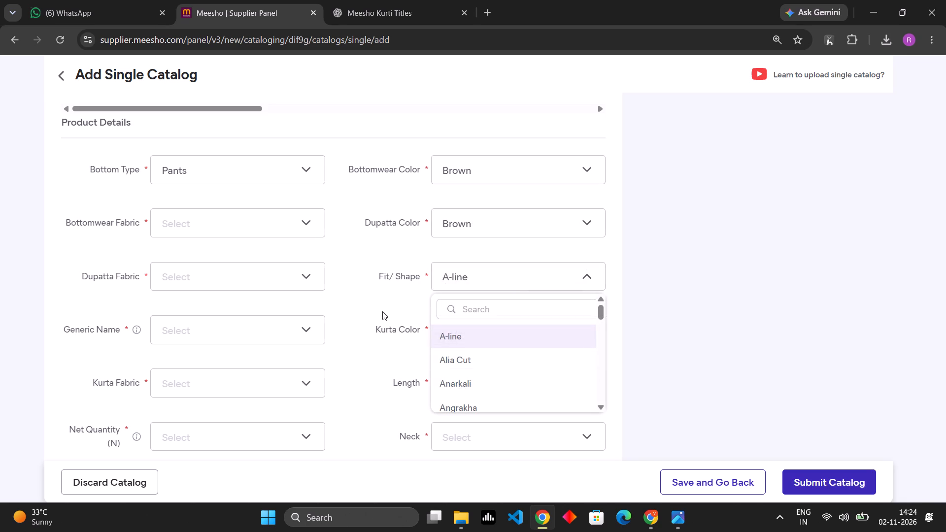
pyautogui.click(382, 311)
pyautogui.click(527, 336)
pyautogui.scroll(-2, 498, 398)
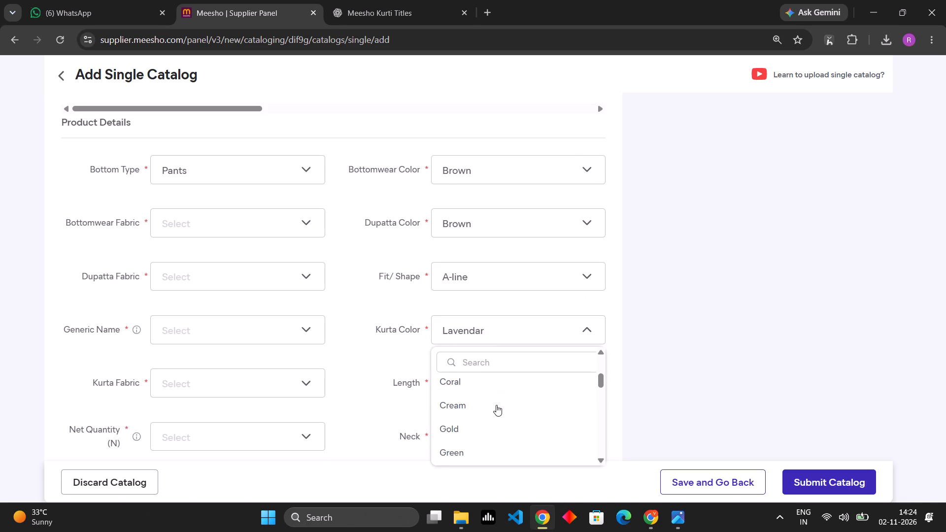
pyautogui.scroll(1, 496, 405)
pyautogui.click(488, 422)
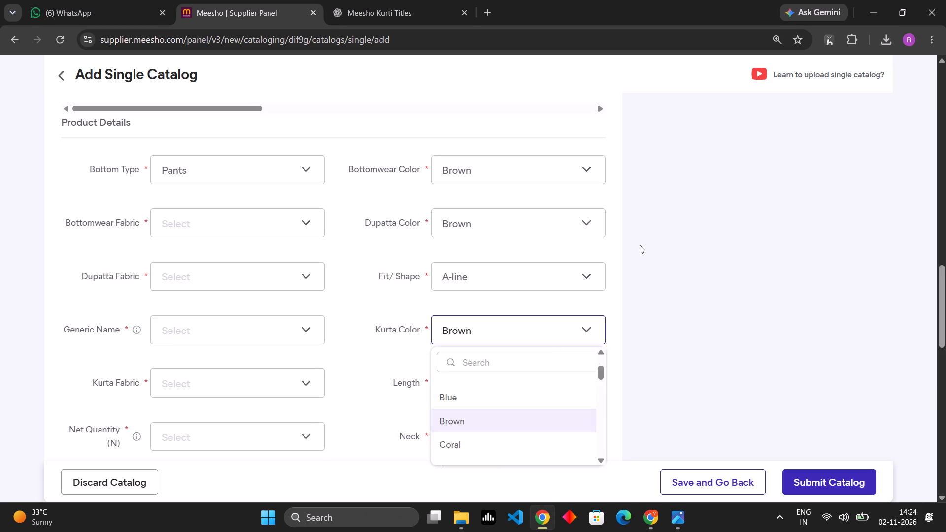
# Set Length to Calf Length and Neck to V-neck.
pyautogui.scroll(-3, 611, 243)
pyautogui.click(539, 197)
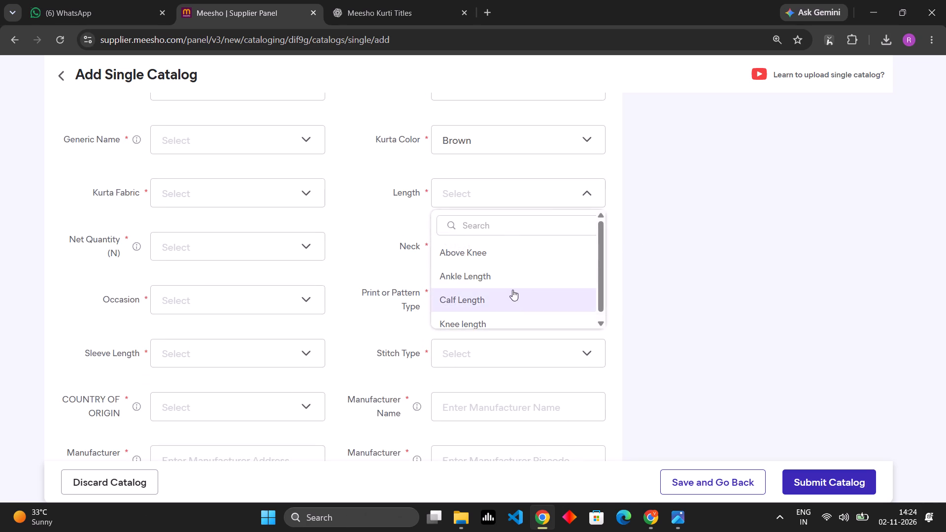
pyautogui.click(499, 300)
pyautogui.click(518, 249)
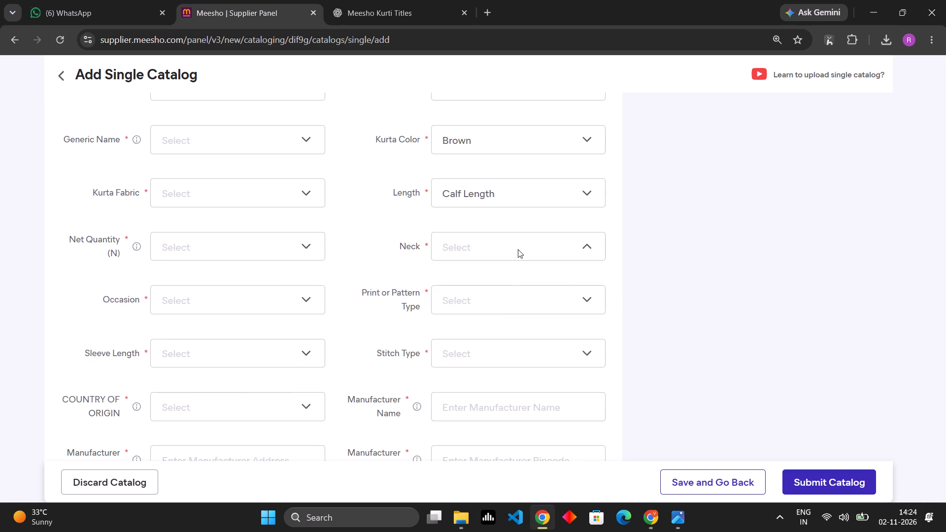
pyautogui.click(500, 270)
pyautogui.press('v')
pyautogui.click(498, 299)
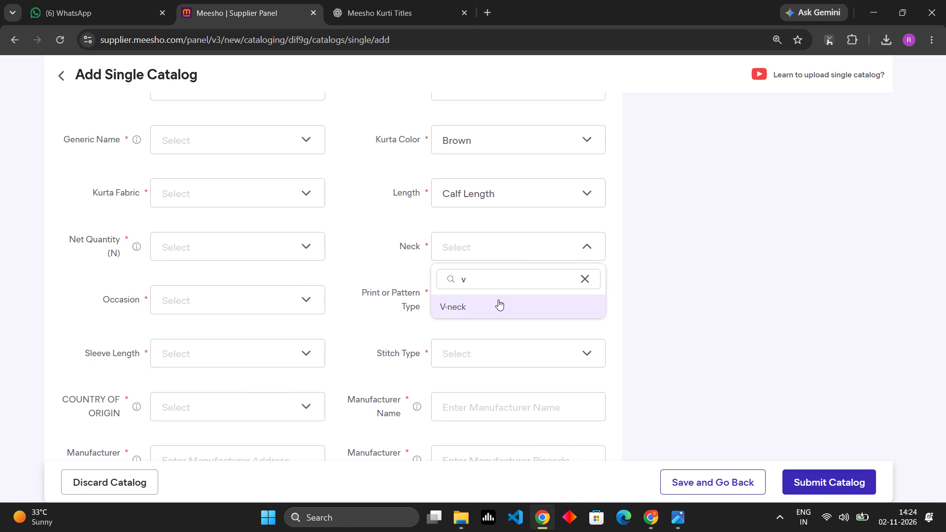
# Set Print or Pattern Type to Embellished.
pyautogui.click(497, 299)
pyautogui.scroll(-2, 488, 378)
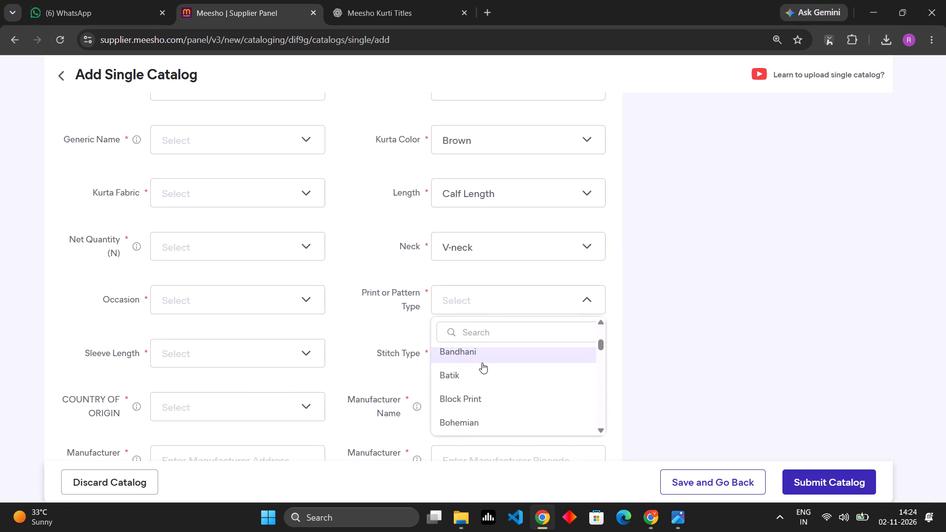
pyautogui.scroll(-3, 482, 365)
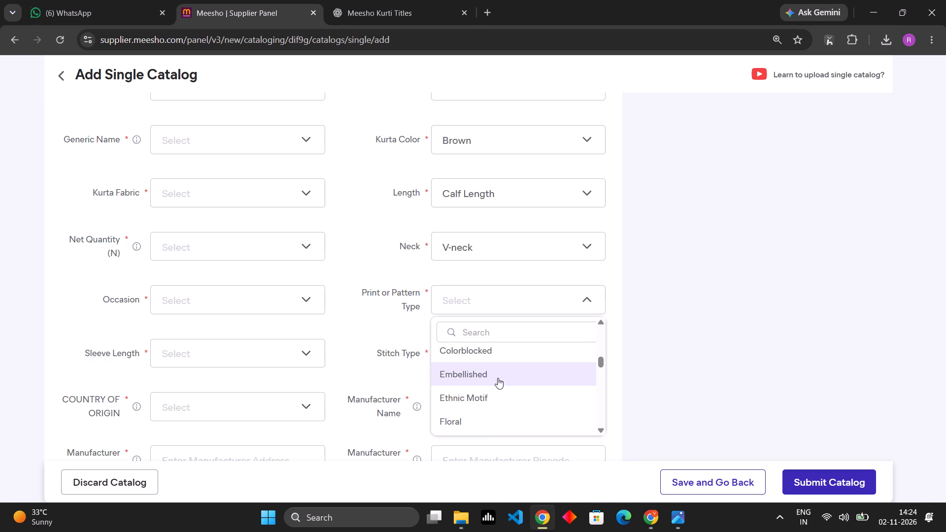
pyautogui.click(497, 377)
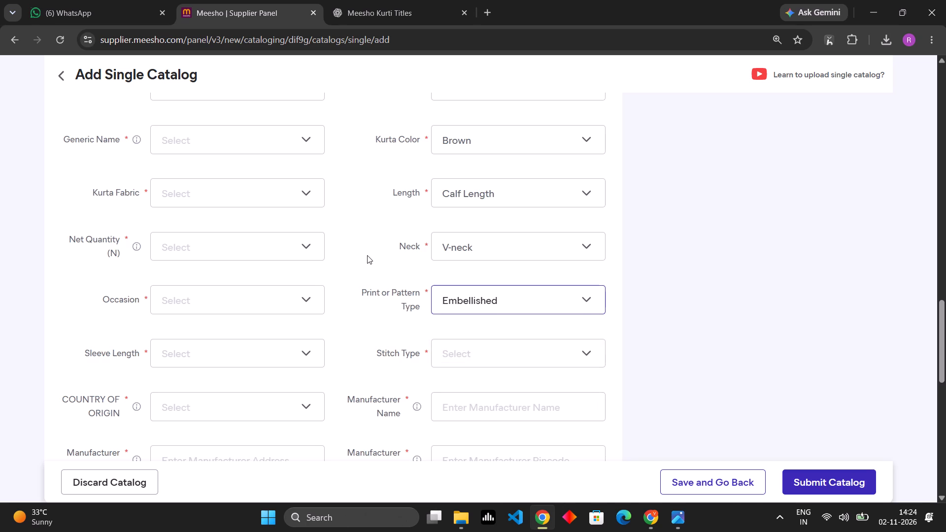
# Set Bottomwear Fabric to Rayon Slub in Product Details.
pyautogui.scroll(-2, 367, 255)
pyautogui.scroll(5, 294, 176)
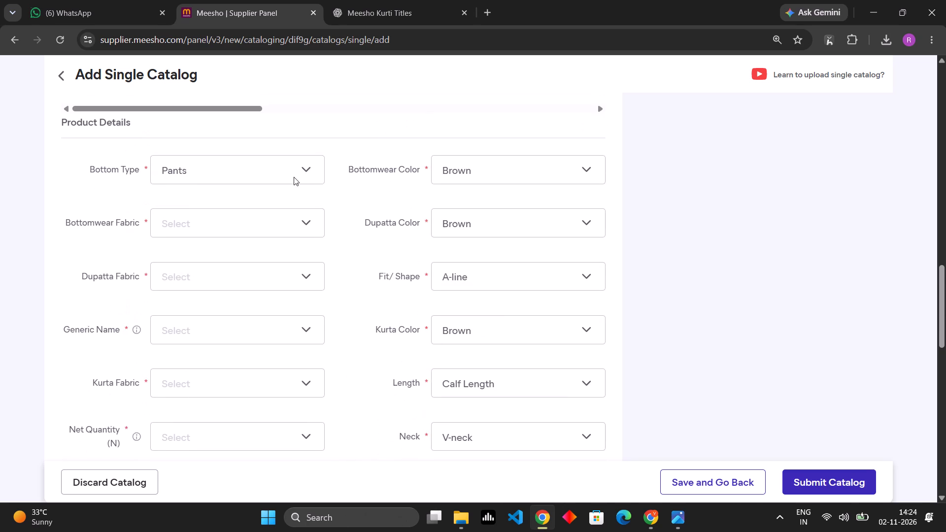
pyautogui.click(314, 223)
pyautogui.scroll(-2, 272, 317)
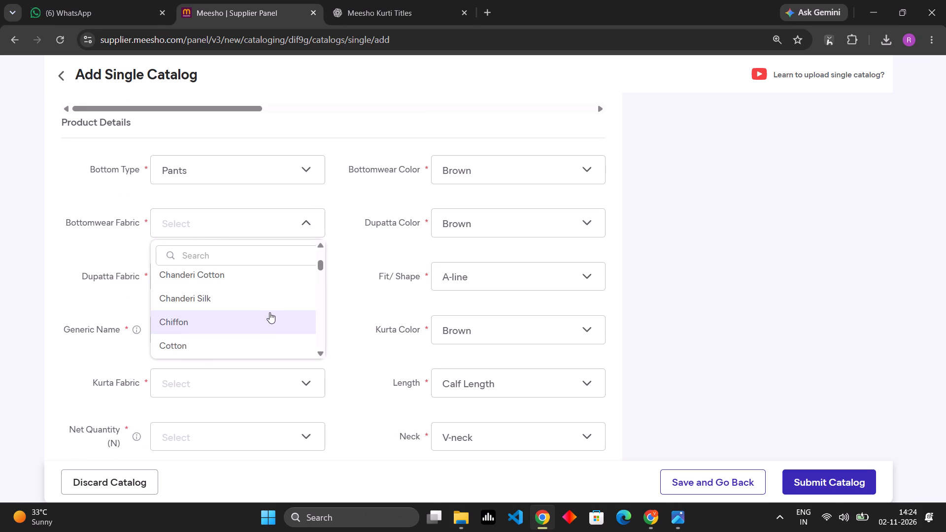
pyautogui.scroll(-8, 270, 312)
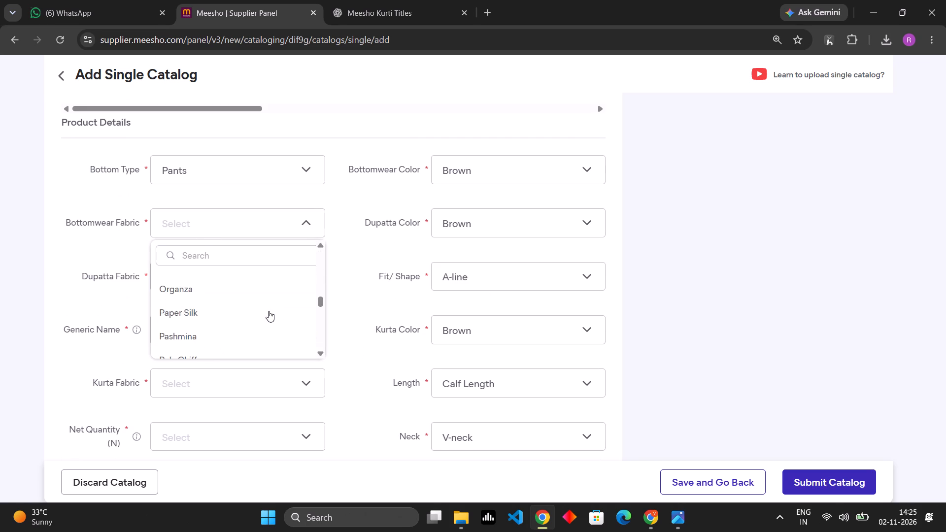
pyautogui.scroll(-3, 269, 311)
pyautogui.click(234, 328)
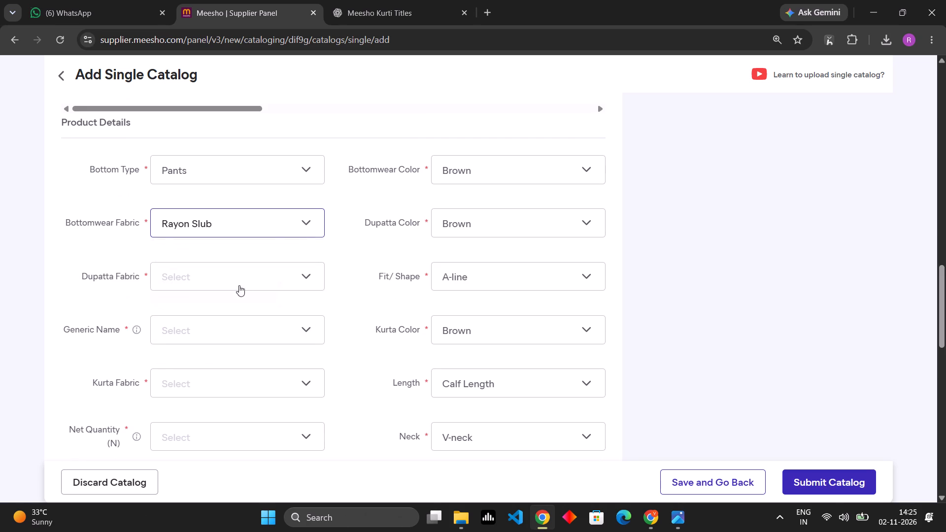
# Set Dupatta Fabric to Chanderi Silk and Generic Name to Kurti With Dupatta & Bottomwear.
pyautogui.click(246, 273)
pyautogui.scroll(-2, 237, 365)
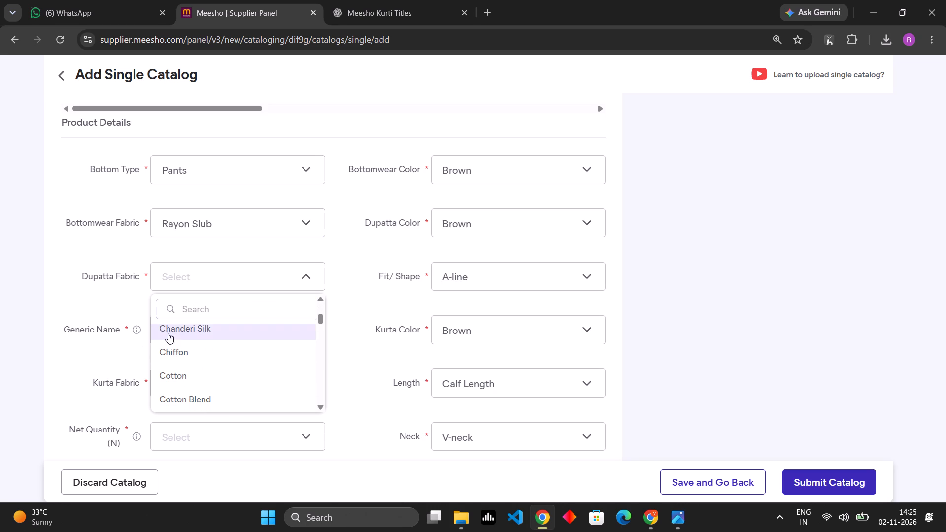
pyautogui.click(179, 329)
pyautogui.click(215, 326)
pyautogui.click(238, 458)
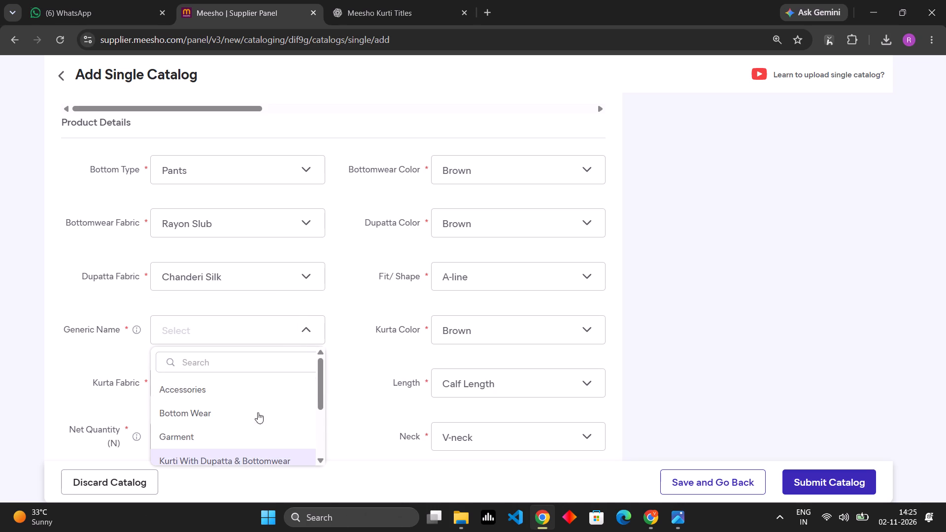
# Set Kurta Fabric to Rayon Slub.
pyautogui.scroll(-3, 321, 293)
pyautogui.click(299, 191)
pyautogui.scroll(-2, 236, 276)
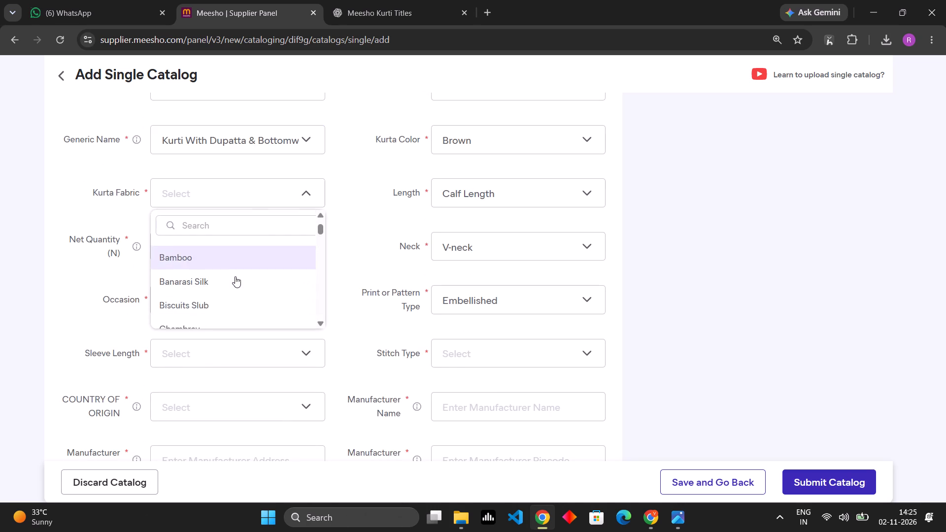
pyautogui.scroll(-5, 235, 277)
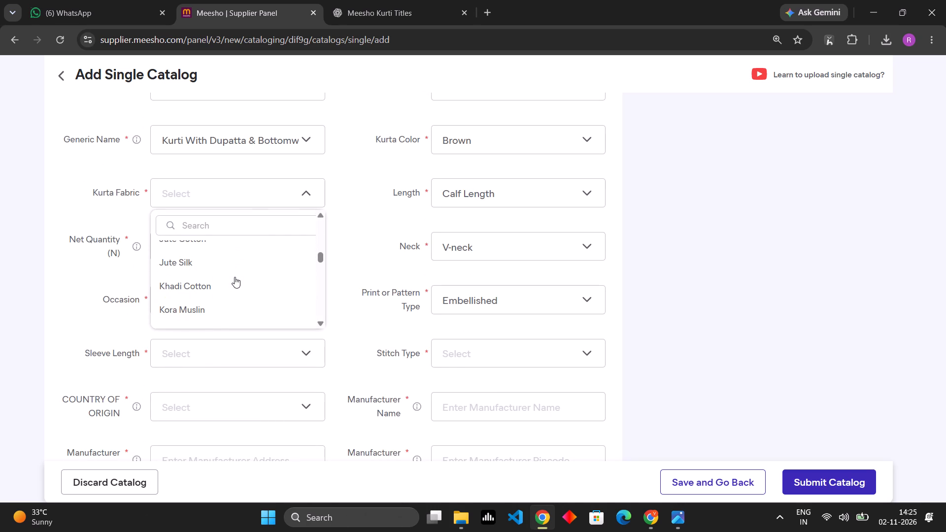
pyautogui.scroll(-2, 235, 277)
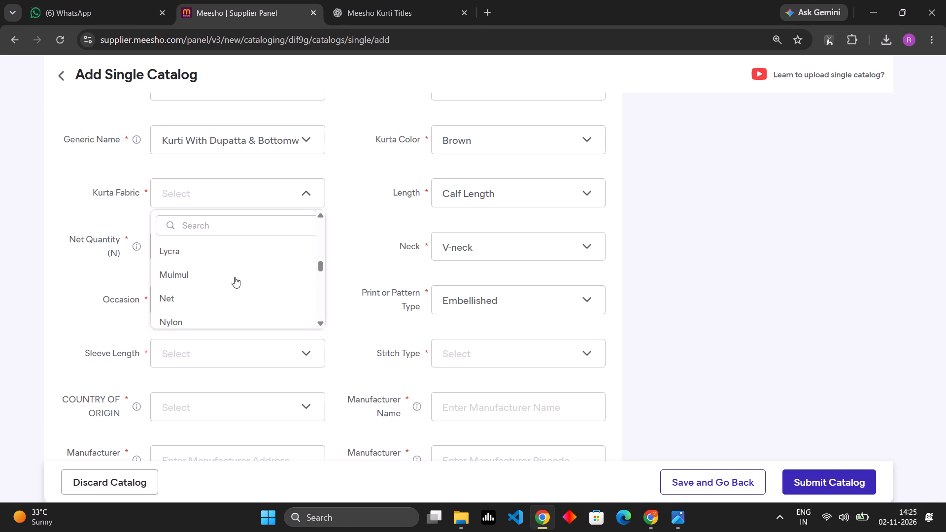
pyautogui.scroll(-2, 235, 277)
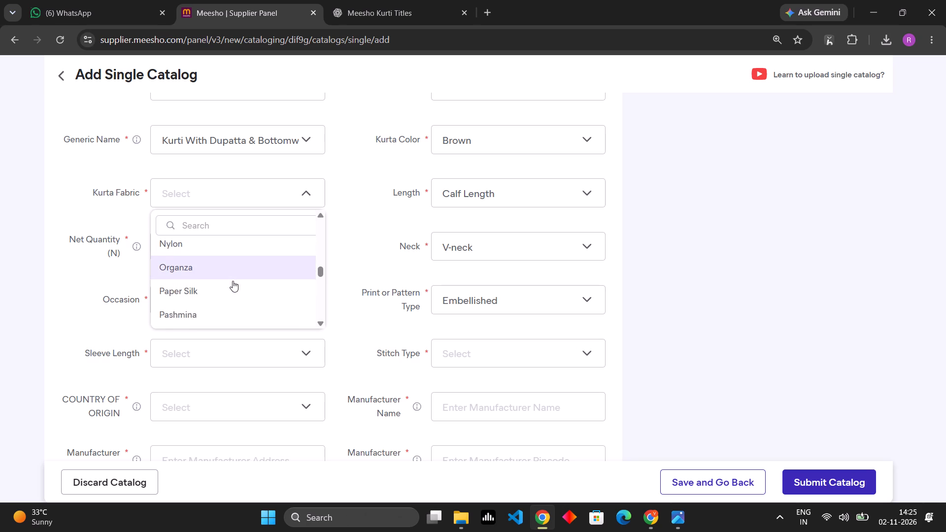
pyautogui.scroll(-2, 233, 281)
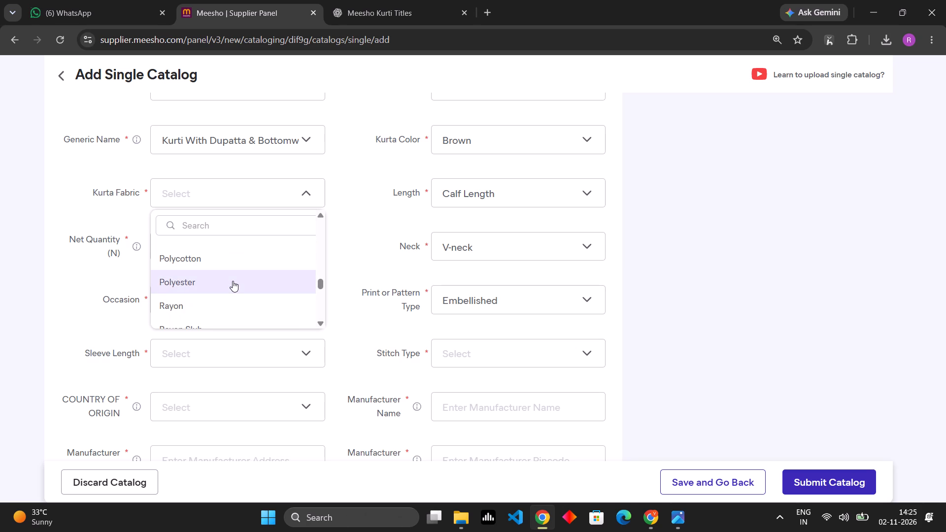
pyautogui.scroll(-1, 232, 281)
pyautogui.click(229, 266)
# Set Net Quantity to Pack of 3 and Occasion to Festive in Product Details.
pyautogui.scroll(-1, 342, 227)
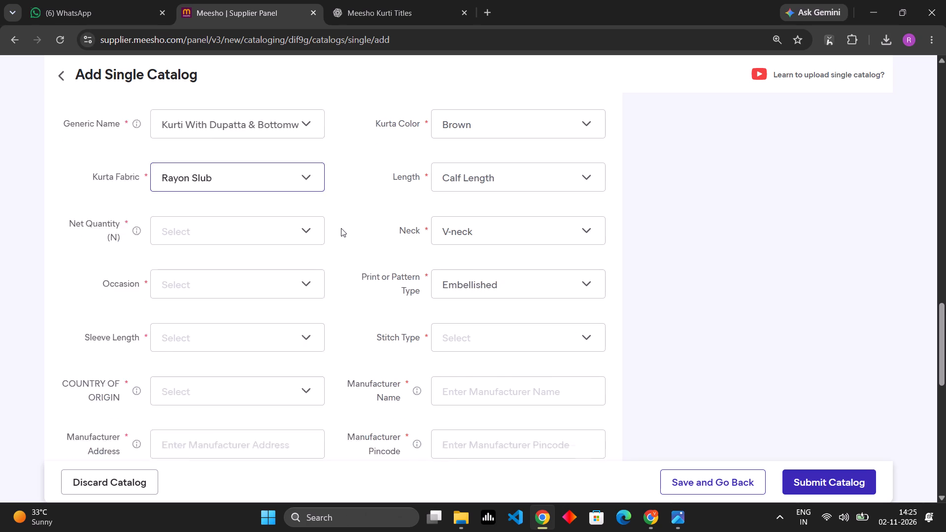
pyautogui.click(302, 186)
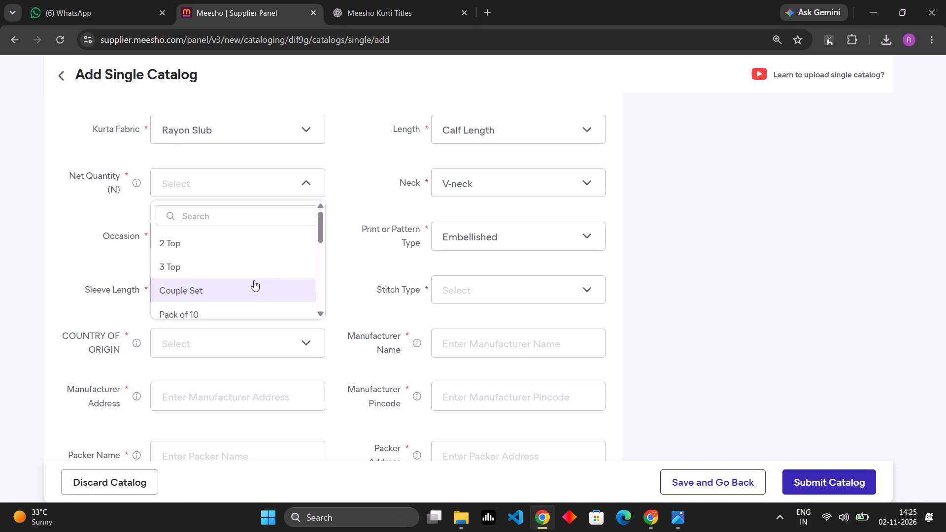
pyautogui.scroll(-3, 258, 306)
pyautogui.scroll(-1, 232, 245)
pyautogui.scroll(1, 221, 263)
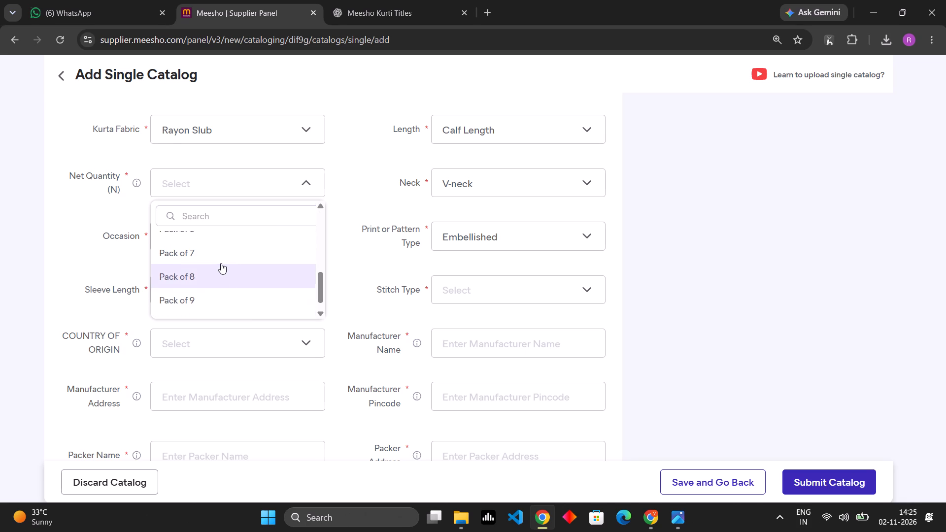
pyautogui.scroll(1, 221, 263)
pyautogui.click(223, 267)
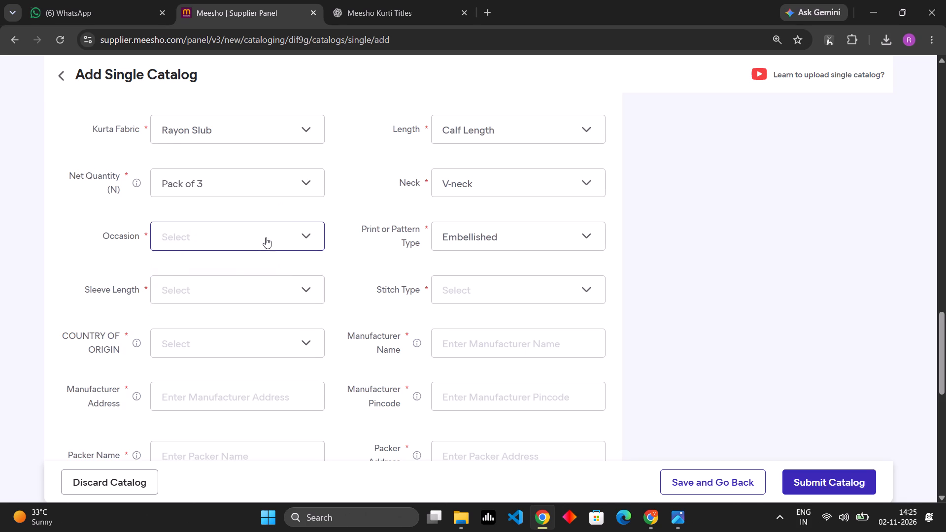
pyautogui.click(266, 236)
pyautogui.click(237, 321)
# Set Sleeve Length to Three-Quarter Sleeves and Stitch Type to Stitched.
pyautogui.scroll(-1, 298, 260)
pyautogui.click(295, 223)
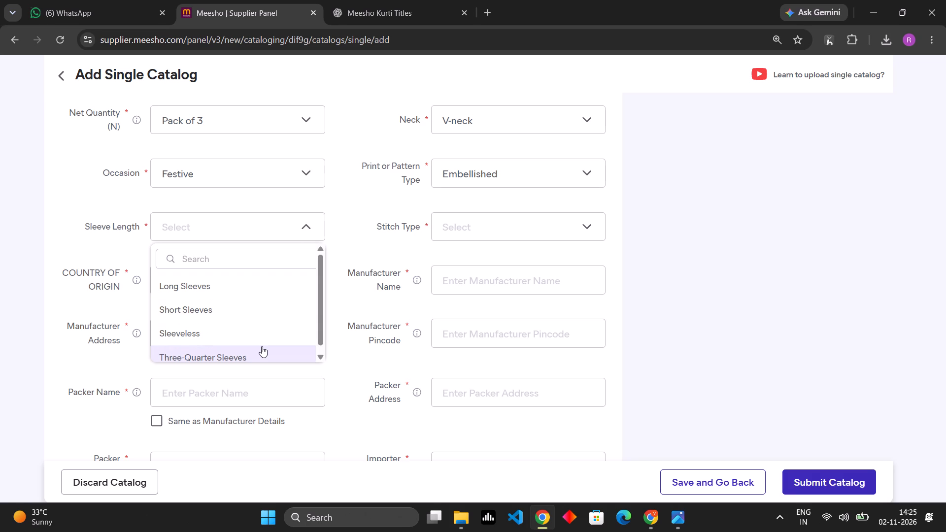
pyautogui.click(262, 346)
pyautogui.click(533, 224)
pyautogui.click(504, 315)
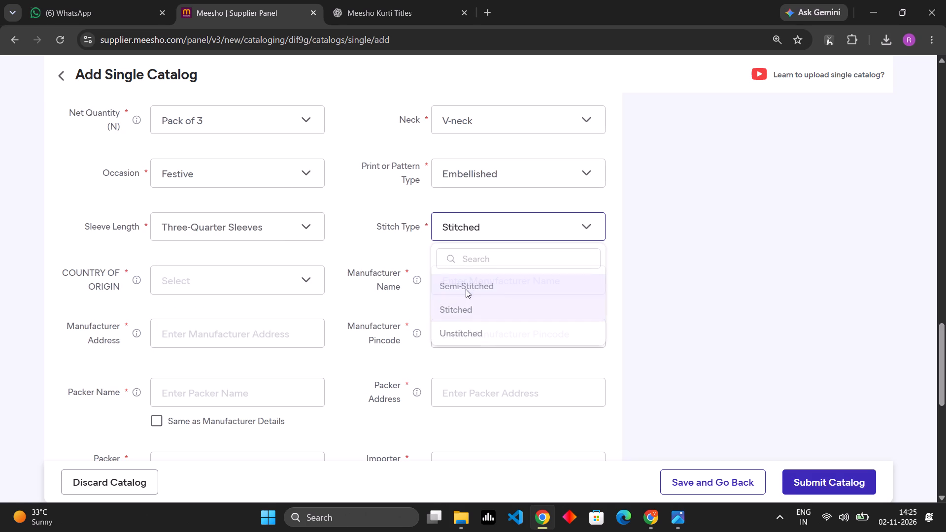
# Set Manufacturer Name to Women Ethnic Wear Set and Country of Origin to India.
pyautogui.click(471, 286)
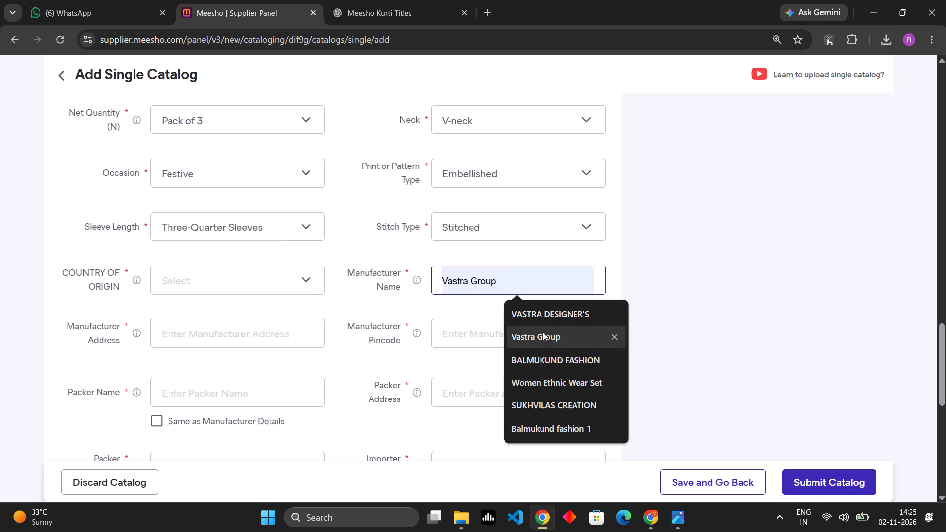
pyautogui.click(553, 381)
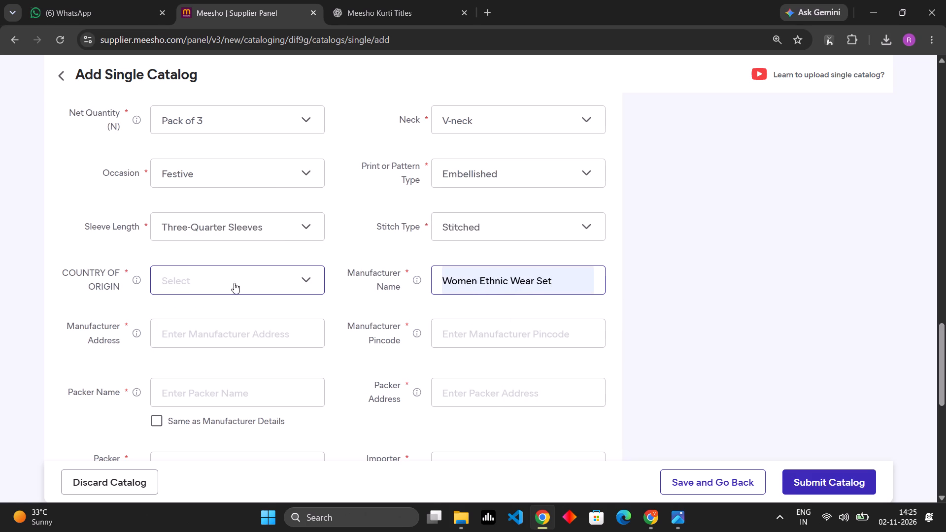
pyautogui.click(234, 283)
pyautogui.click(236, 338)
# Fill in the manufacturer address and pincode from the saved address suggestion.
pyautogui.scroll(-2, 377, 249)
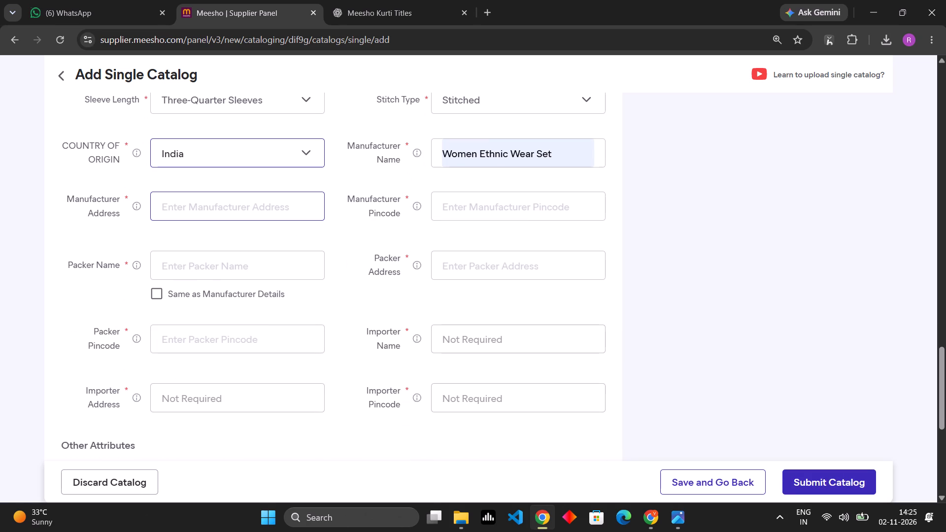
pyautogui.click(271, 206)
pyautogui.click(279, 243)
# Fill in the packer address and pincode from the saved address and set Packer Name to Women Ethnic Wear Set.
pyautogui.click(490, 275)
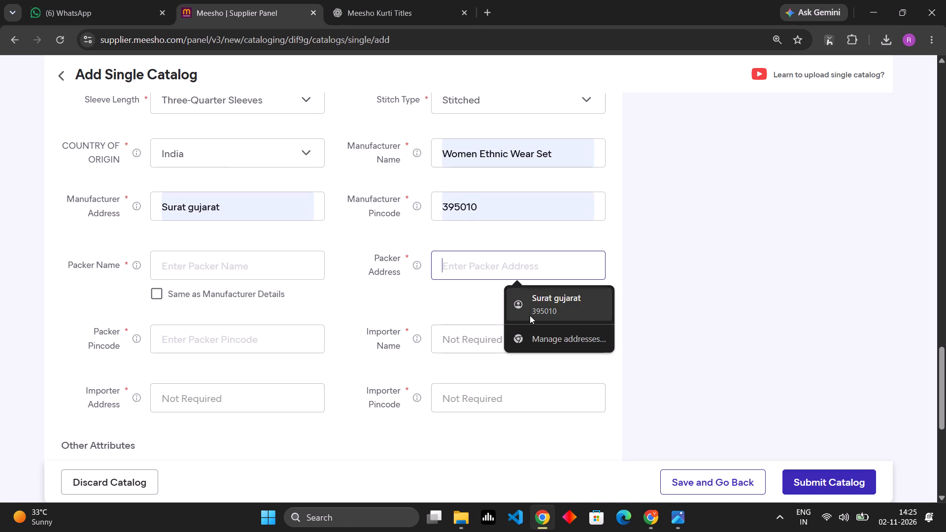
pyautogui.click(530, 315)
pyautogui.scroll(-1, 326, 269)
pyautogui.click(262, 201)
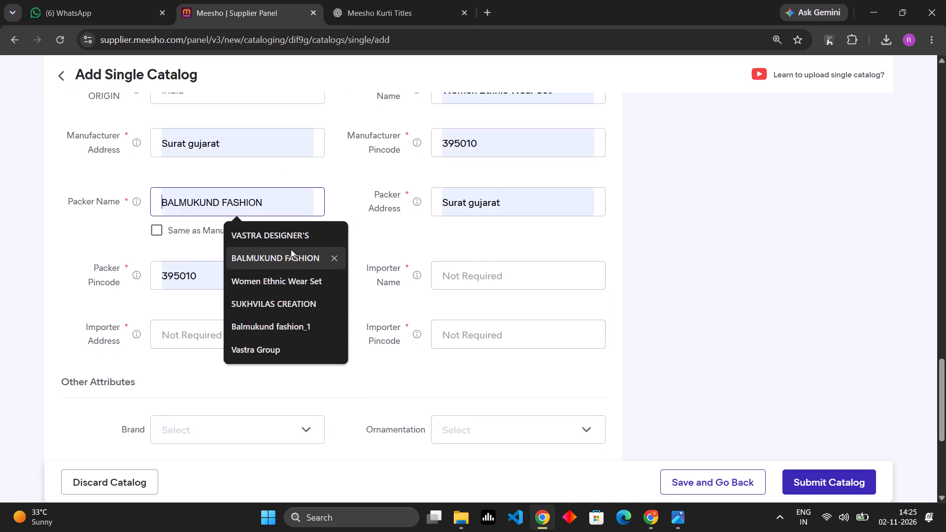
pyautogui.click(294, 279)
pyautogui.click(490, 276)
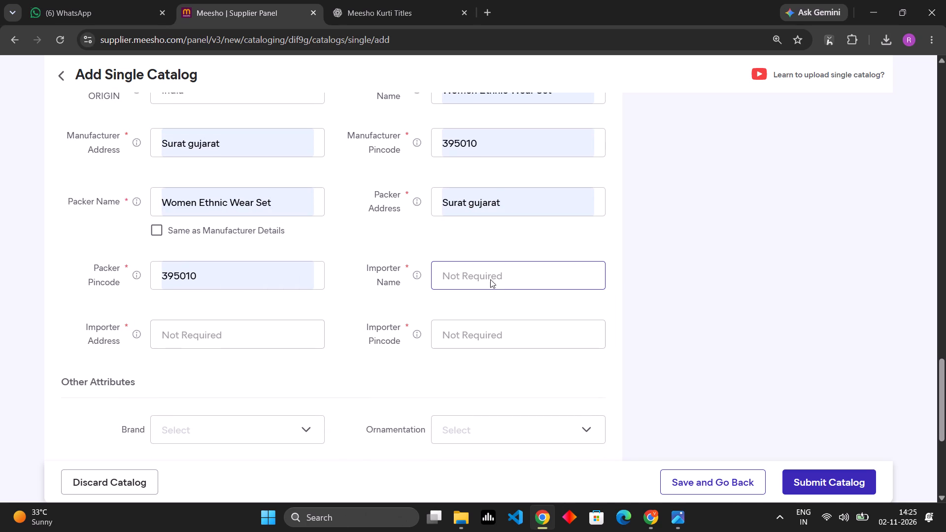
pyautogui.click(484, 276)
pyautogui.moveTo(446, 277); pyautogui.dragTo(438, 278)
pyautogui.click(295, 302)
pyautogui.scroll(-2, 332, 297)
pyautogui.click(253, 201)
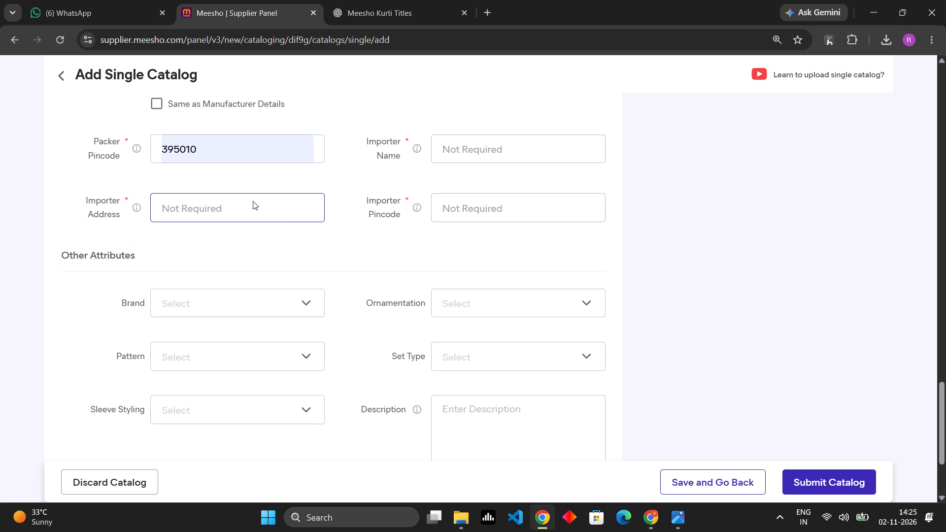
# Set Ornamentation to Embroidered under Other Attributes.
pyautogui.scroll(-2, 359, 251)
pyautogui.click(536, 162)
pyautogui.click(536, 173)
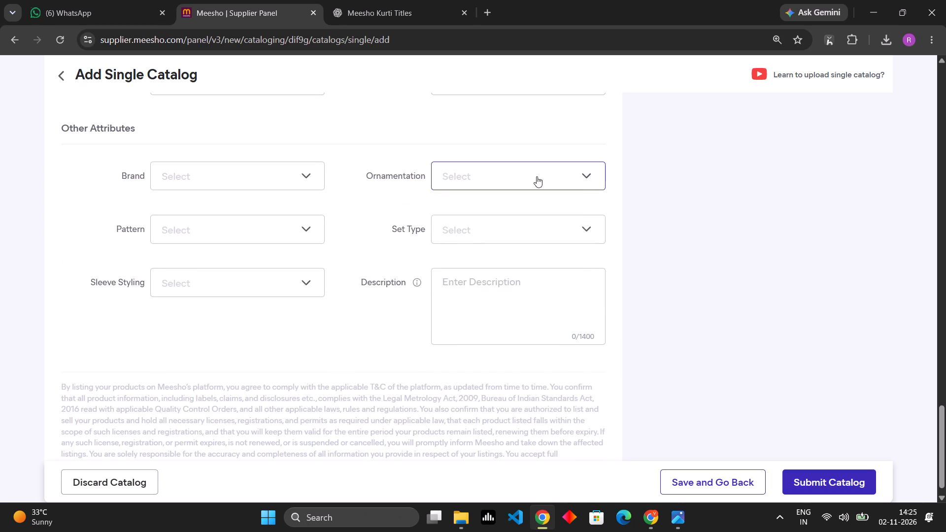
pyautogui.click(536, 176)
pyautogui.scroll(-2, 518, 266)
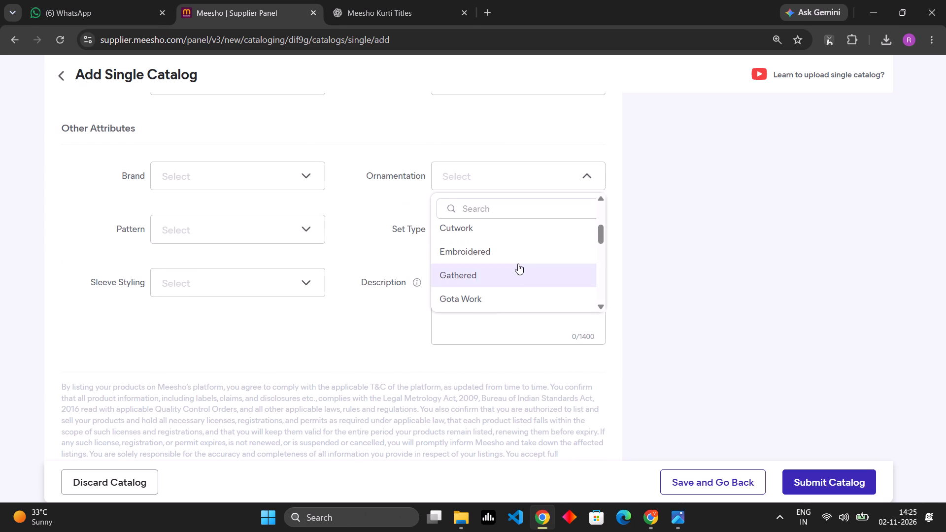
pyautogui.click(510, 256)
# Set Pattern to Embroidered and Set Type to Kurta with Dupatta and Bottomwear.
pyautogui.click(289, 232)
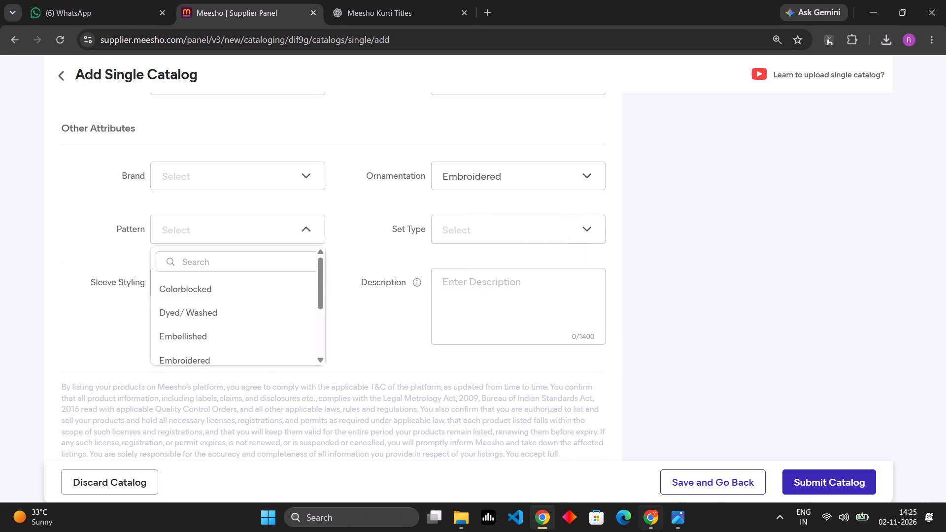
pyautogui.click(266, 346)
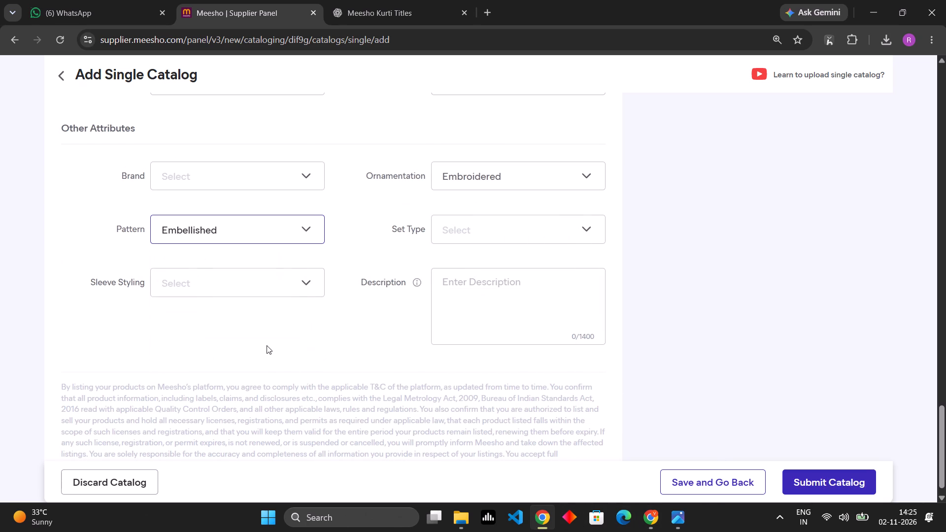
pyautogui.click(305, 224)
pyautogui.click(218, 354)
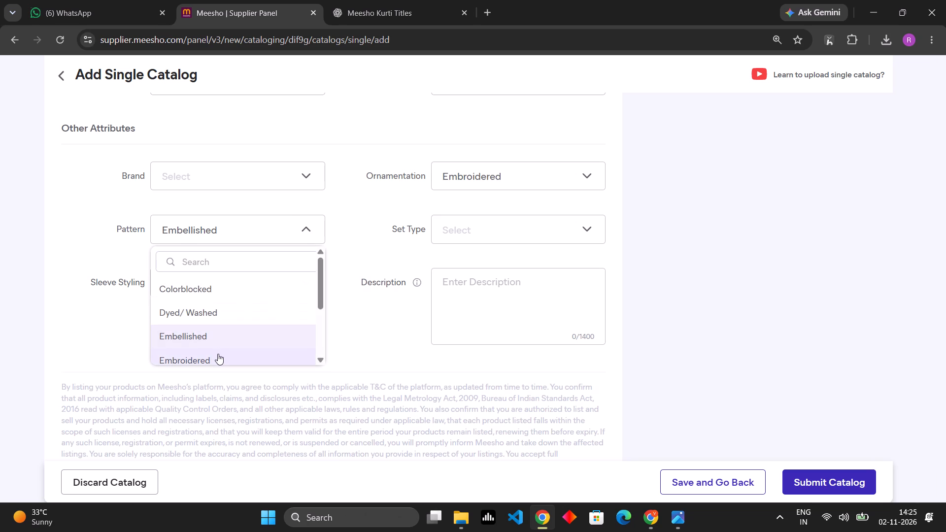
pyautogui.click(519, 233)
pyautogui.click(513, 329)
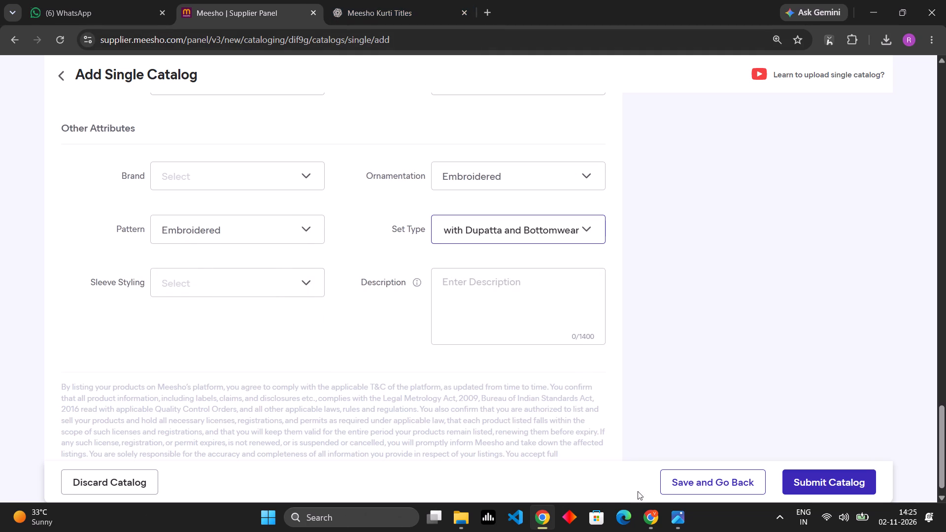
# Copy the description of the navy blue embroidered kurta set from the DENISHA CREATION 01 store's inventory into the new catalog's Description.
pyautogui.click(642, 523)
pyautogui.scroll(-2, 698, 304)
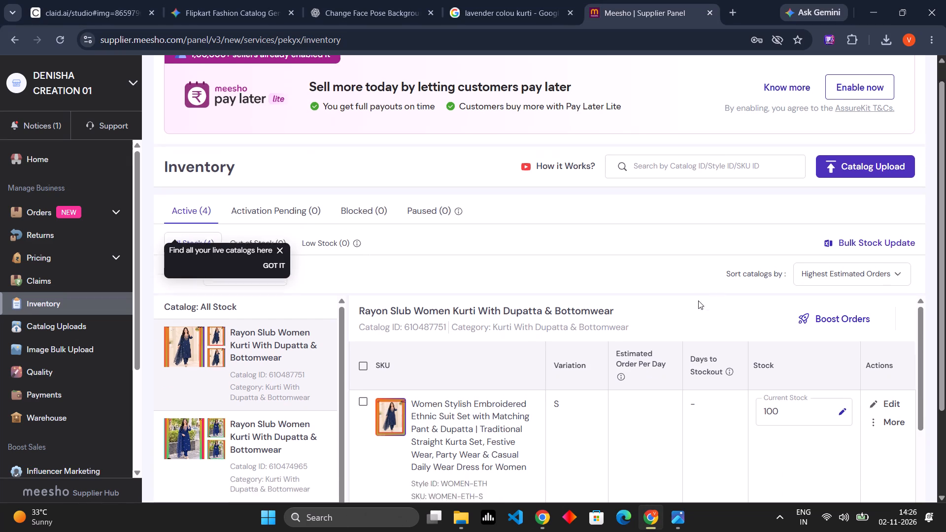
pyautogui.scroll(-1, 698, 300)
pyautogui.click(888, 294)
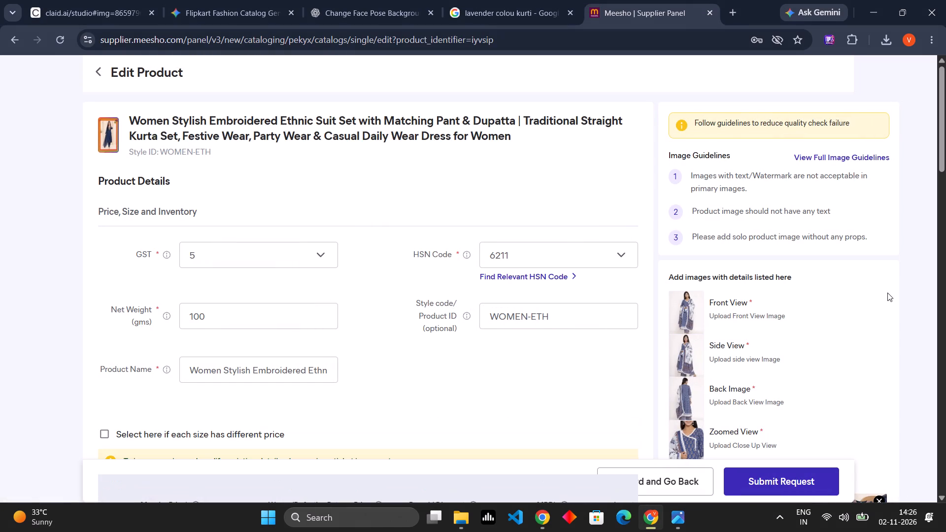
pyautogui.scroll(-14, 693, 285)
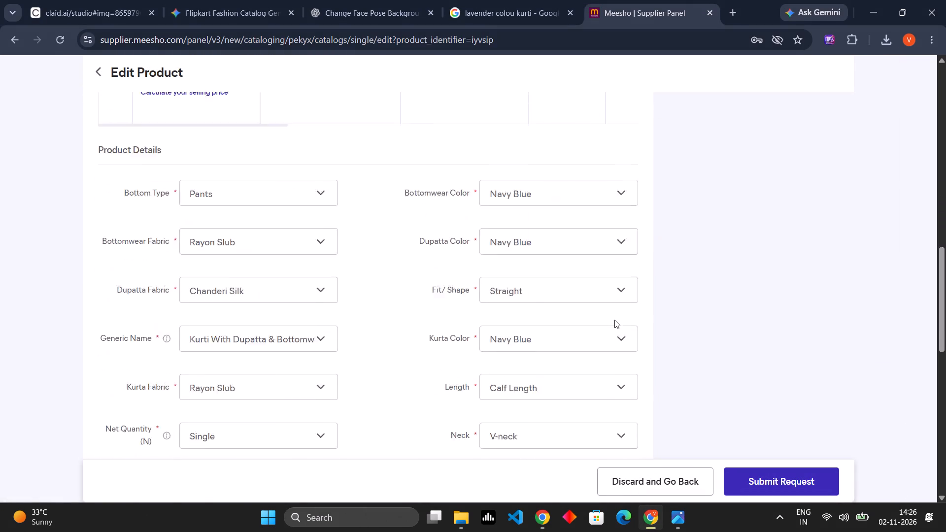
pyautogui.scroll(-15, 614, 320)
pyautogui.tripleClick(560, 384)
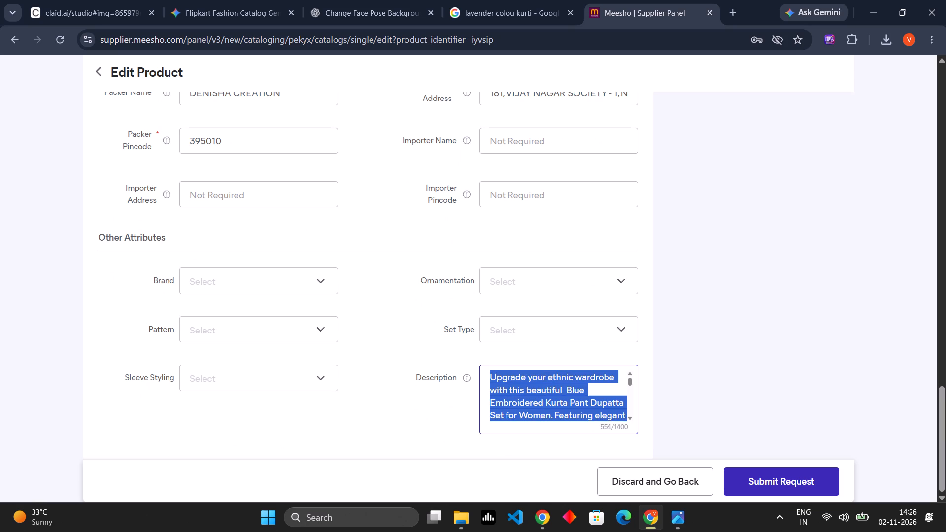
pyautogui.hotkey('ctrl', 'c')
pyautogui.hotkey('alt', 'Tab')
pyautogui.click(500, 293)
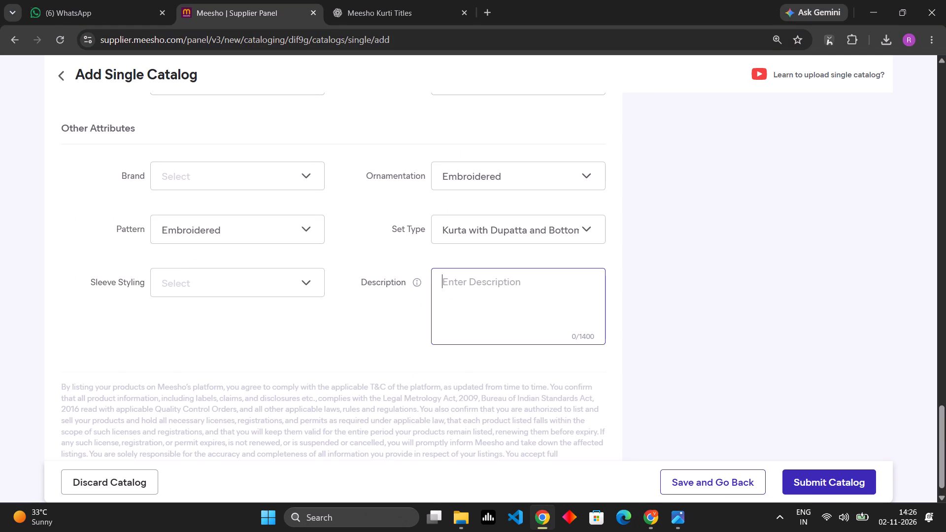
pyautogui.hotkey('ctrl', 'v')
# Set the Style code/Product ID to BROWN_65-p under Product, Size and Inventory.
pyautogui.scroll(10, 513, 297)
pyautogui.scroll(8, 626, 238)
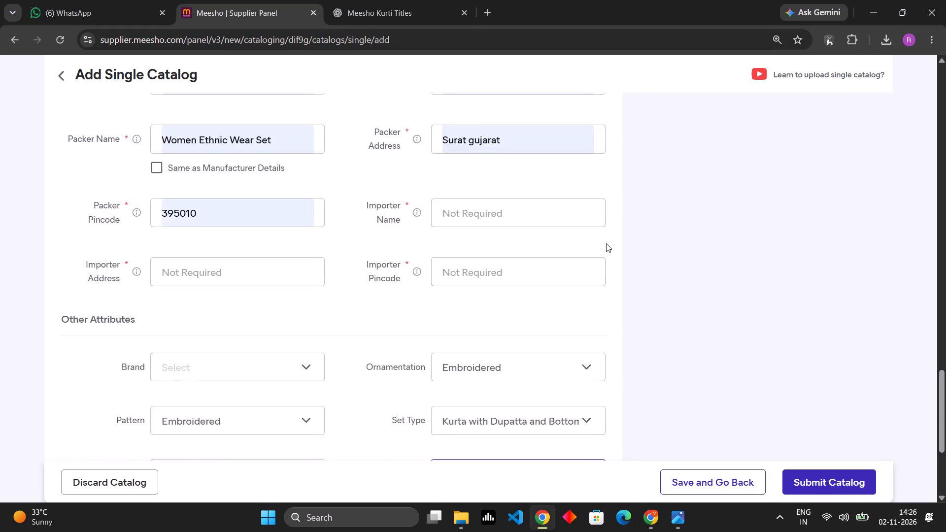
pyautogui.scroll(19, 606, 243)
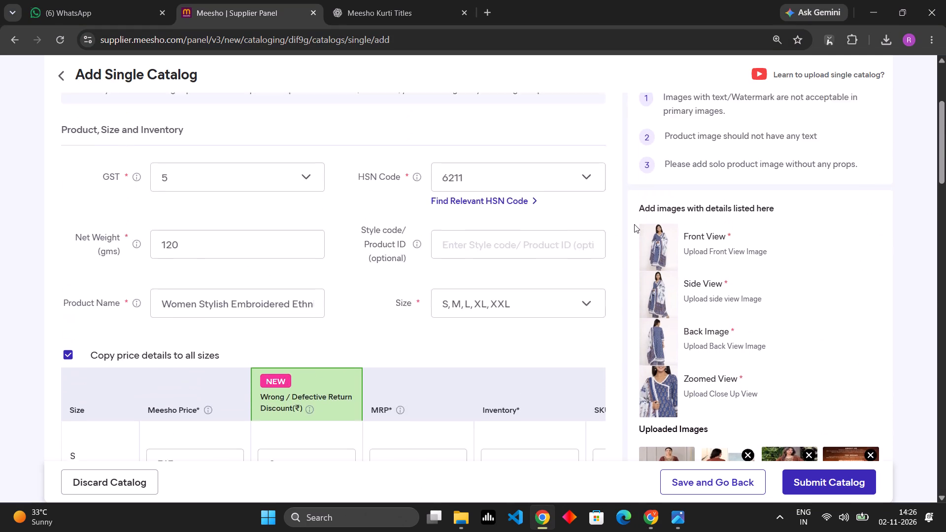
pyautogui.scroll(-5, 634, 224)
pyautogui.scroll(4, 634, 224)
pyautogui.click(480, 249)
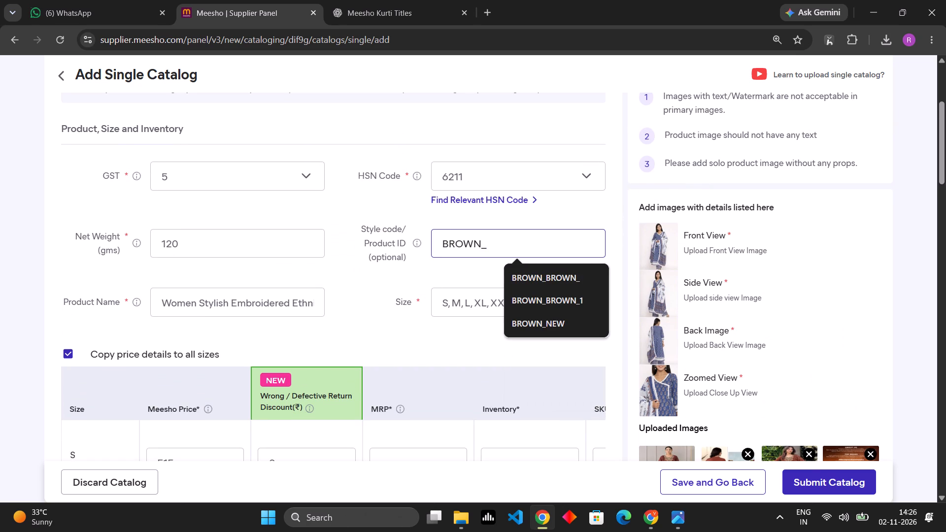
pyautogui.write('65-')
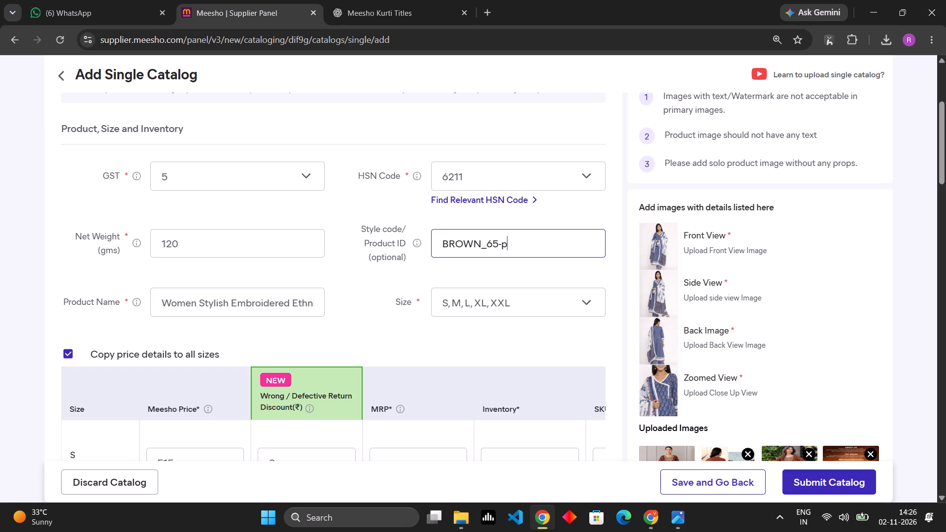
pyautogui.click(340, 254)
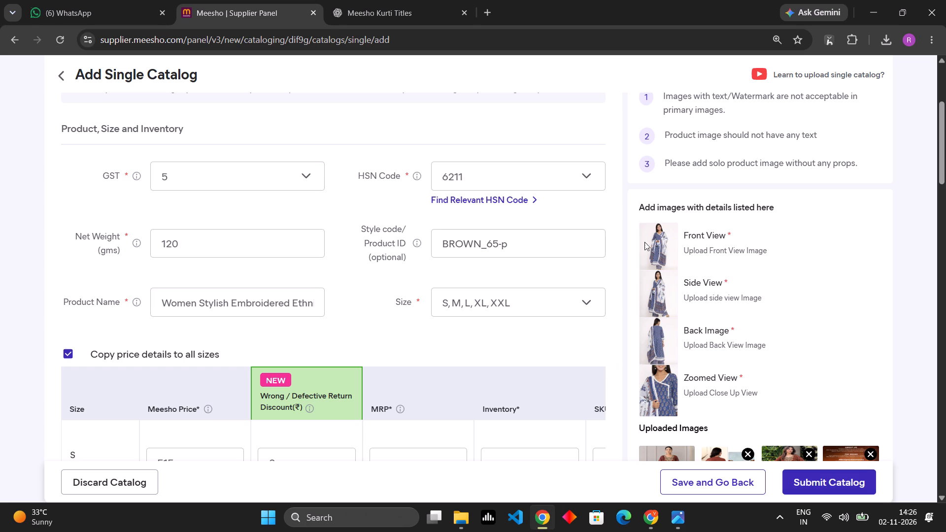
# Save the brown kurti catalog without submitting it and return to the Upload Catalog page.
pyautogui.scroll(-5, 626, 251)
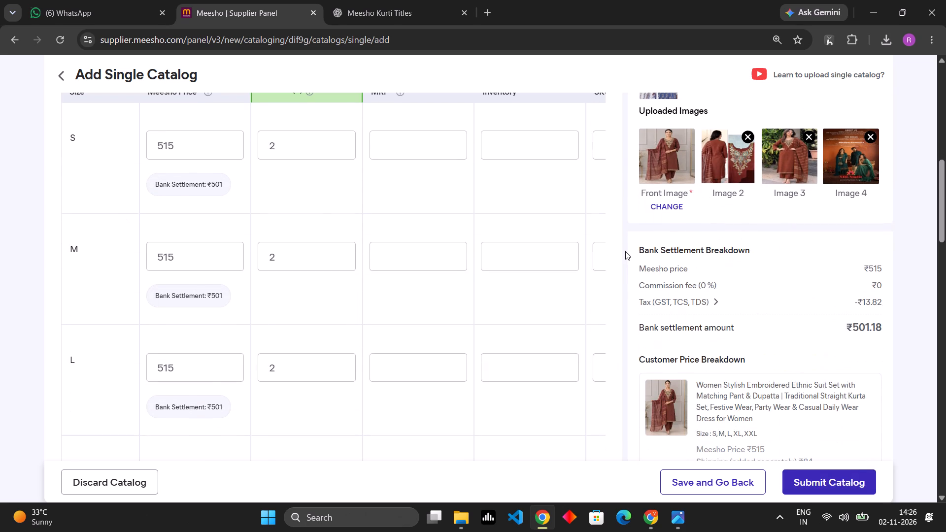
pyautogui.scroll(-3, 624, 251)
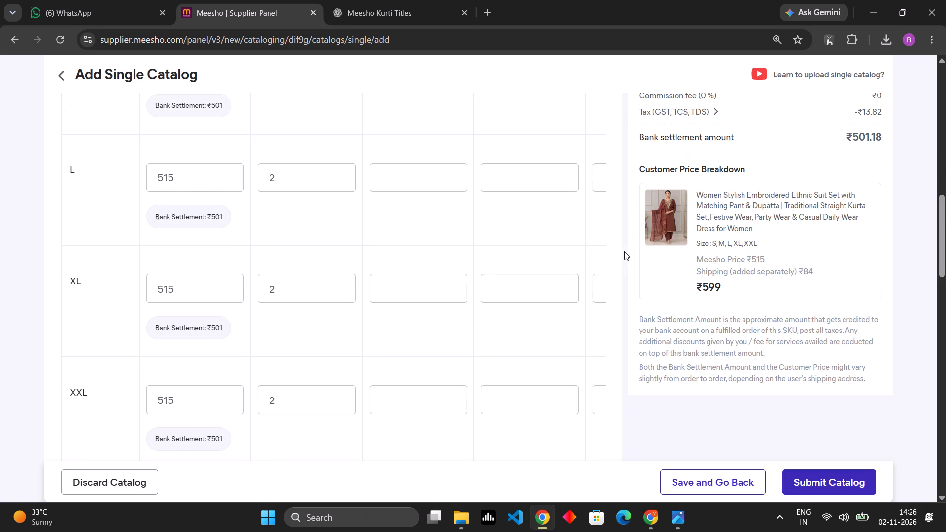
pyautogui.scroll(-18, 624, 251)
pyautogui.scroll(12, 624, 252)
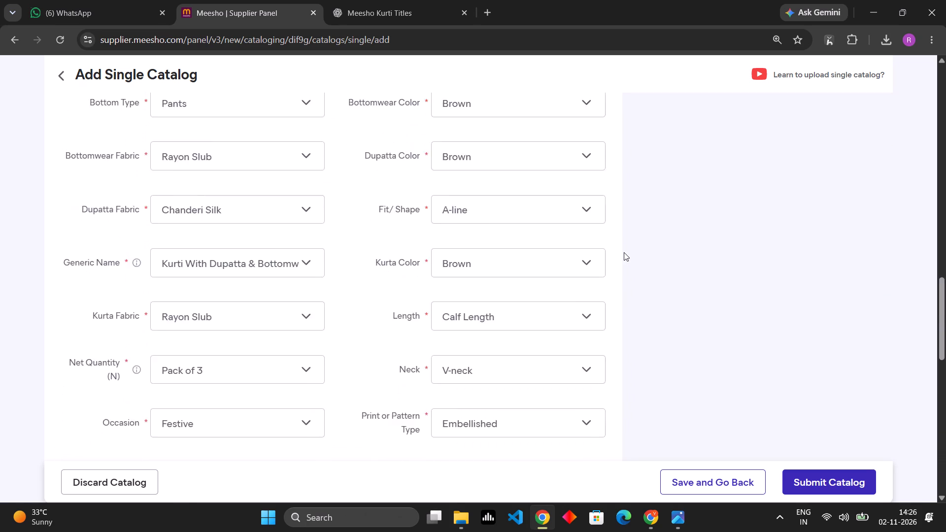
pyautogui.scroll(10, 624, 252)
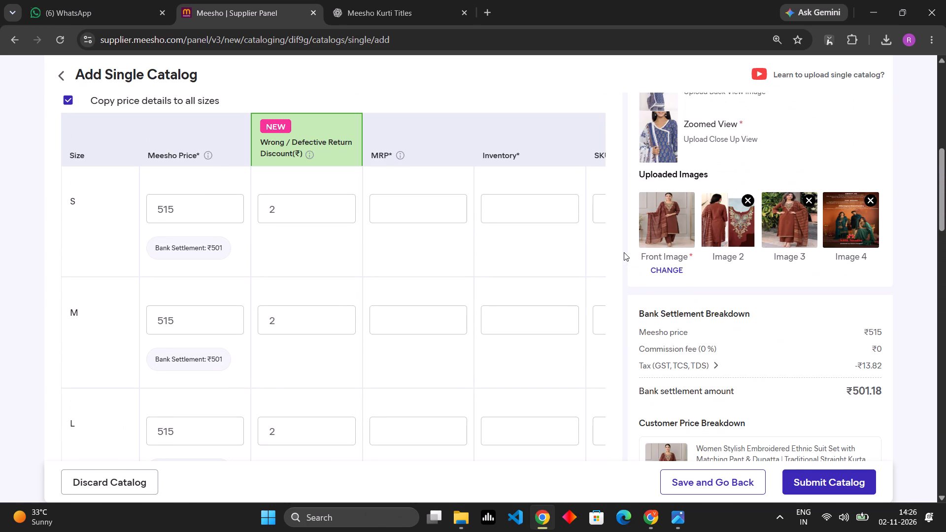
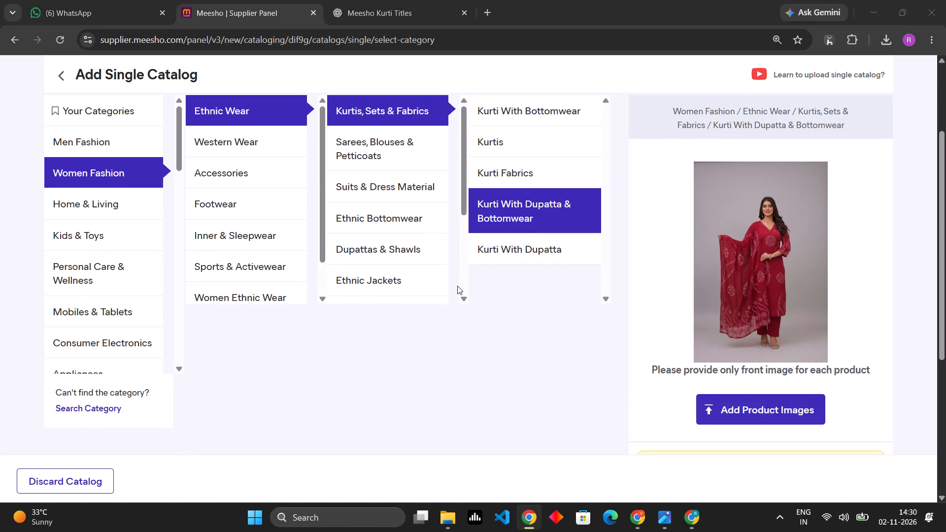
pyautogui.click(163, 128)
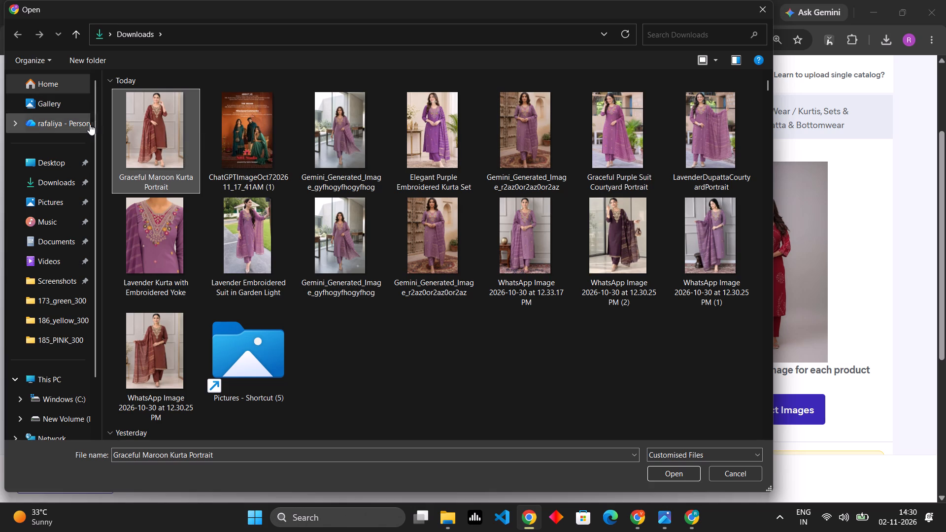
# Load both maroon kurta images, remove the second product to keep only Graceful Maroon Kurta Portrait, and continue to the catalog form.
pyautogui.keyDown('ctrl'); pyautogui.keyDown('alt'); pyautogui.click(121, 360); pyautogui.keyUp('alt'); pyautogui.keyUp('ctrl')
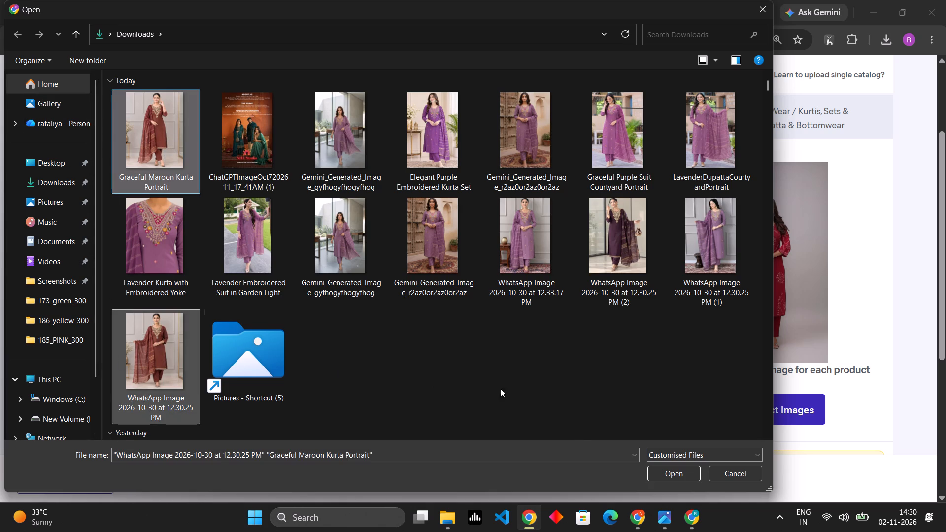
pyautogui.click(668, 469)
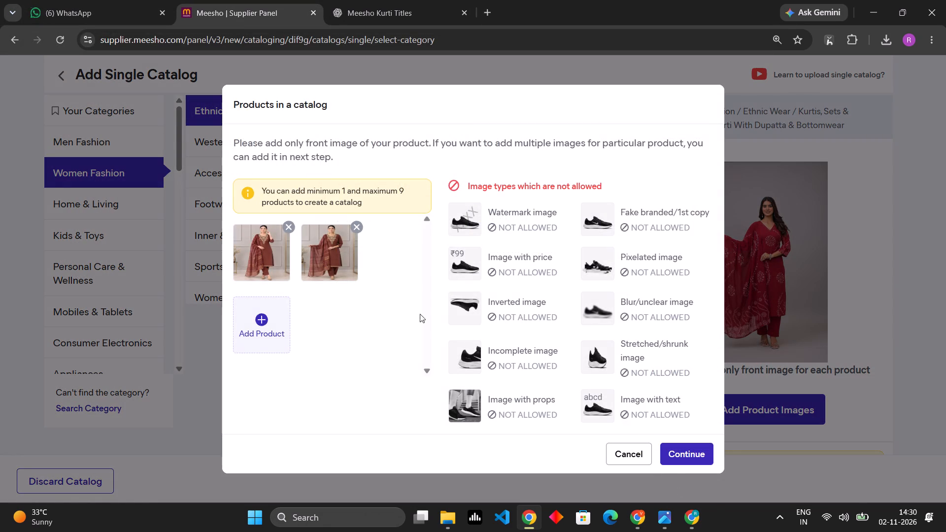
pyautogui.click(358, 228)
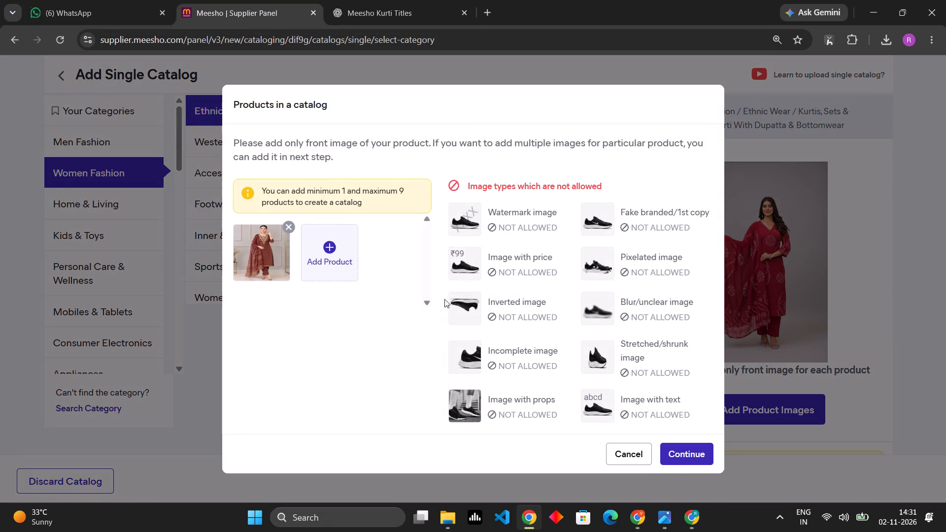
pyautogui.click(676, 459)
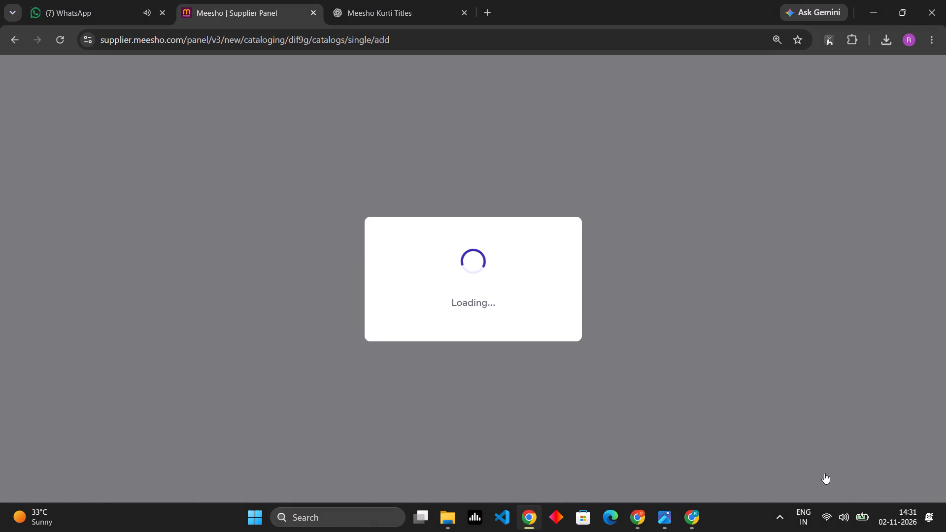
# Add the maroon kurta photo WhatsApp Image 2026-10-30 at 12.30.25 PM to the catalog's uploaded images.
pyautogui.scroll(-3, 631, 290)
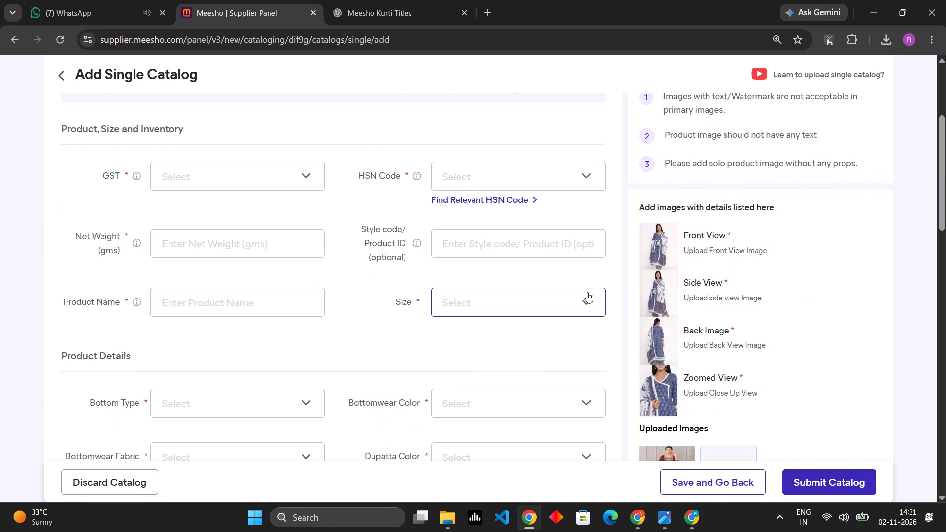
pyautogui.scroll(-1, 591, 291)
pyautogui.click(710, 402)
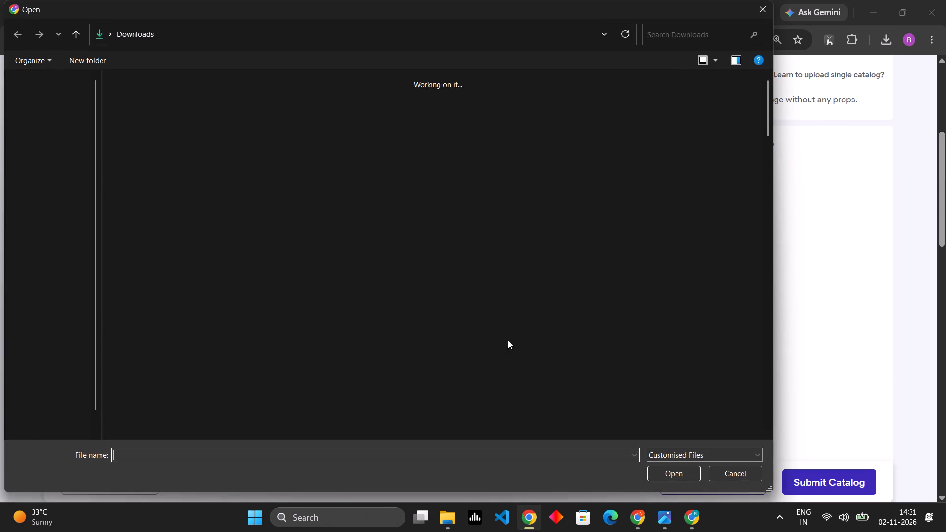
pyautogui.click(145, 339)
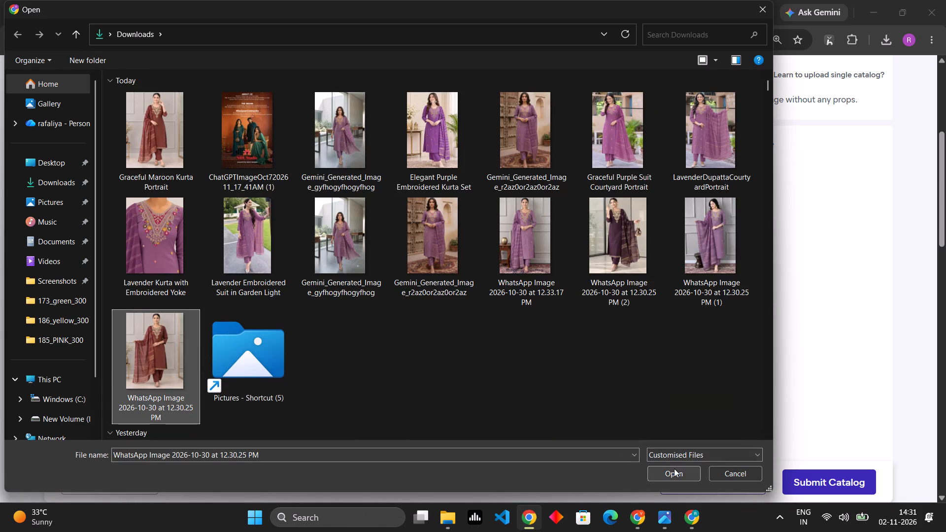
pyautogui.click(674, 468)
# Find further maroon kurta photos in Downloads for the listing, selecting the back-and-yoke collage 5db8a24e-731c-4565-a9b5-8079a4046c34 (1).
pyautogui.scroll(-4, 704, 336)
pyautogui.click(803, 165)
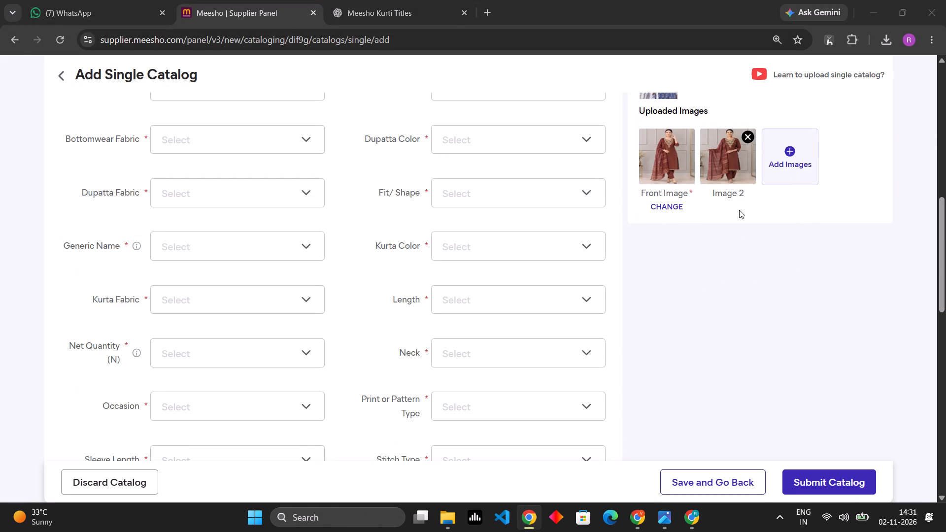
pyautogui.scroll(-19, 421, 308)
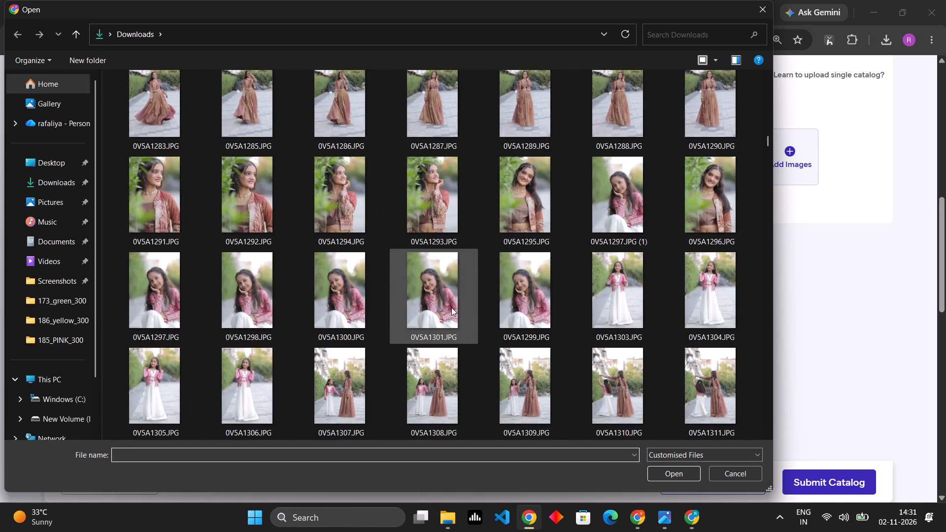
pyautogui.scroll(-8, 451, 307)
pyautogui.scroll(3, 451, 307)
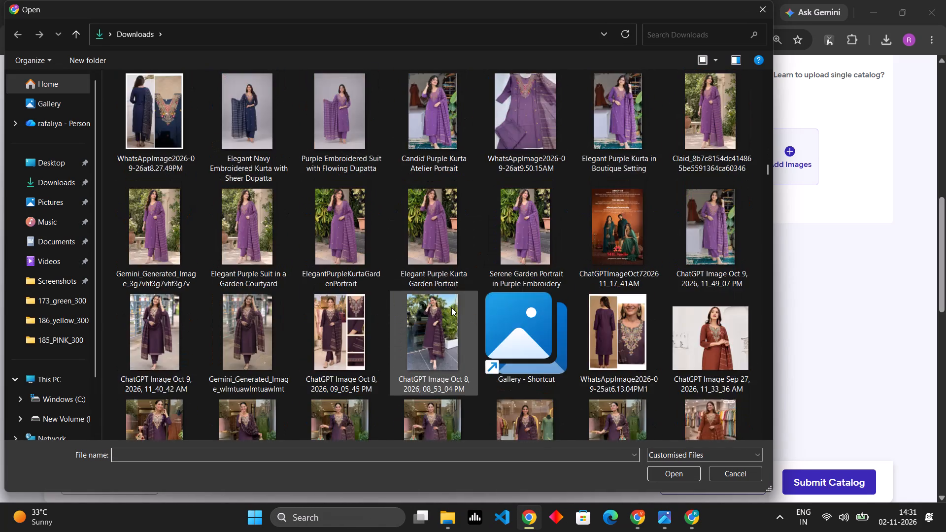
pyautogui.scroll(1, 451, 307)
pyautogui.click(489, 218)
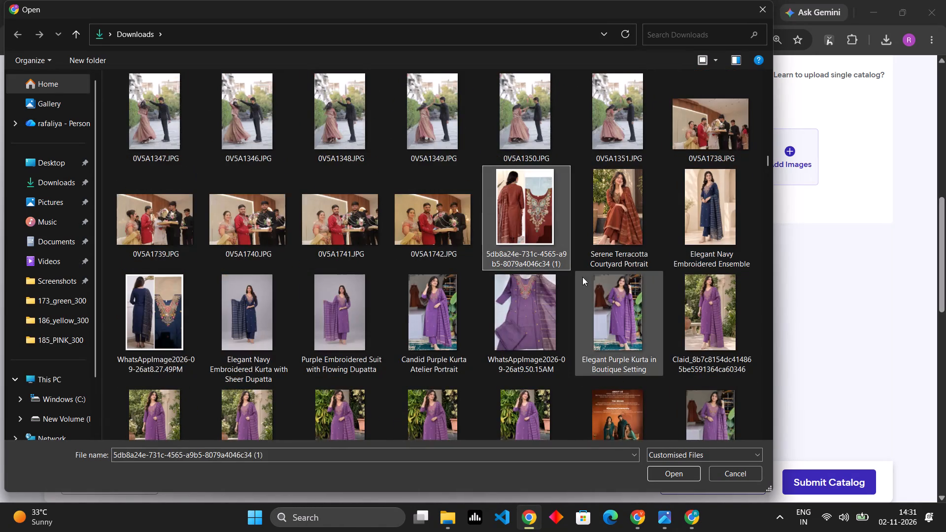
pyautogui.scroll(-2, 583, 291)
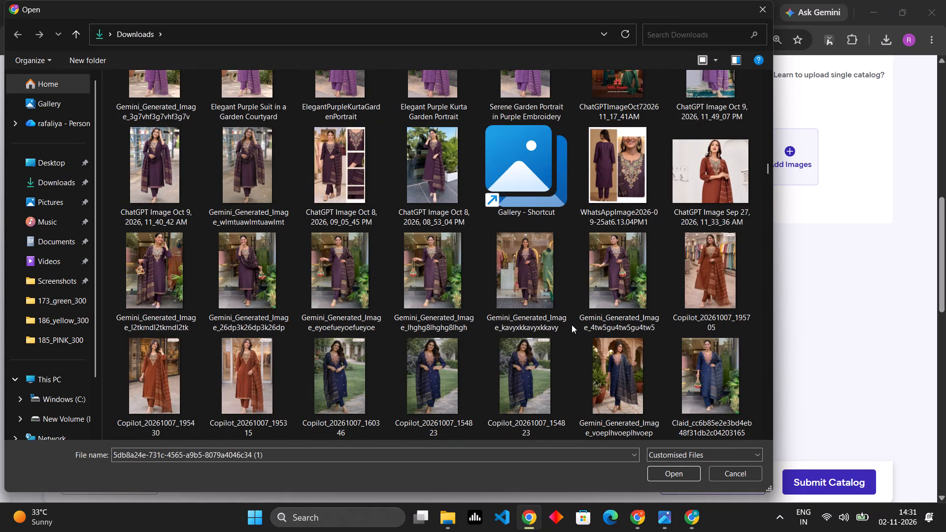
# Look through the kurti images in the Downloads folder for another picture of the maroon set.
pyautogui.scroll(-6, 572, 325)
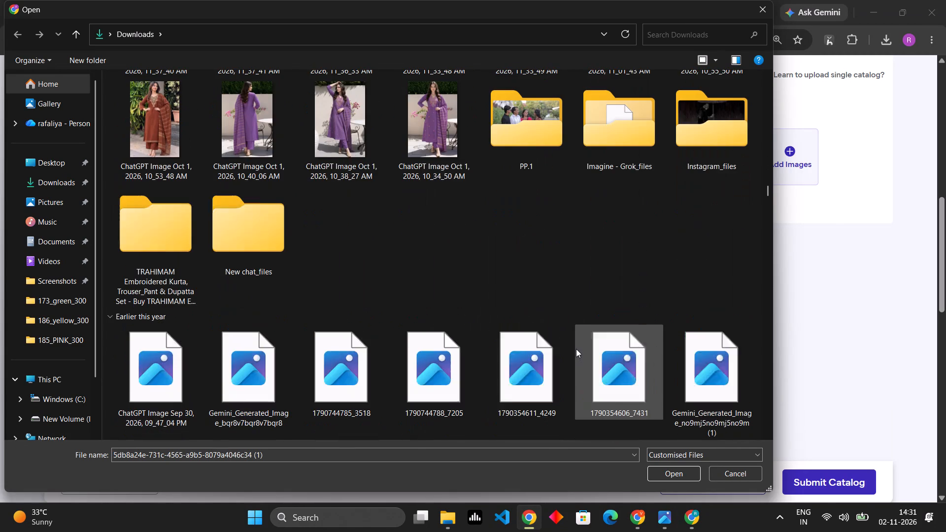
pyautogui.scroll(-3, 579, 283)
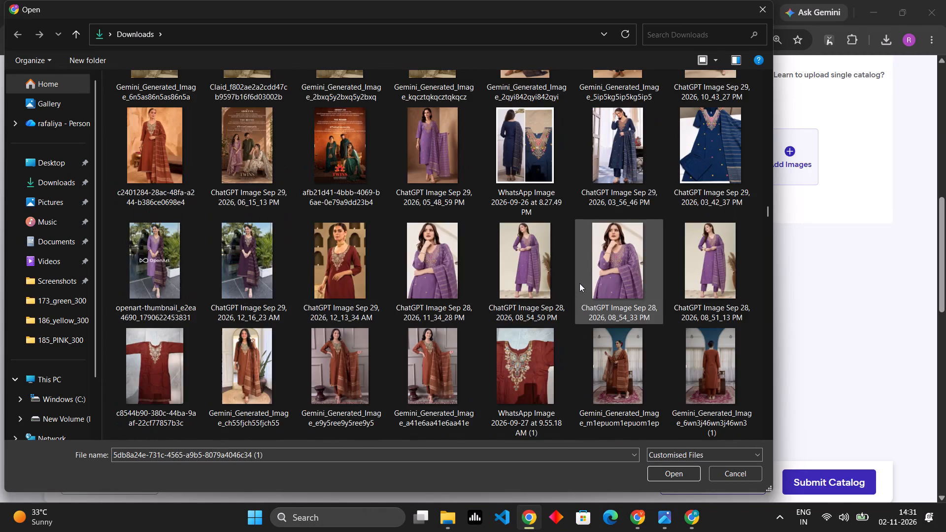
pyautogui.scroll(-16, 579, 283)
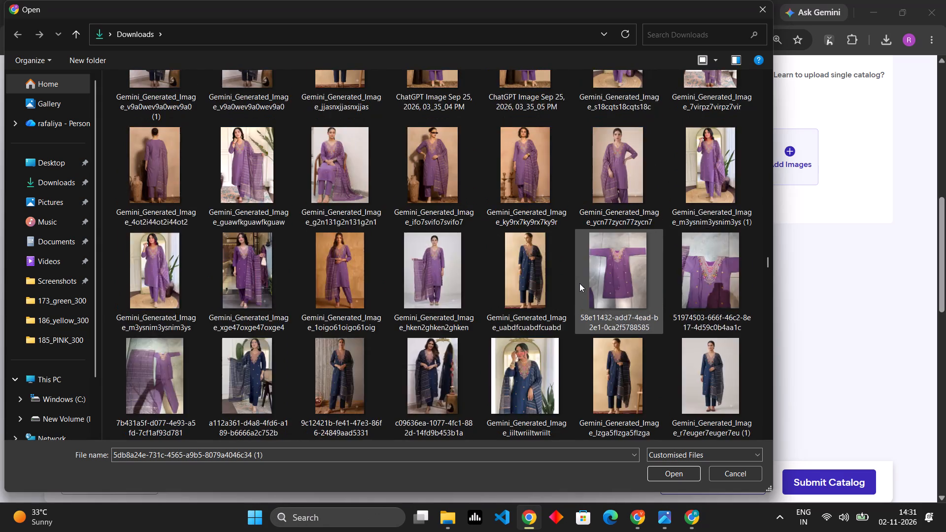
pyautogui.scroll(-2, 579, 283)
pyautogui.scroll(1, 579, 283)
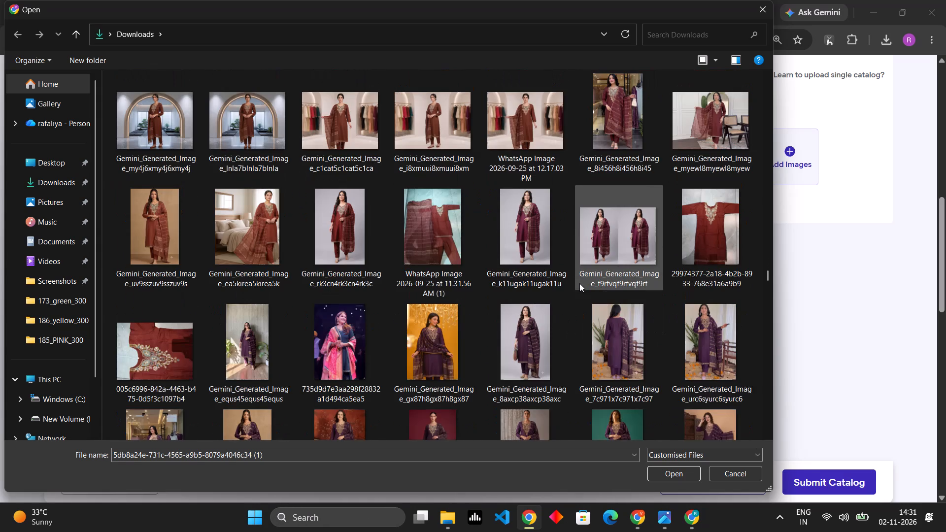
pyautogui.scroll(1, 579, 283)
pyautogui.scroll(-1, 579, 283)
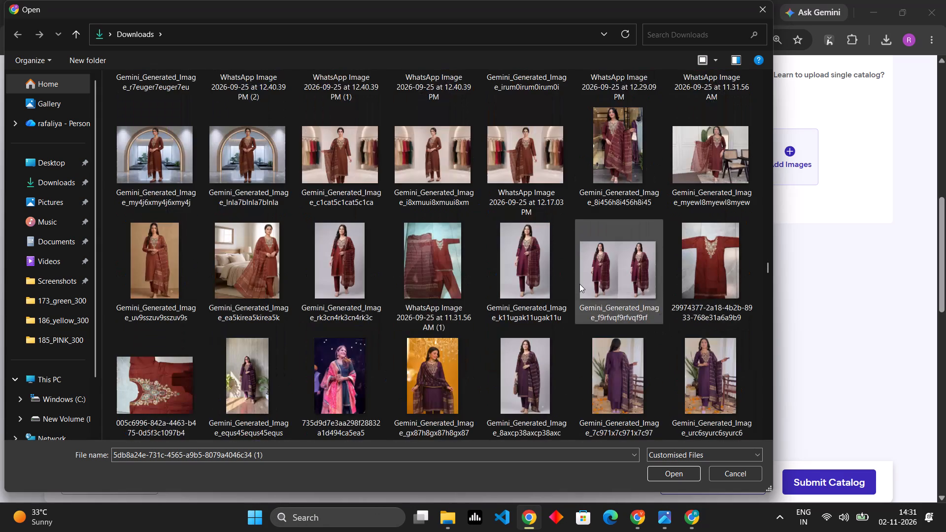
pyautogui.scroll(-1, 579, 284)
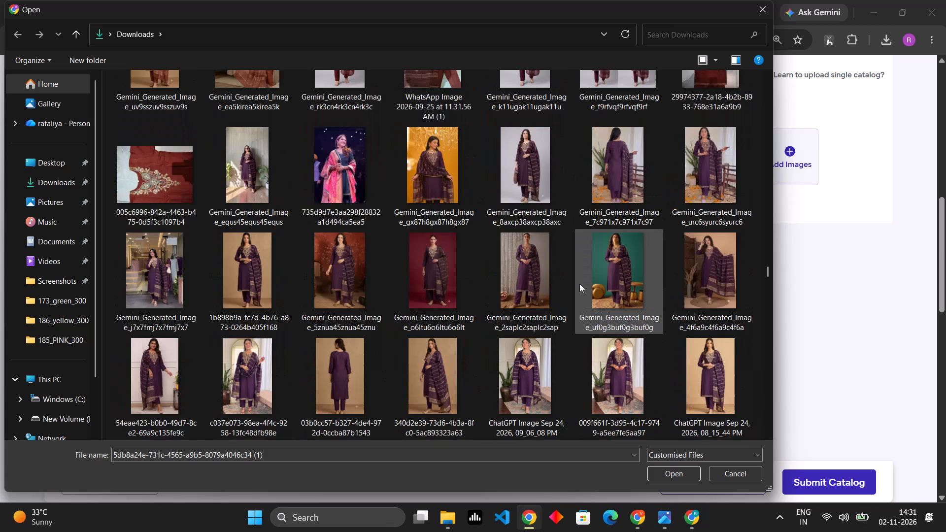
pyautogui.scroll(-3, 579, 284)
pyautogui.scroll(2, 579, 284)
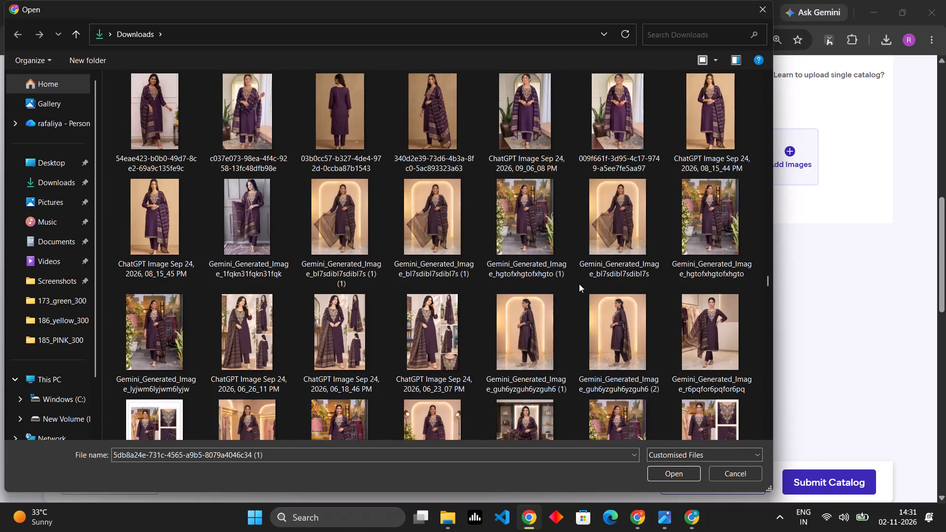
pyautogui.scroll(2, 579, 284)
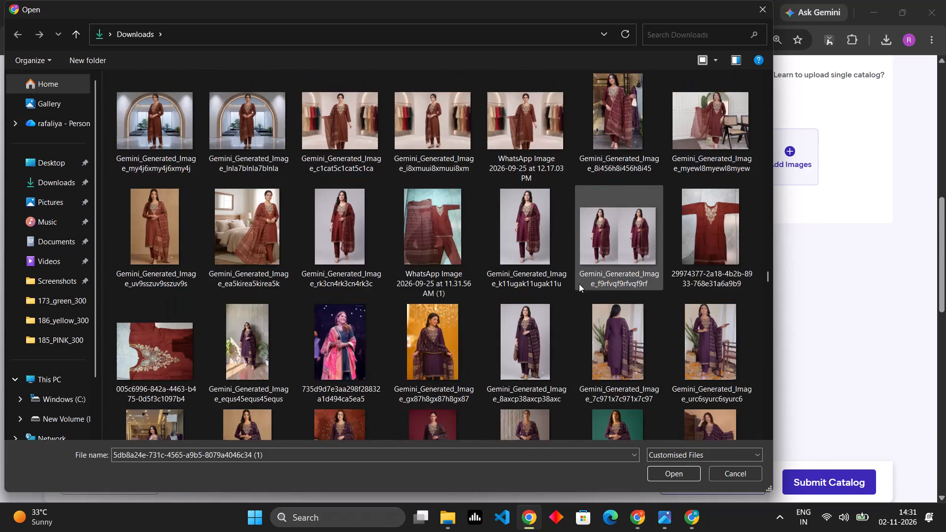
pyautogui.scroll(4, 579, 284)
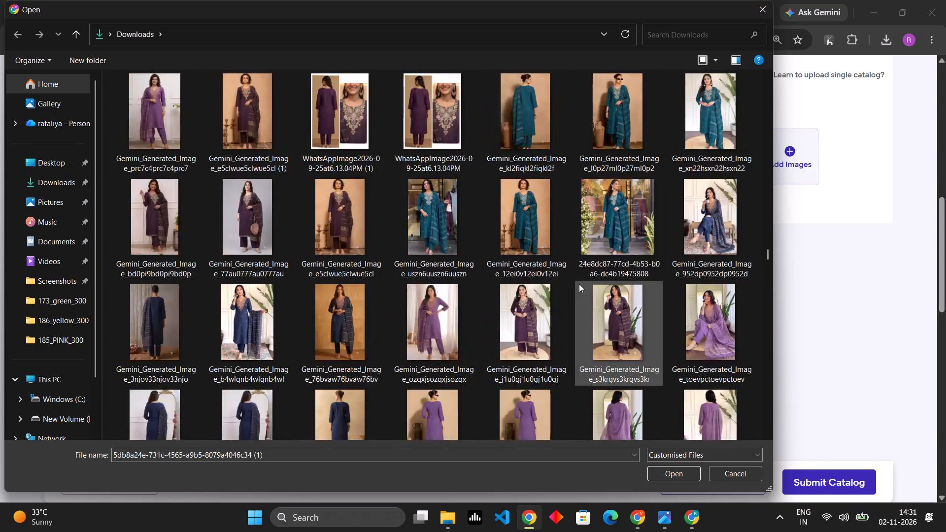
pyautogui.scroll(5, 579, 284)
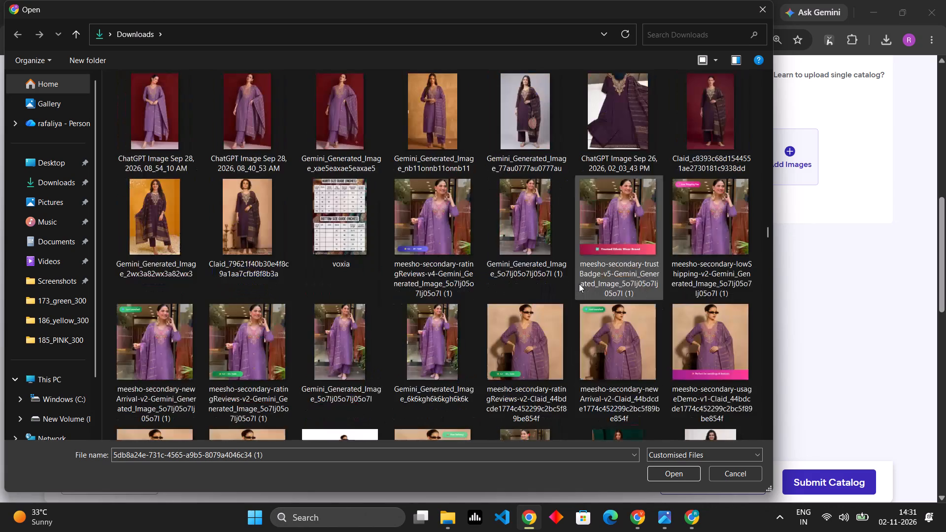
pyautogui.scroll(3, 579, 284)
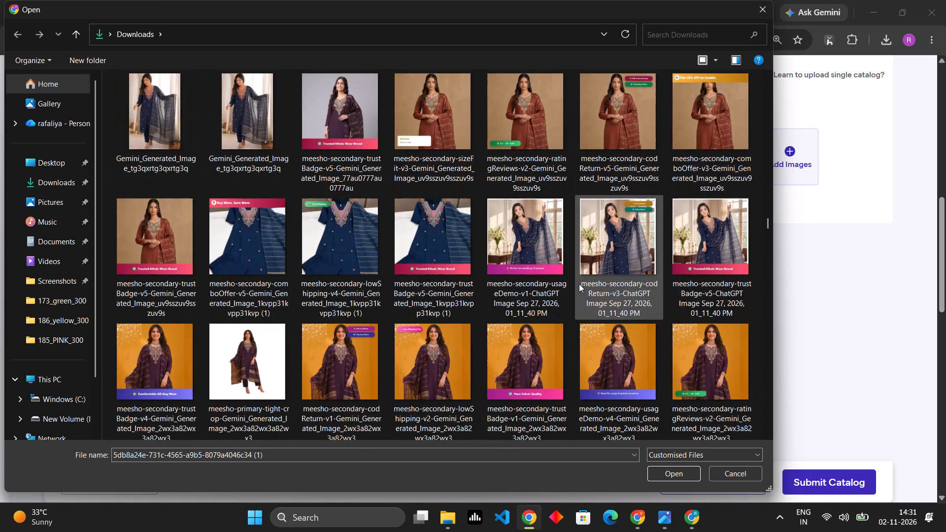
pyautogui.scroll(4, 579, 284)
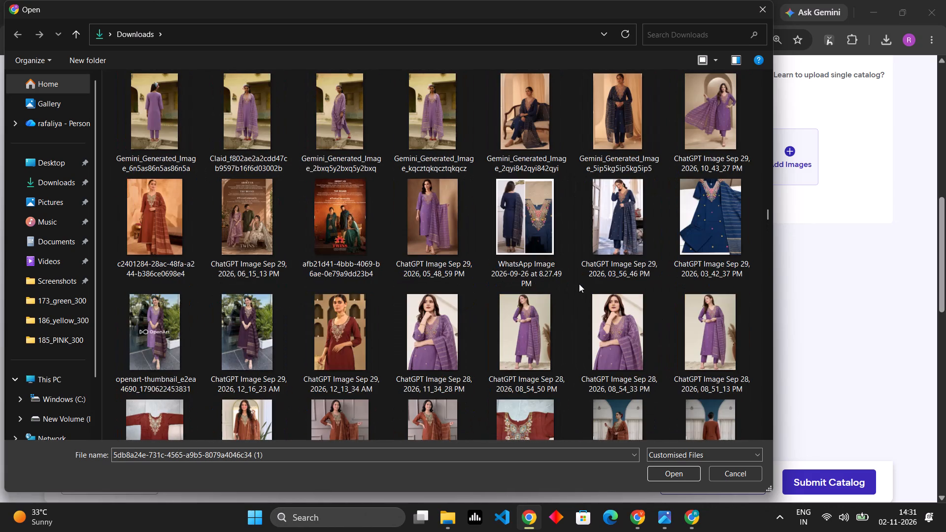
pyautogui.scroll(1, 579, 284)
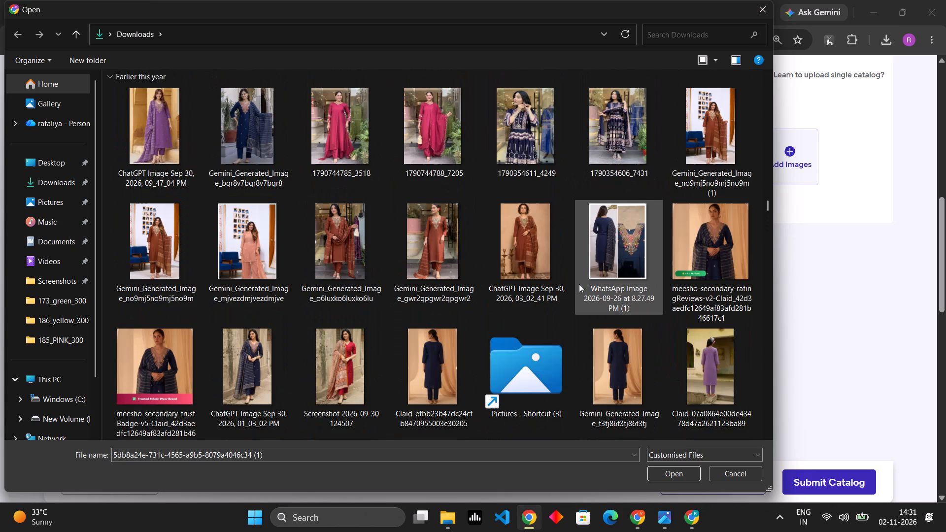
pyautogui.scroll(2, 579, 284)
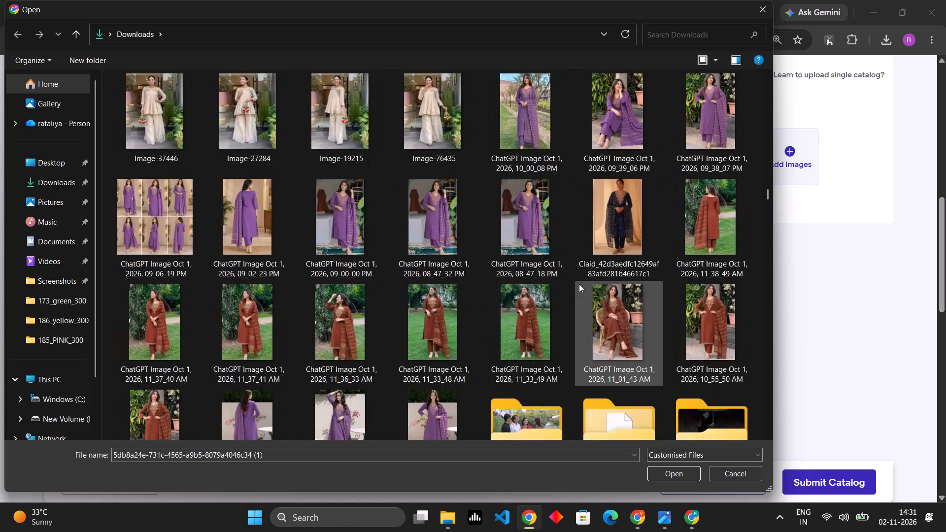
pyautogui.scroll(2, 579, 284)
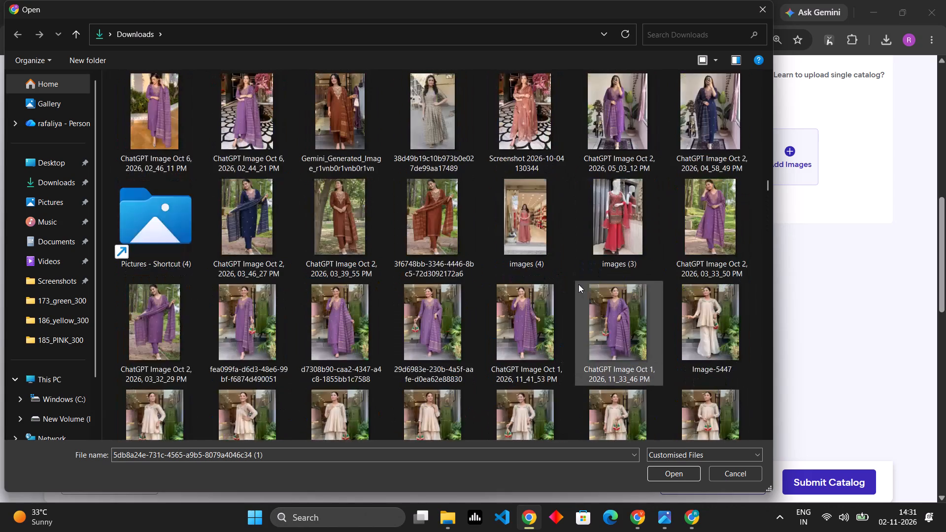
pyautogui.scroll(2, 578, 284)
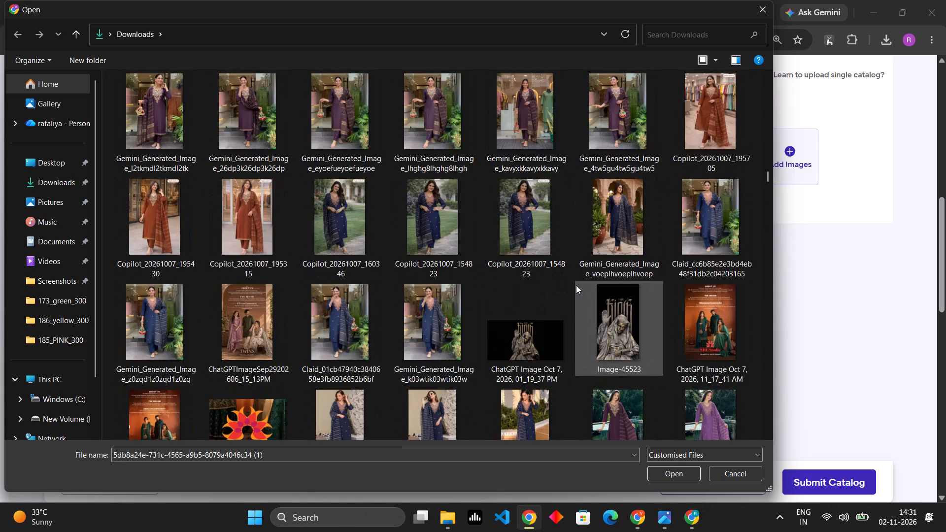
pyautogui.scroll(4, 576, 285)
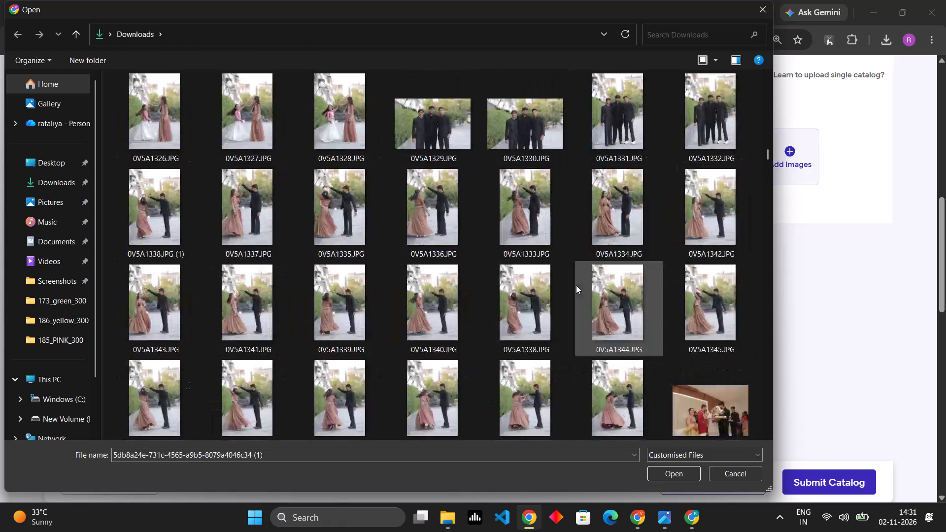
pyautogui.scroll(-3, 576, 285)
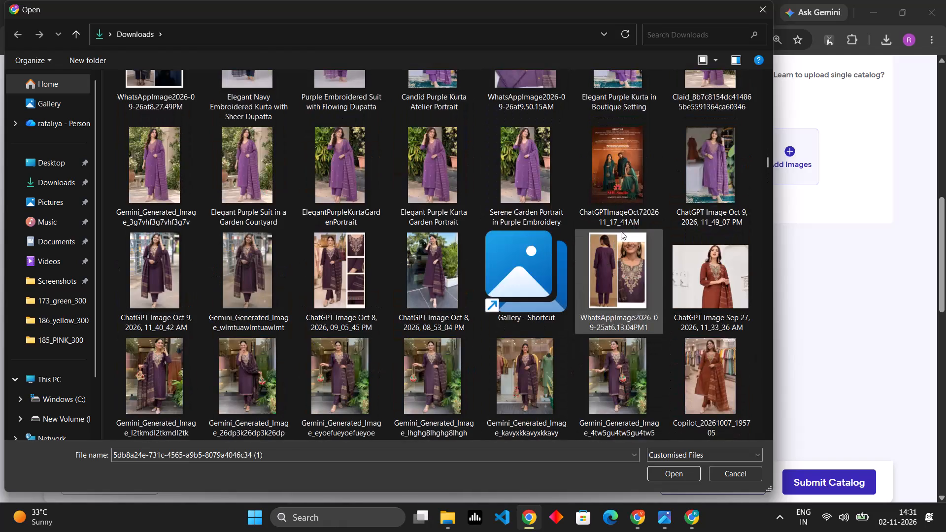
# Add the selected maroon kurta back-view and neckline close-up image, 5db8a24e-731c-4565-a9b5-8079a4046c34 (1), as the third product image.
pyautogui.click(664, 479)
# Set the GST to 5 in the Product, Size and Inventory details.
pyautogui.scroll(1, 691, 297)
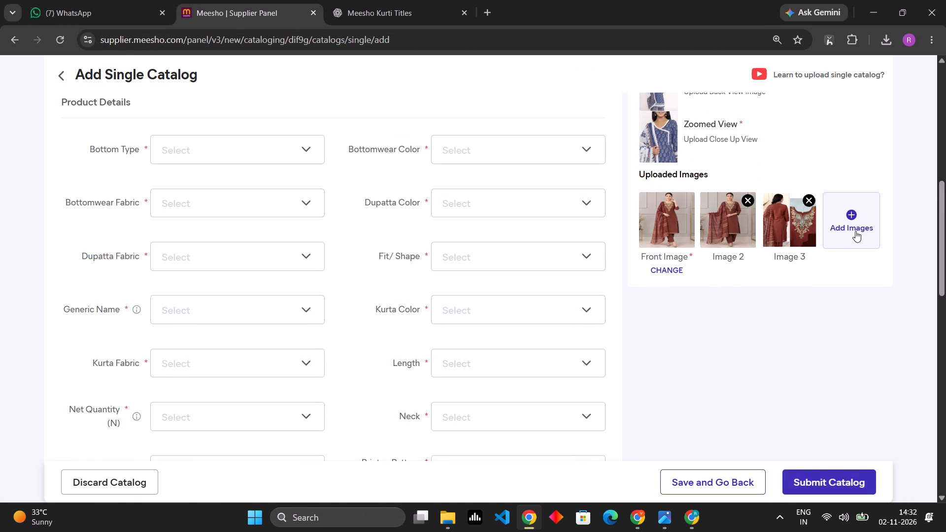
pyautogui.scroll(7, 611, 314)
pyautogui.scroll(-2, 286, 342)
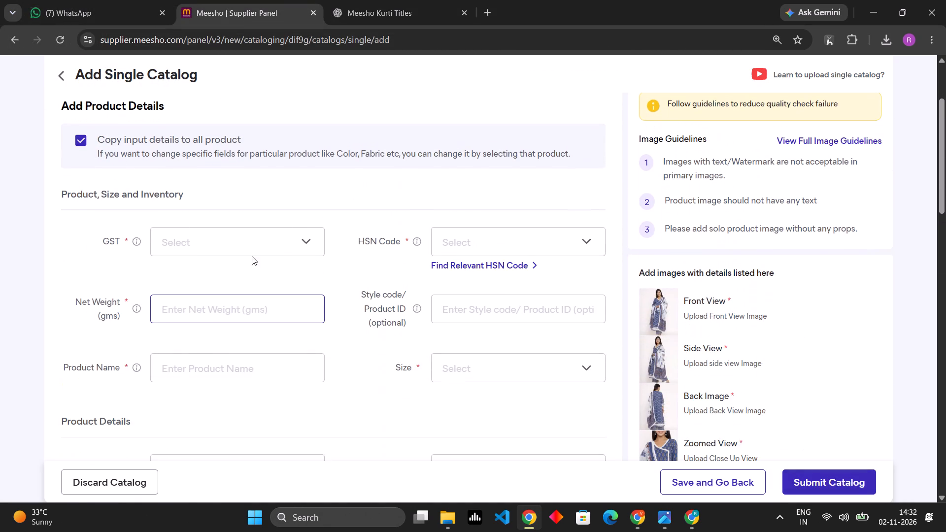
pyautogui.click(284, 234)
pyautogui.click(245, 302)
pyautogui.scroll(-2, 312, 312)
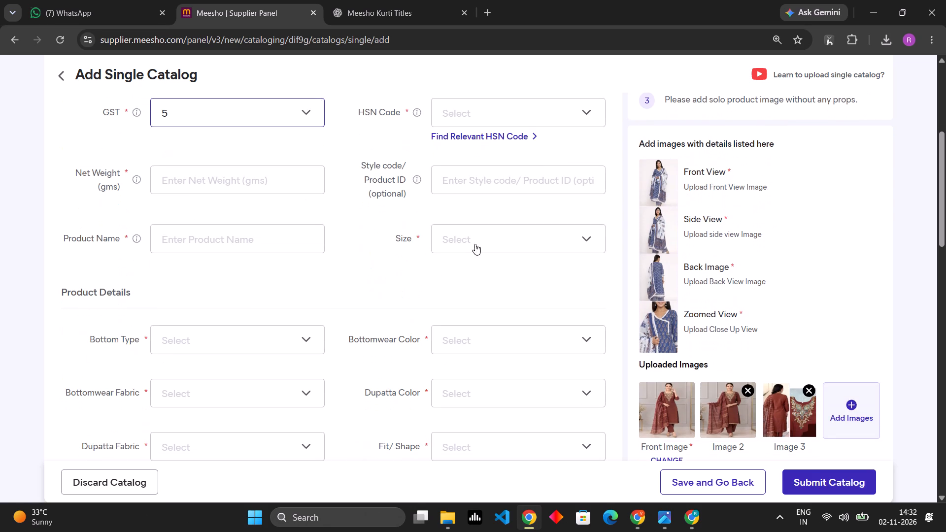
# Select and apply the sizes S, M, L, XL and XXL for the kurta set.
pyautogui.click(553, 249)
pyautogui.scroll(-2, 524, 336)
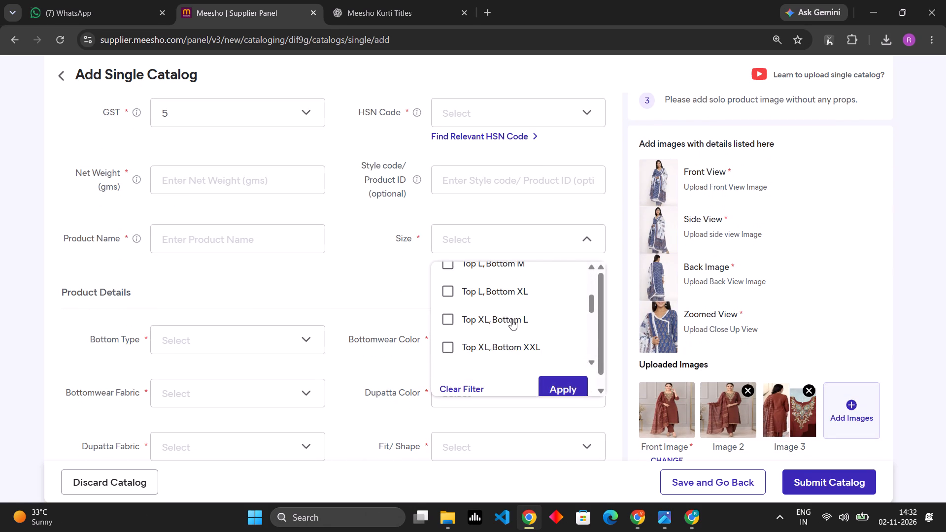
pyautogui.scroll(-3, 511, 319)
pyautogui.scroll(1, 523, 302)
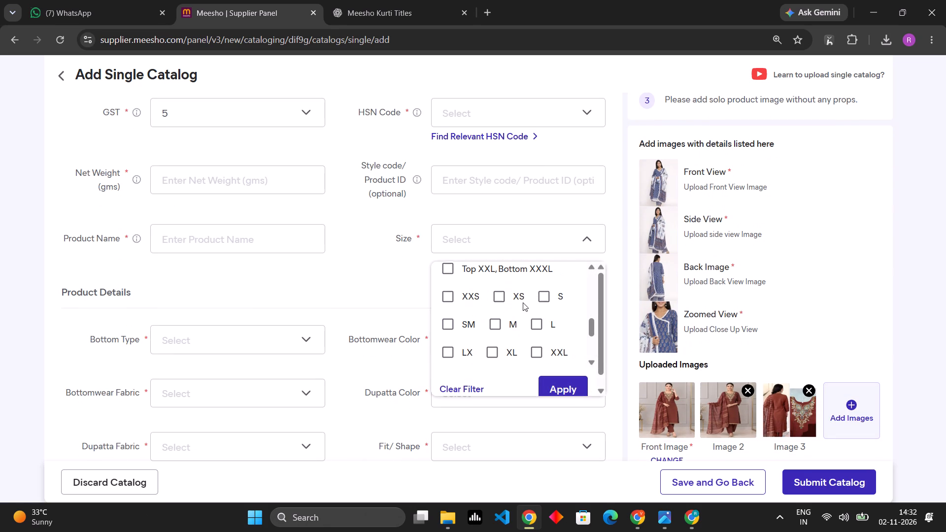
pyautogui.click(539, 304)
pyautogui.click(499, 331)
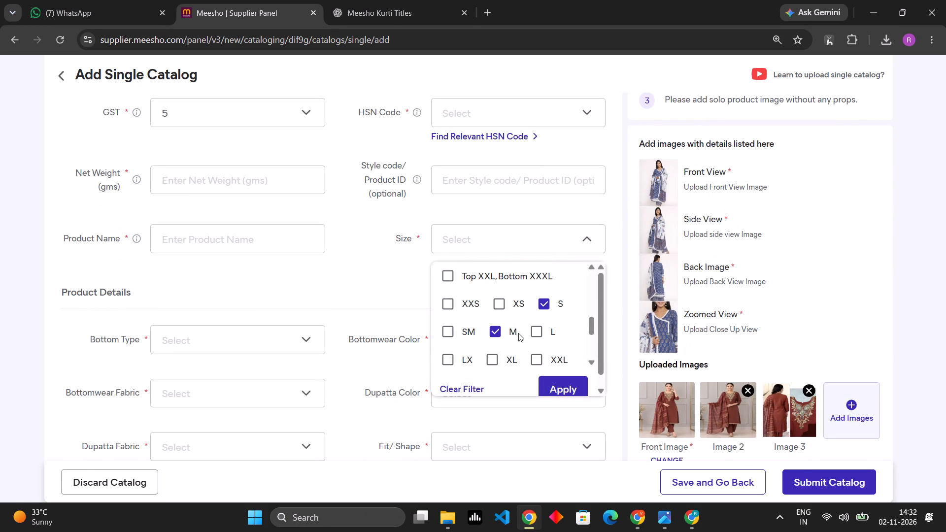
pyautogui.click(531, 335)
pyautogui.click(493, 352)
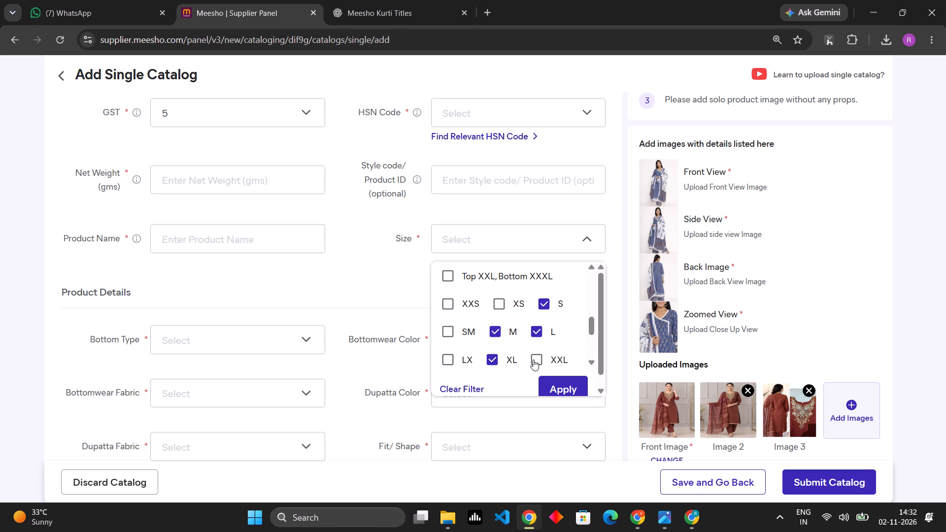
pyautogui.click(533, 360)
pyautogui.click(552, 384)
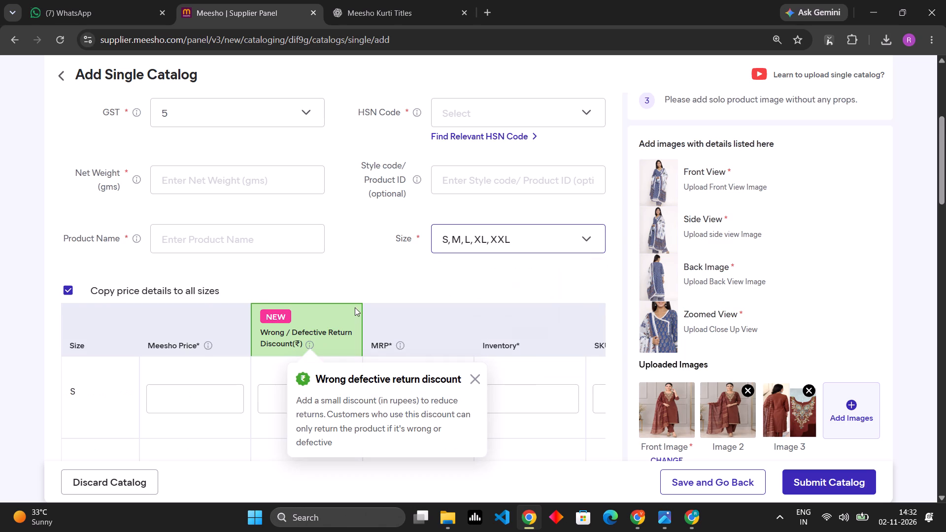
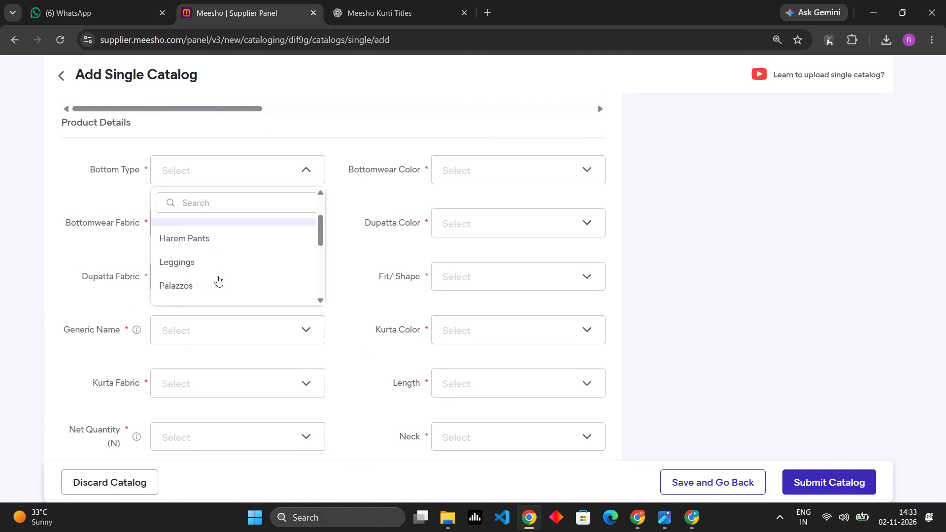
# Set the Bottom Type to Pants in the Product Details.
pyautogui.scroll(-2, 217, 276)
pyautogui.scroll(1, 205, 239)
pyautogui.click(202, 250)
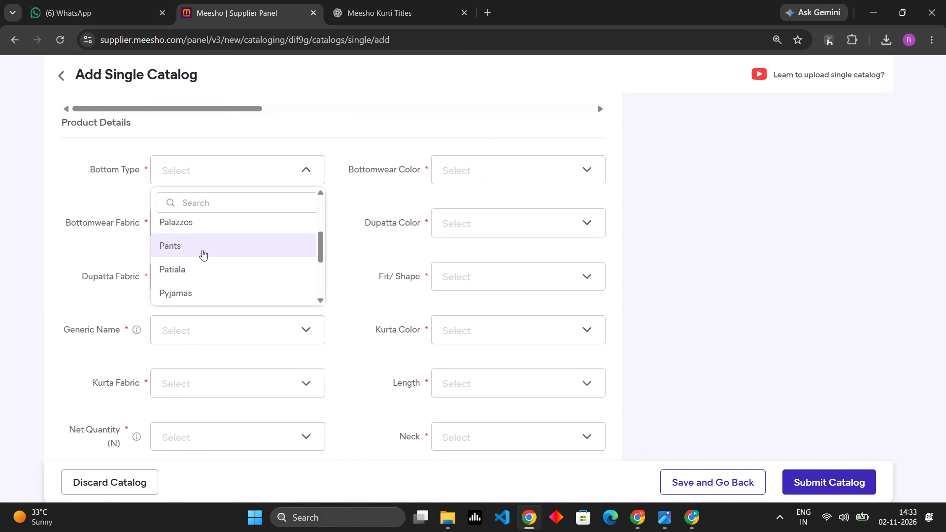
# Set both the Bottomwear Color and the Dupatta Color to Brown in the Product Details.
pyautogui.click(524, 171)
pyautogui.scroll(-1, 488, 299)
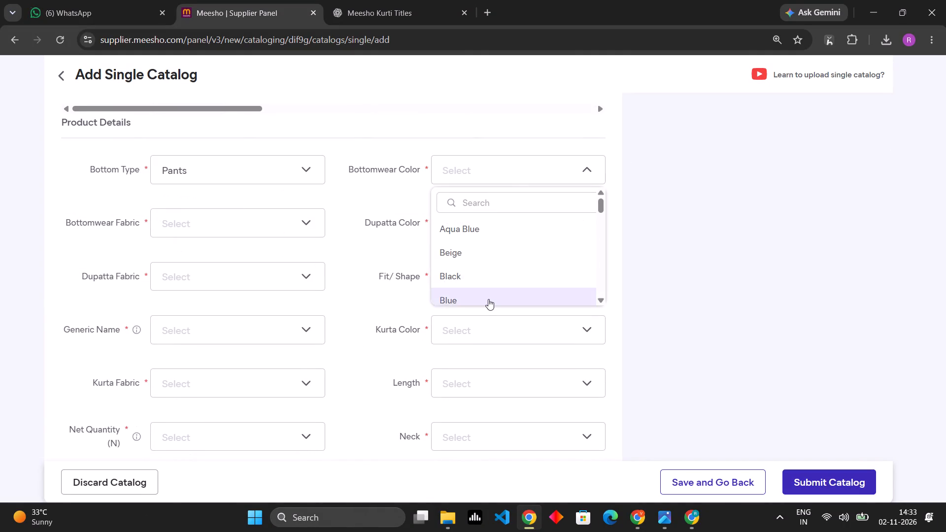
pyautogui.click(477, 260)
pyautogui.click(501, 221)
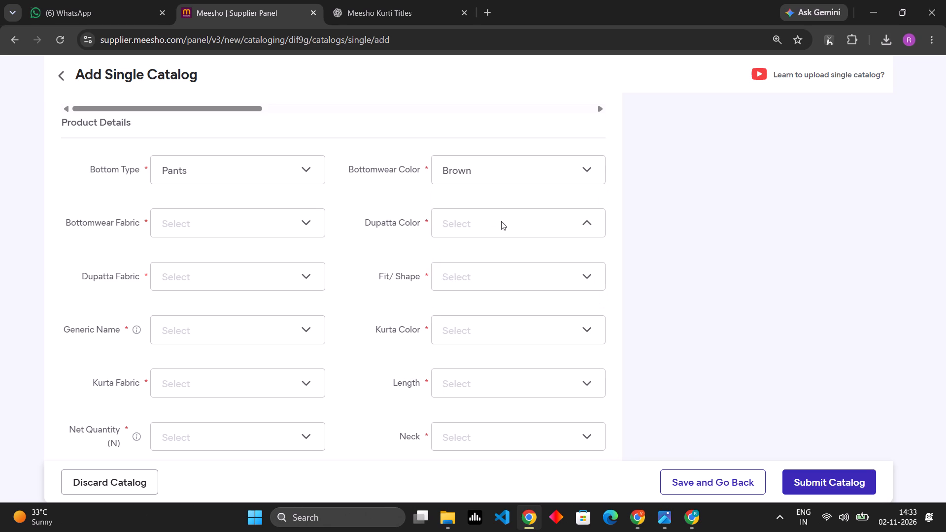
pyautogui.scroll(-1, 499, 280)
pyautogui.click(477, 318)
# Open the Fit/Shape choices in the Product Details.
pyautogui.click(500, 275)
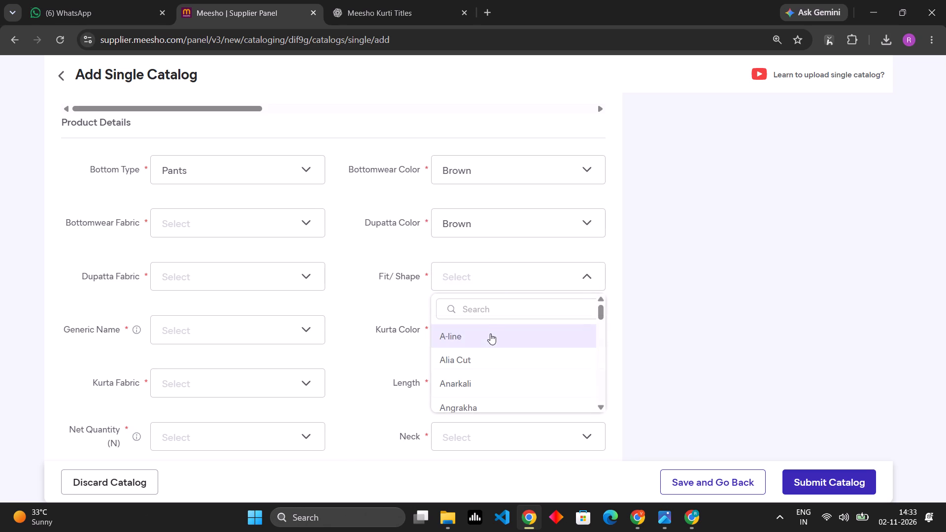
# Set the Fit/Shape to A-line and the Kurta Color to Brown in the Product Details.
pyautogui.click(489, 330)
pyautogui.scroll(-3, 487, 324)
pyautogui.click(489, 269)
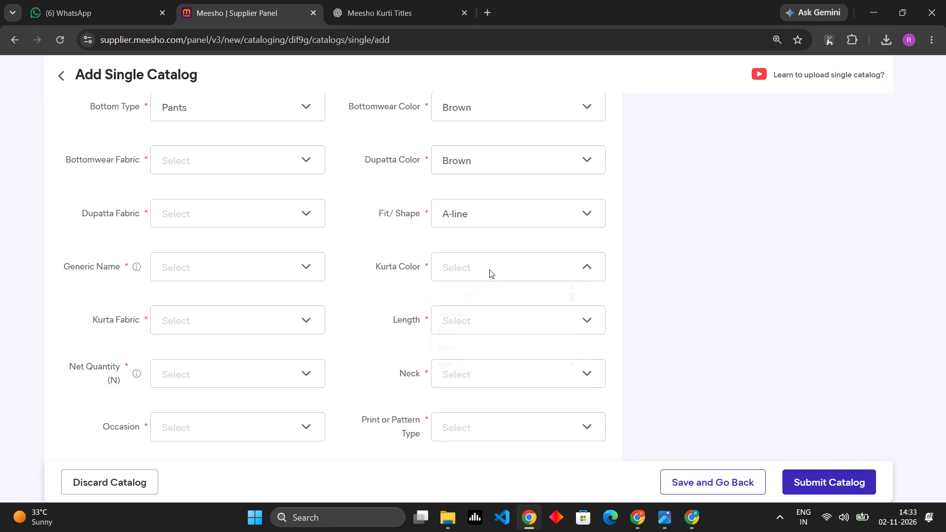
pyautogui.scroll(-1, 482, 348)
pyautogui.click(482, 351)
# Set the kurta's Length to Calf Length and its Neck to V-neck.
pyautogui.scroll(-1, 440, 303)
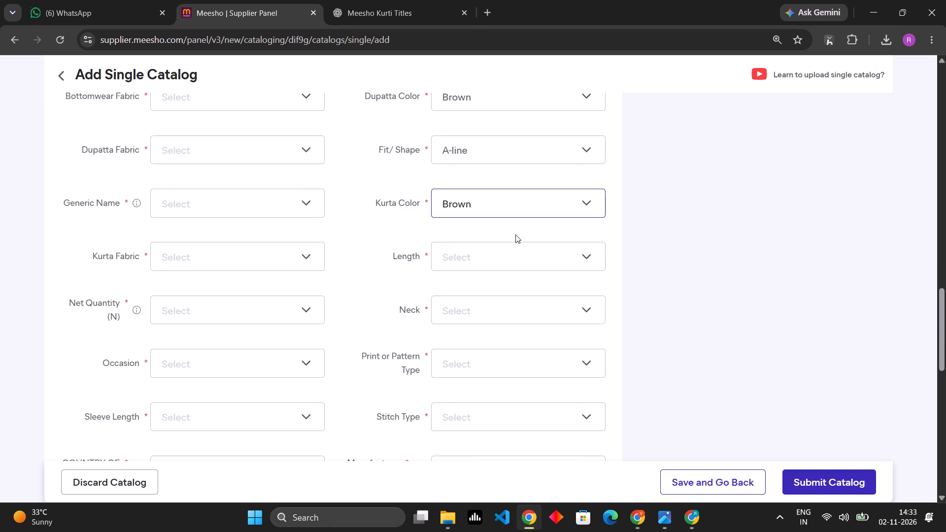
pyautogui.click(515, 265)
pyautogui.click(486, 358)
pyautogui.scroll(-2, 374, 276)
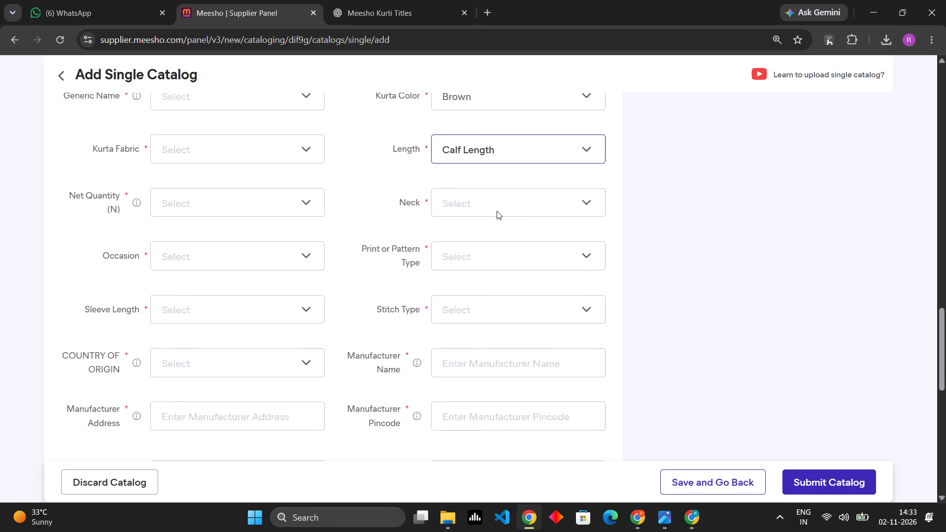
pyautogui.click(533, 187)
pyautogui.click(494, 215)
pyautogui.press('v')
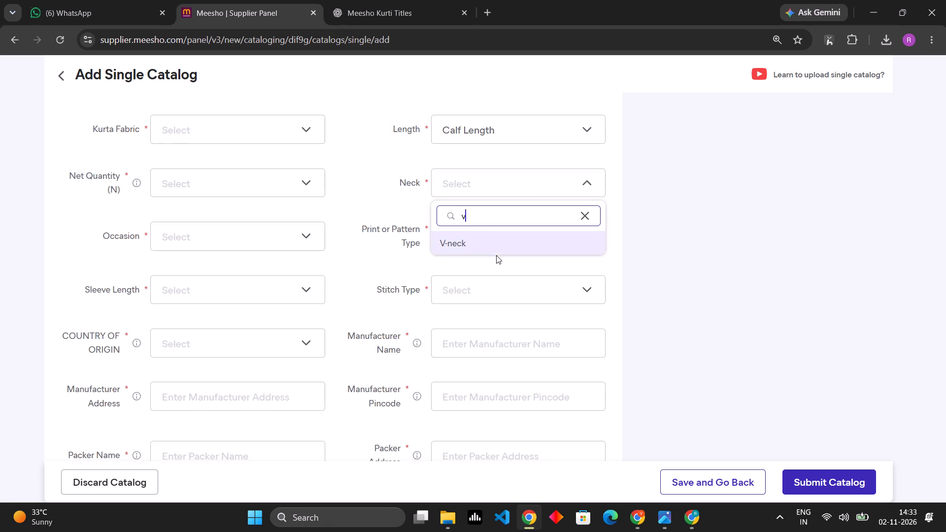
pyautogui.click(496, 255)
pyautogui.click(501, 190)
pyautogui.click(485, 223)
pyautogui.press('v')
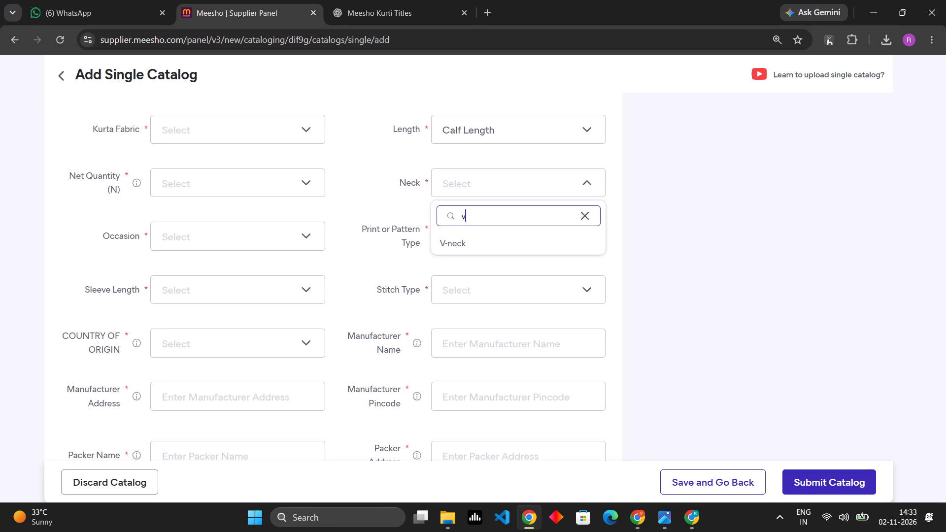
pyautogui.click(487, 245)
# Look through the print options and set the Print or Pattern Type to Embellished.
pyautogui.click(494, 229)
pyautogui.scroll(-2, 486, 305)
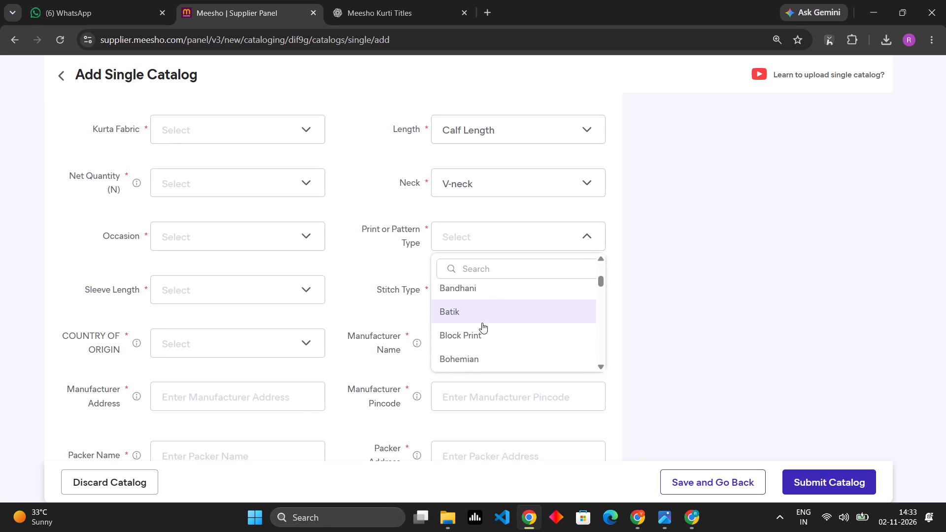
pyautogui.scroll(-2, 478, 315)
pyautogui.scroll(3, 478, 315)
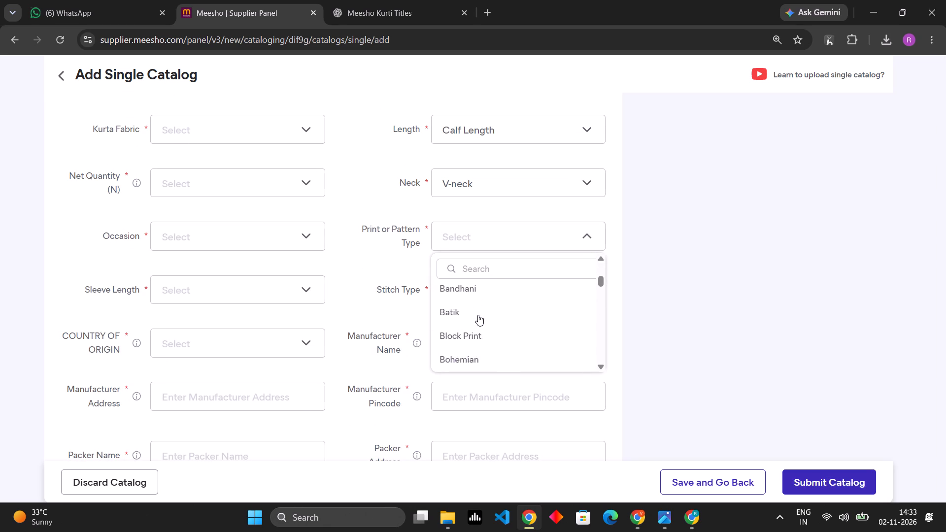
pyautogui.scroll(1, 478, 315)
pyautogui.scroll(-7, 476, 315)
pyautogui.scroll(2, 473, 335)
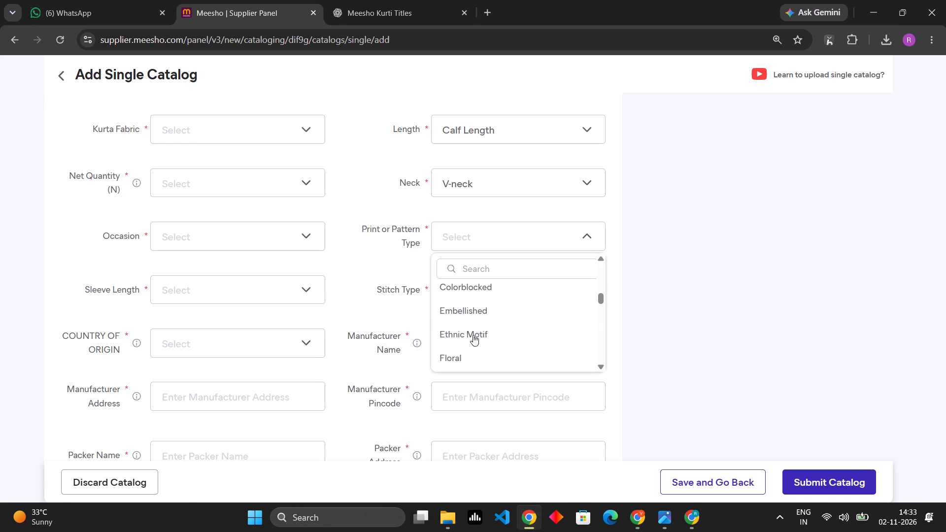
pyautogui.scroll(1, 473, 335)
pyautogui.scroll(-1, 472, 334)
pyautogui.click(467, 308)
# Set the Stitch Type to Stitched.
pyautogui.scroll(-2, 480, 246)
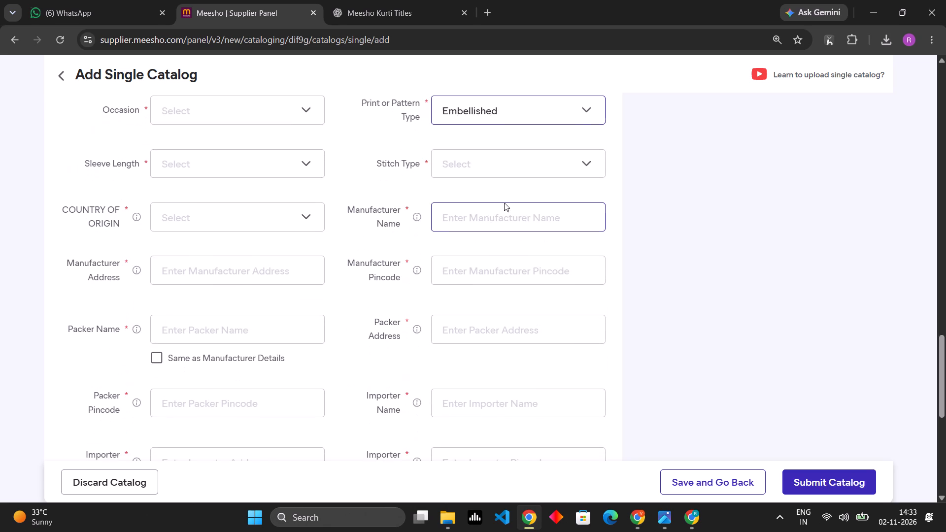
pyautogui.click(528, 161)
pyautogui.click(482, 244)
# Fill in the manufacturer details with the name Women Ethnic Wear Set and the saved address and pincode.
pyautogui.click(492, 218)
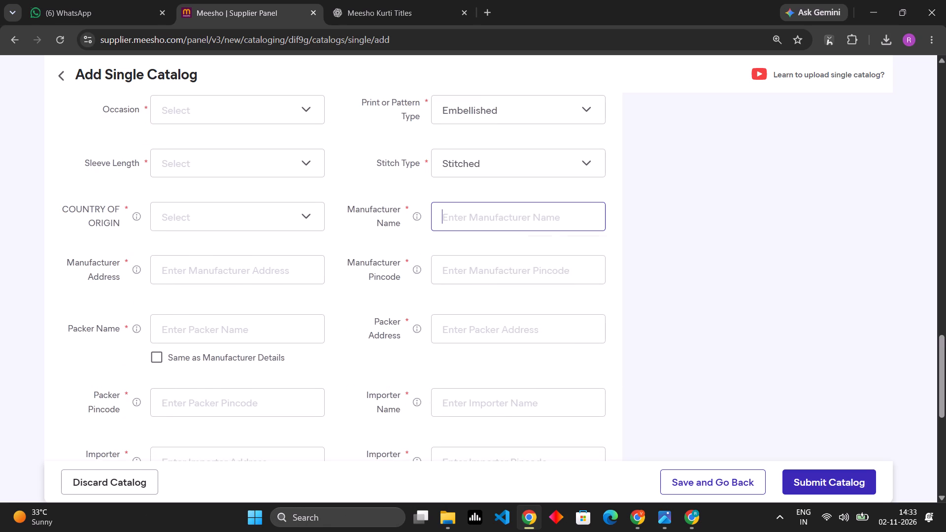
pyautogui.click(545, 311)
pyautogui.click(470, 252)
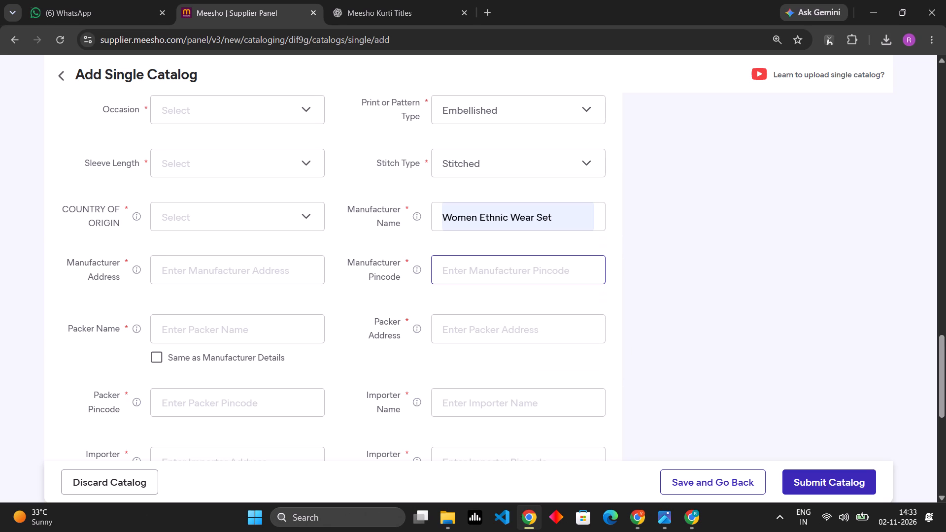
pyautogui.click(473, 270)
pyautogui.click(517, 321)
# Fill in the packer details with the name Women Ethnic Wear Set and the saved address and pincode.
pyautogui.click(492, 332)
pyautogui.click(534, 374)
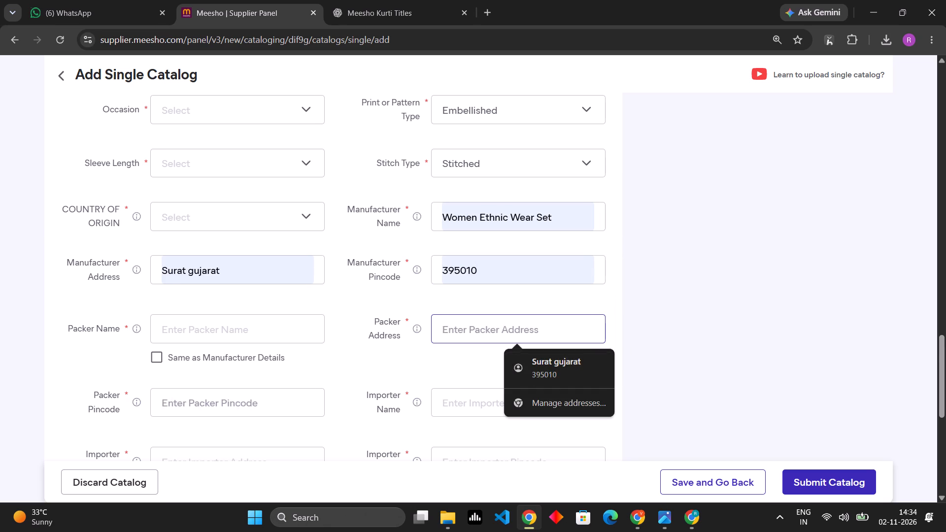
pyautogui.scroll(-2, 361, 325)
pyautogui.click(242, 169)
pyautogui.click(254, 203)
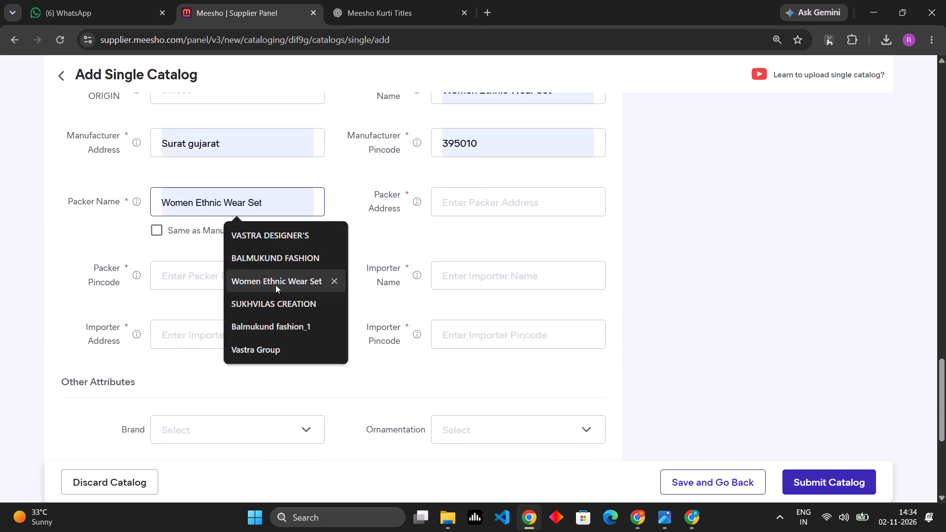
pyautogui.click(275, 285)
pyautogui.click(243, 275)
pyautogui.click(266, 314)
pyautogui.click(466, 275)
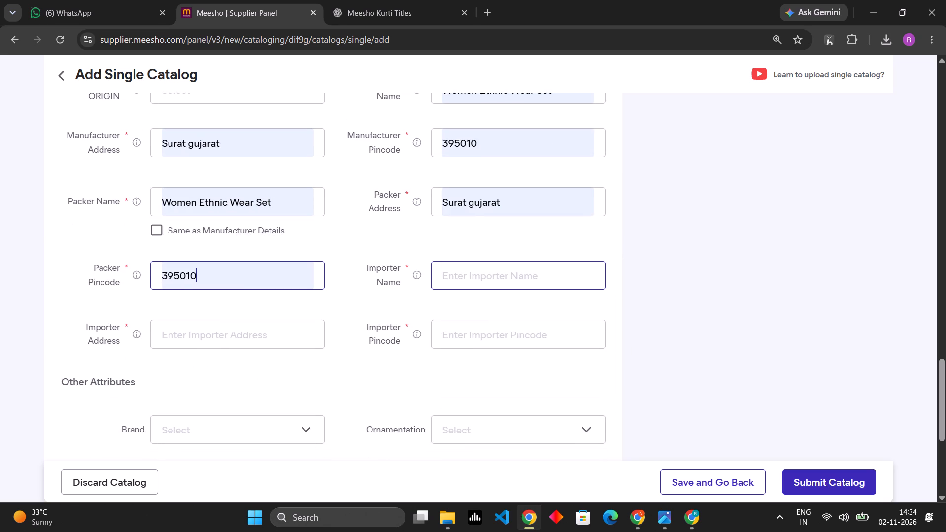
# Return to the start of the Product Details and set the Bottomwear Fabric to Rayon Slub.
pyautogui.scroll(7, 346, 219)
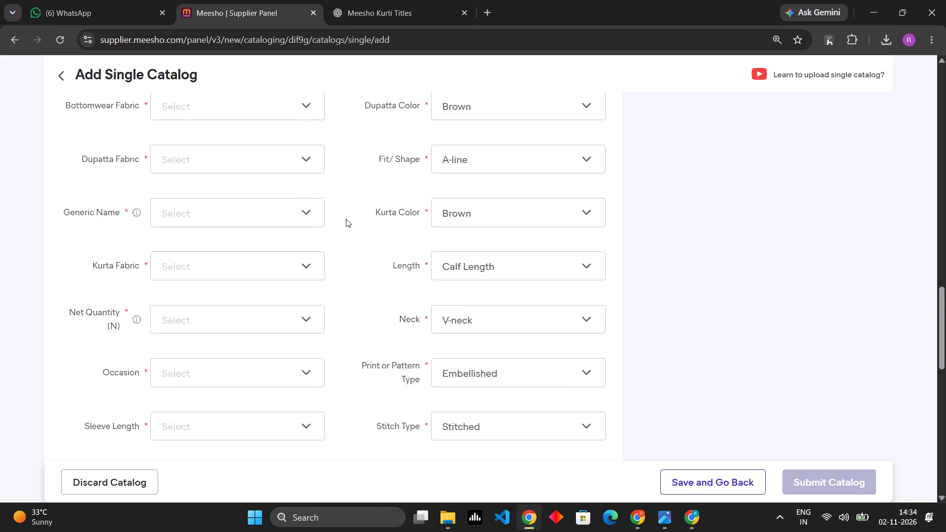
pyautogui.scroll(2, 342, 216)
pyautogui.scroll(-1, 275, 275)
pyautogui.click(285, 223)
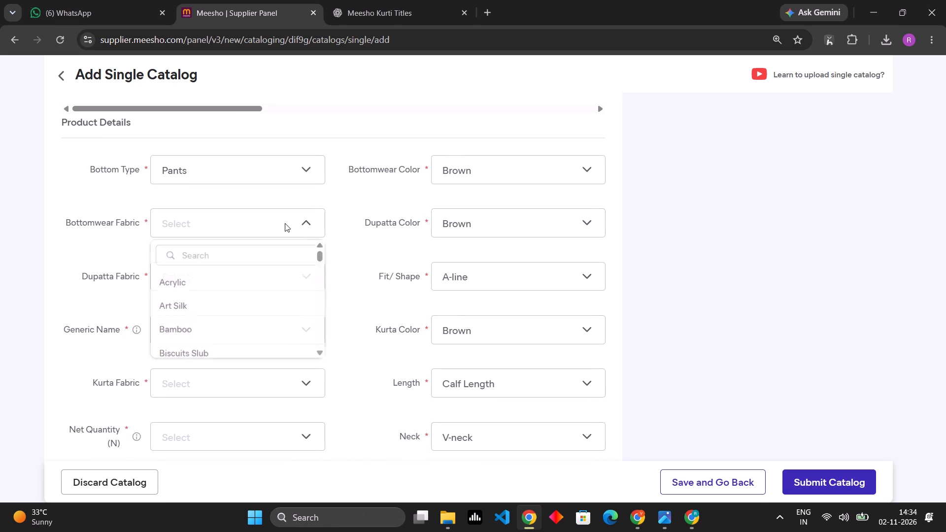
pyautogui.scroll(-1, 242, 331)
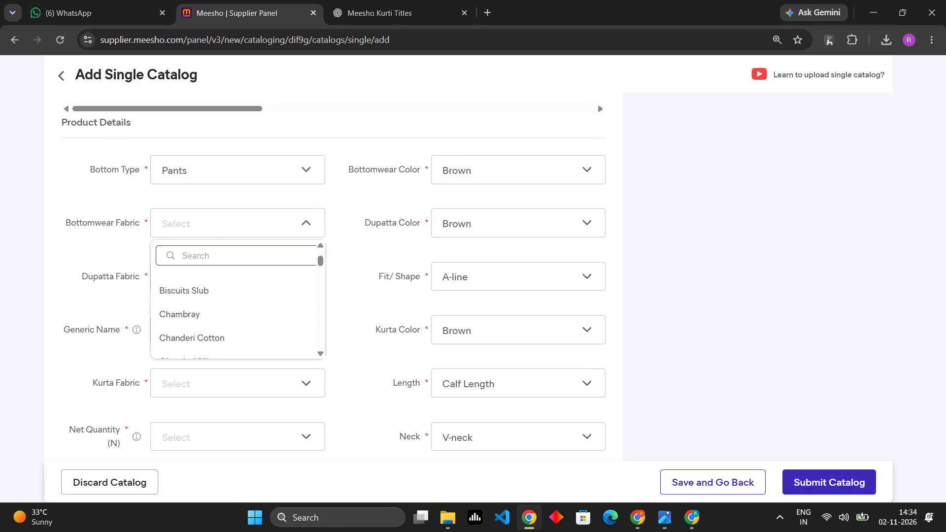
pyautogui.click(213, 254)
pyautogui.press('r')
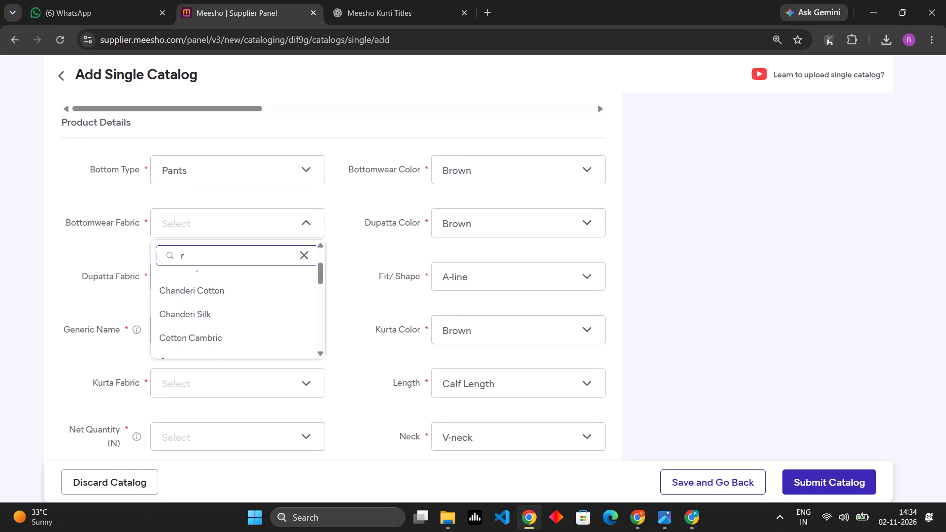
pyautogui.scroll(-2, 226, 287)
pyautogui.scroll(2, 230, 295)
pyautogui.scroll(-4, 230, 295)
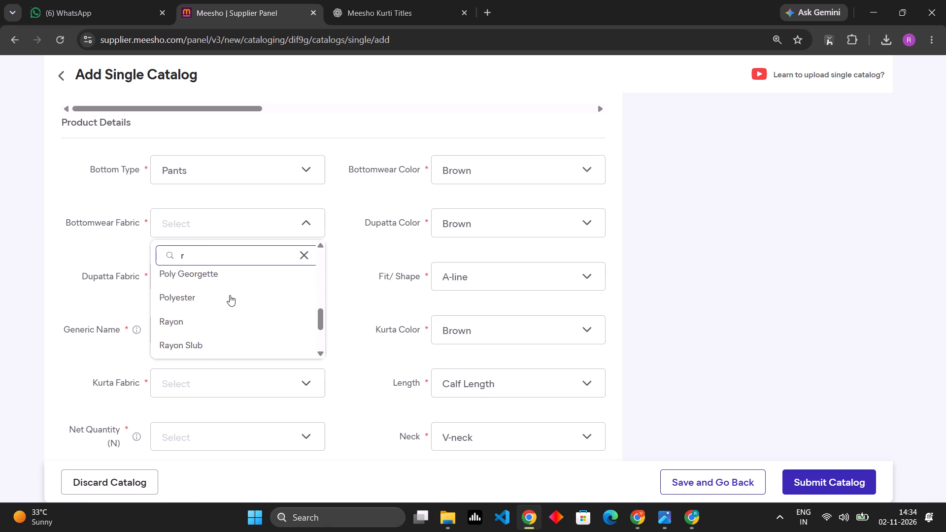
pyautogui.scroll(-1, 230, 295)
pyautogui.click(223, 289)
# Set the Dupatta Fabric to Chanderi Silk and the Generic Name to Kurti With Dupatta & Bottomwear.
pyautogui.click(224, 281)
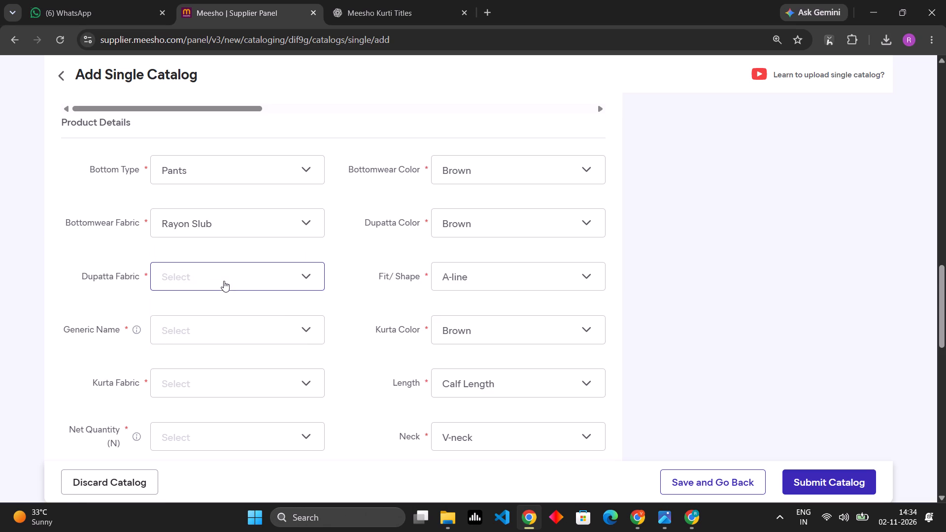
pyautogui.scroll(-2, 199, 379)
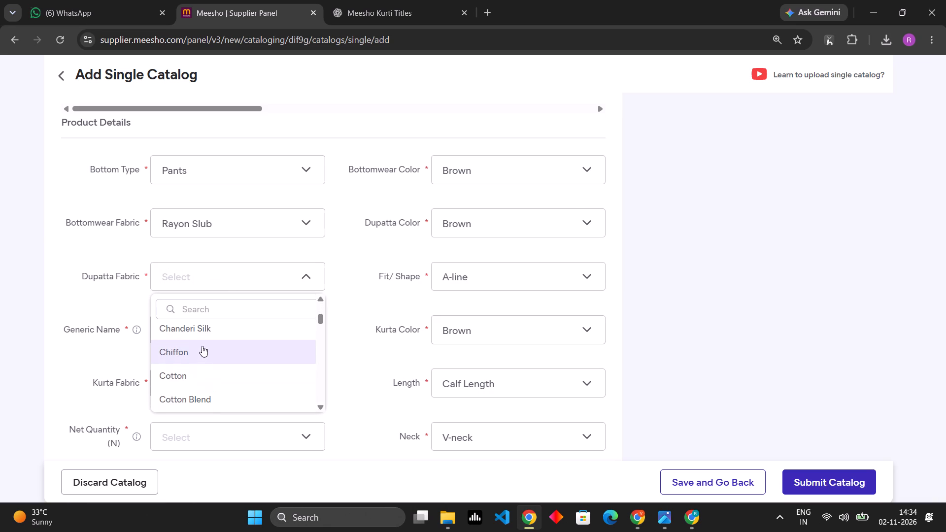
pyautogui.click(205, 336)
pyautogui.click(207, 324)
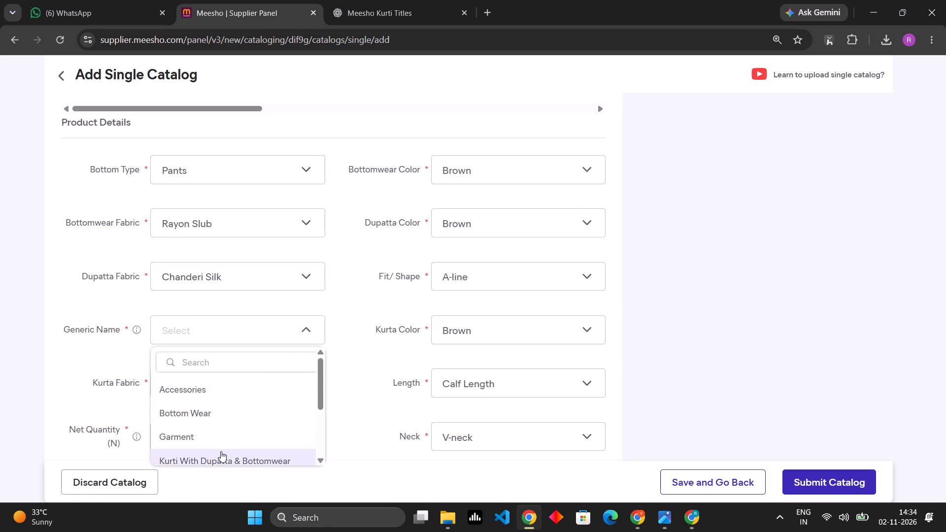
pyautogui.click(221, 451)
# Filter the kurta fabrics by "r" and set the Kurta Fabric to Rayon Slub.
pyautogui.scroll(-2, 315, 284)
pyautogui.click(244, 263)
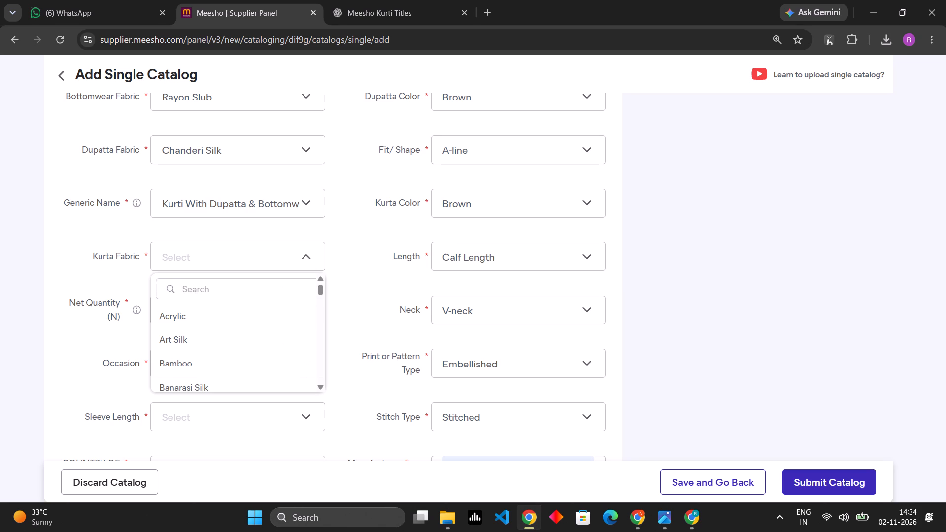
pyautogui.click(229, 294)
pyautogui.press('r')
pyautogui.scroll(-3, 225, 332)
pyautogui.scroll(2, 225, 332)
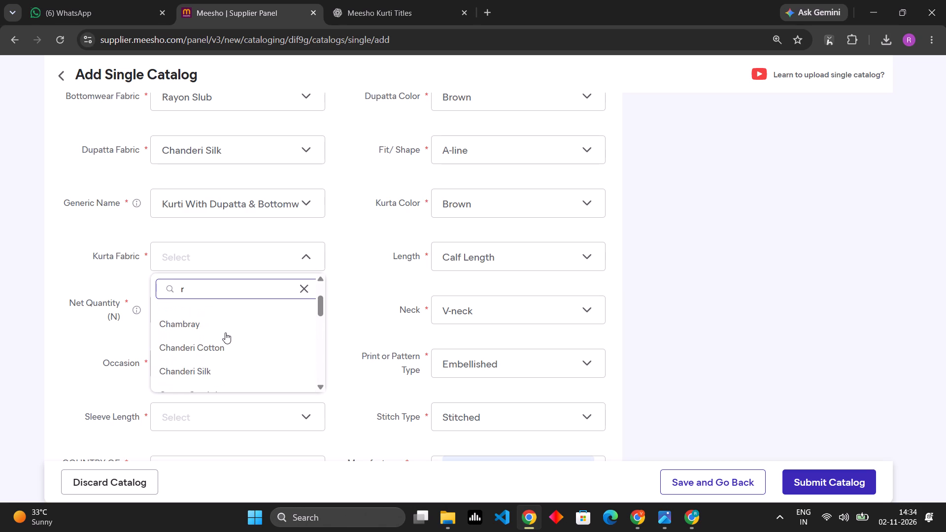
pyautogui.scroll(1, 225, 332)
pyautogui.scroll(-6, 225, 332)
pyautogui.click(222, 338)
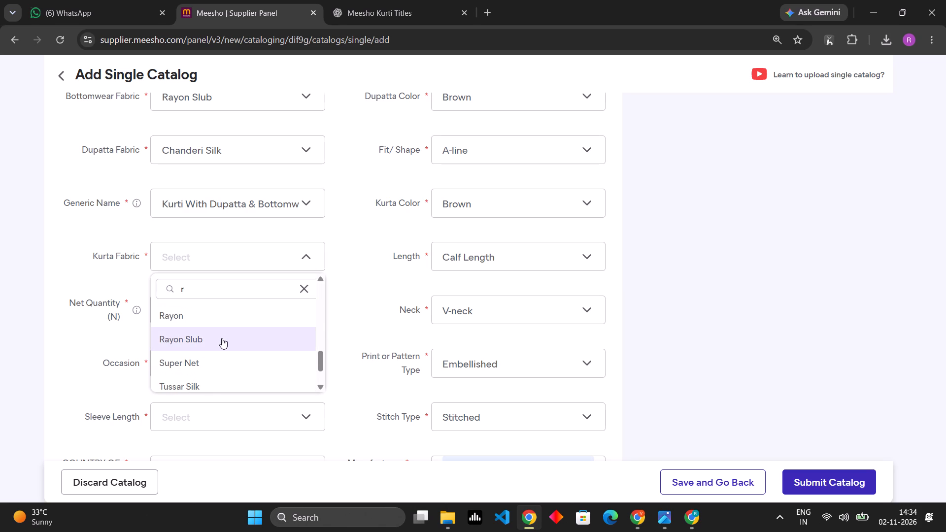
# Set the Net Quantity to Pack of 3 and the Occasion to Festive in the product details.
pyautogui.scroll(-2, 336, 275)
pyautogui.click(260, 186)
pyautogui.scroll(-1, 245, 285)
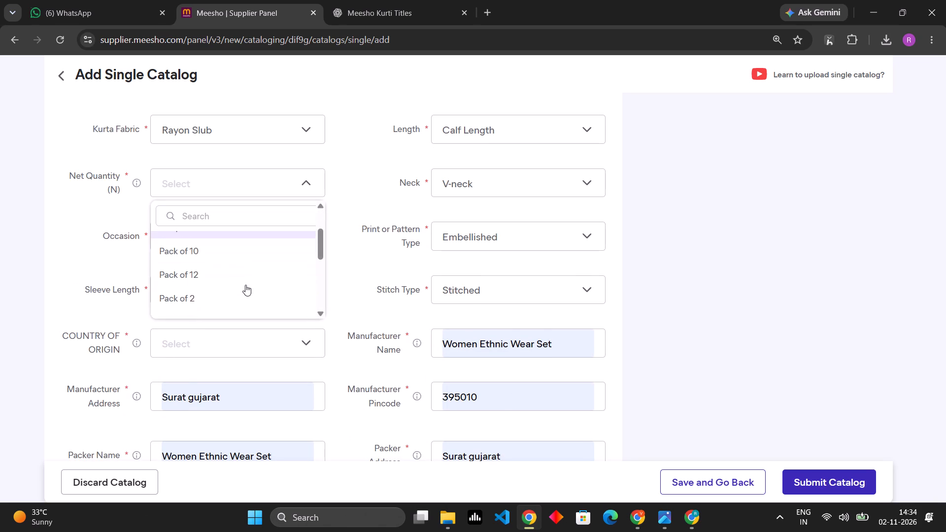
pyautogui.scroll(-2, 245, 285)
pyautogui.scroll(5, 244, 284)
pyautogui.scroll(-2, 244, 284)
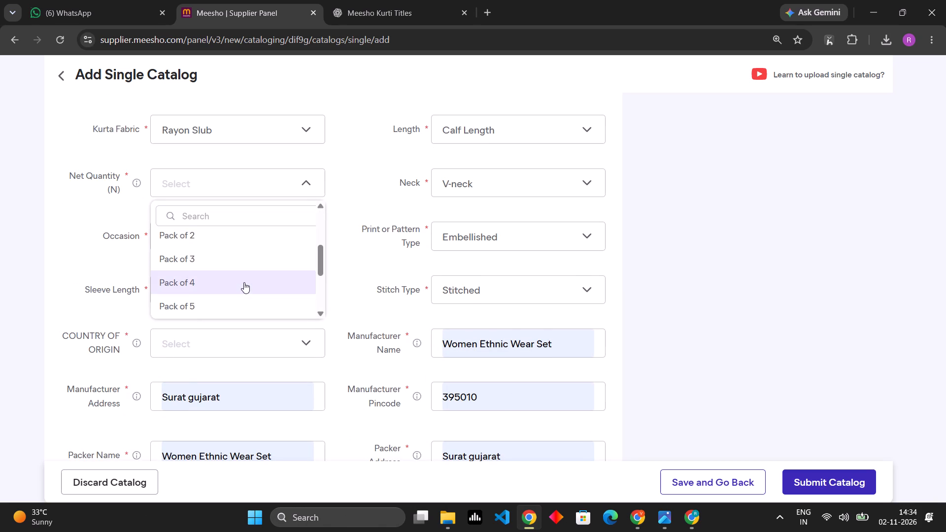
pyautogui.click(236, 254)
pyautogui.click(257, 238)
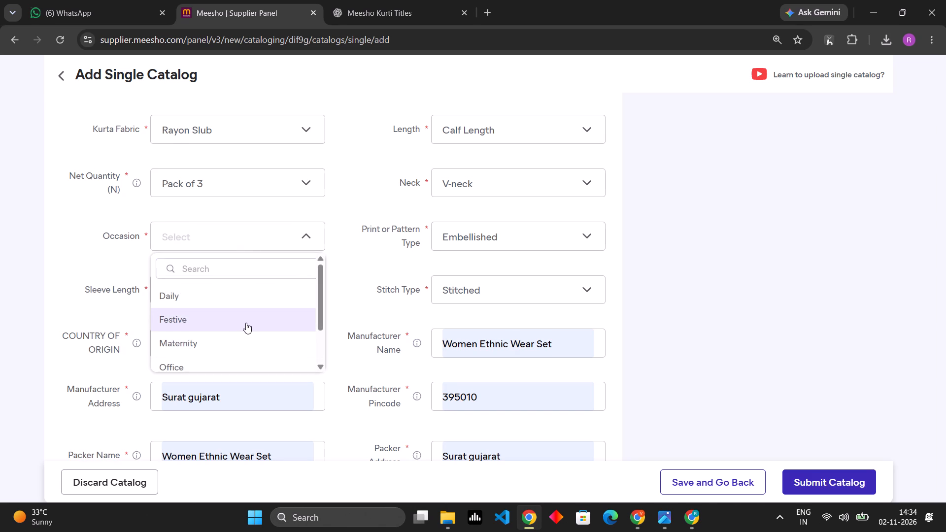
pyautogui.scroll(-1, 243, 322)
pyautogui.scroll(1, 227, 287)
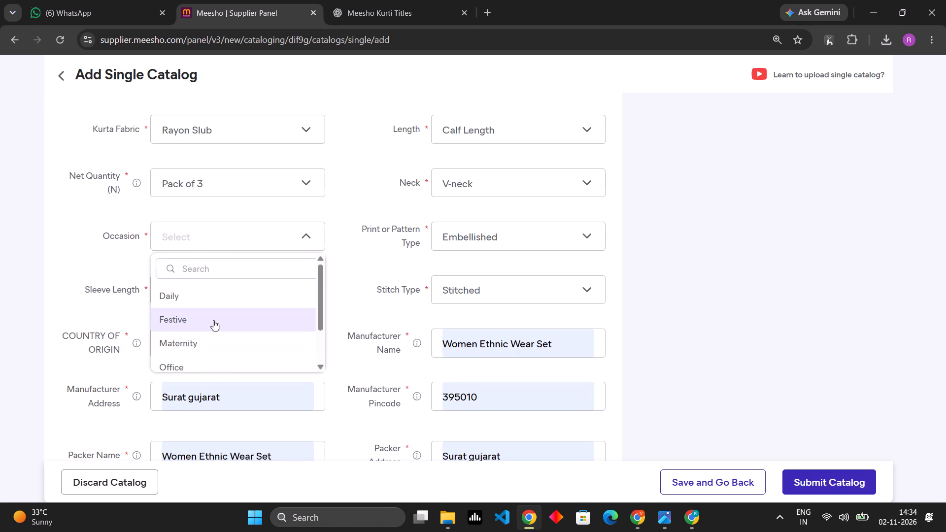
pyautogui.click(213, 320)
pyautogui.scroll(-1, 360, 227)
pyautogui.click(260, 225)
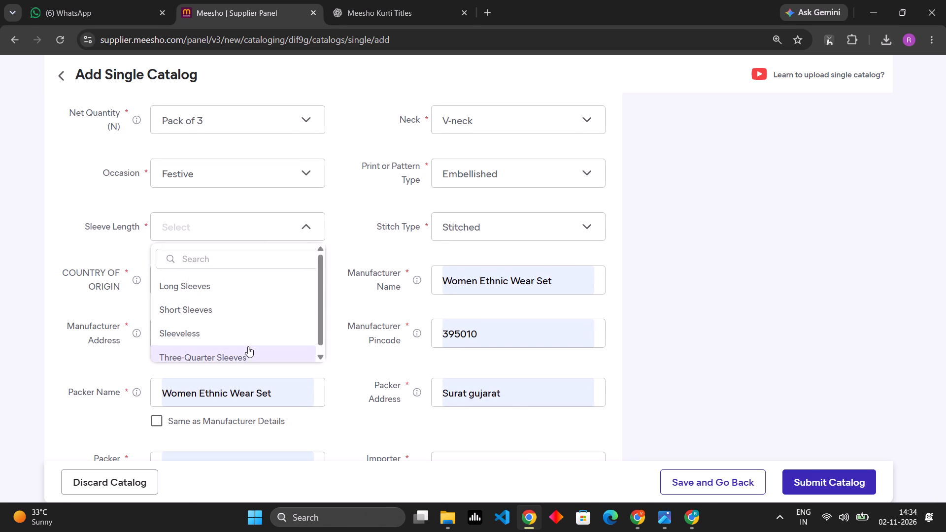
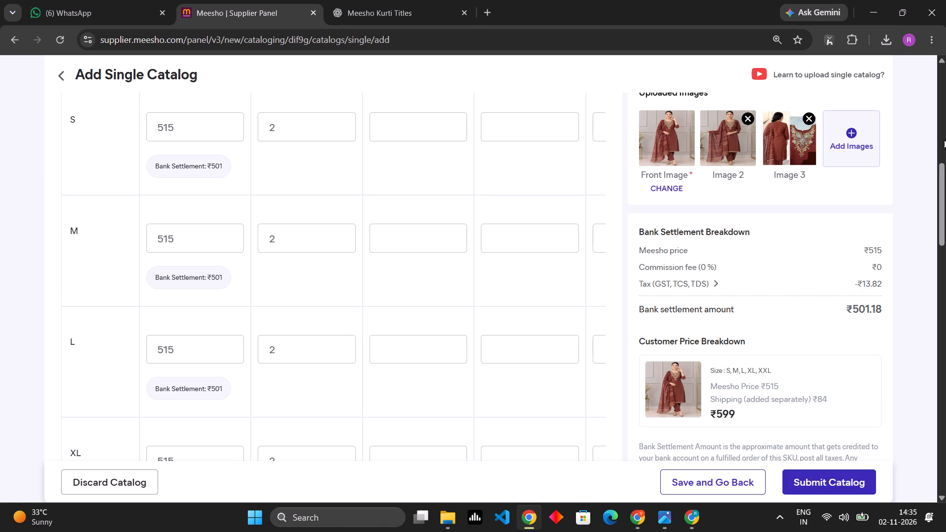
# Start adding another product image after Image 3 in the maroon kurta set's uploaded images.
pyautogui.click(828, 139)
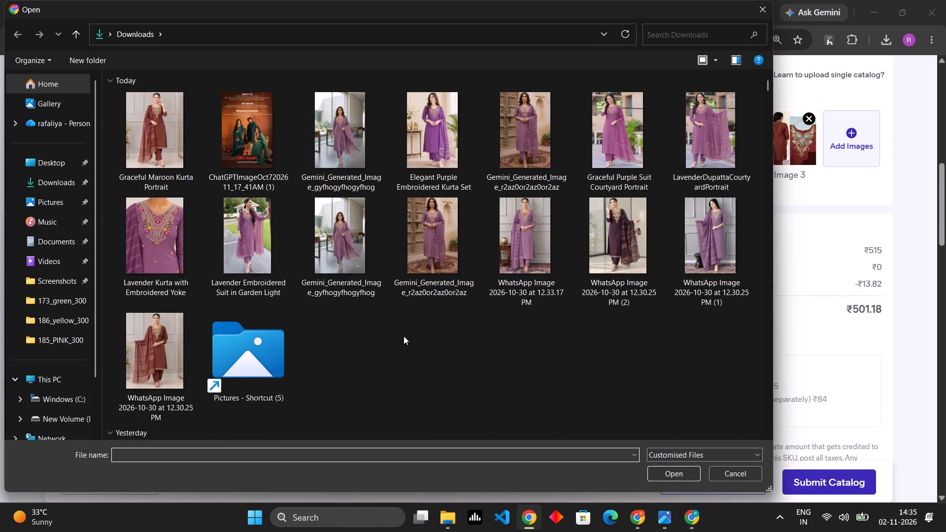
# Find Copilot_20261007_195705 in Downloads and upload it as the catalog's Image 4.
pyautogui.scroll(-2, 448, 361)
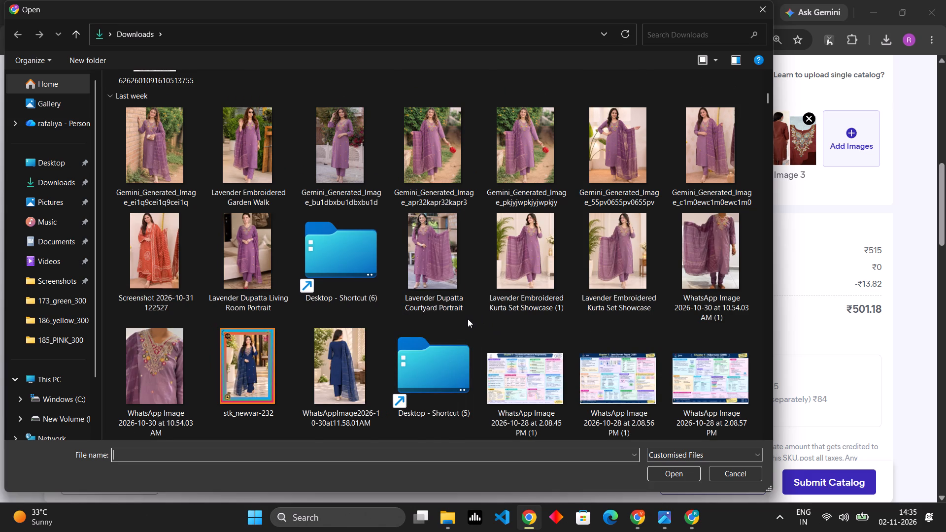
pyautogui.scroll(-8, 468, 319)
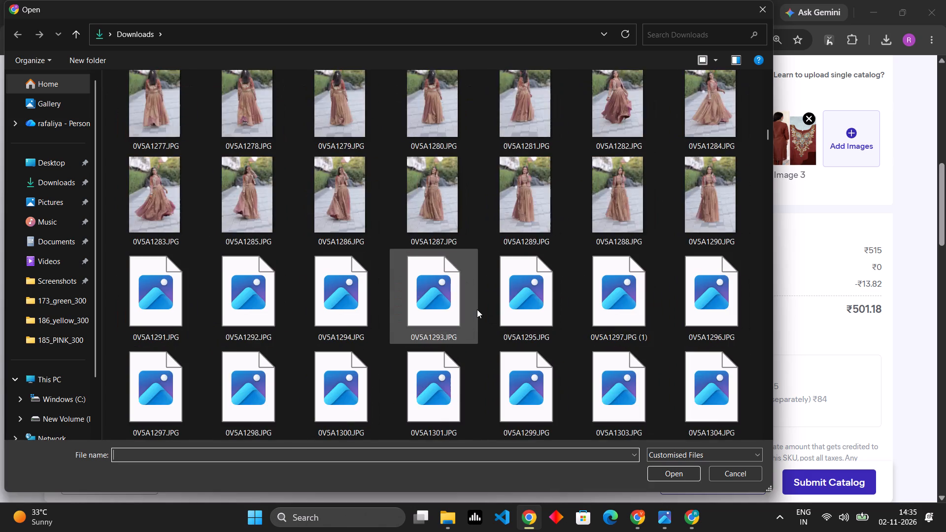
pyautogui.scroll(-7, 477, 309)
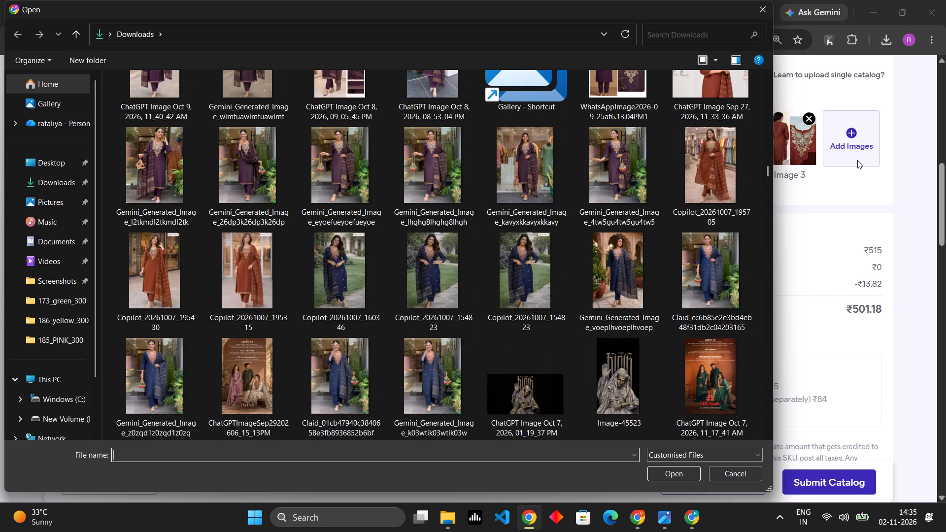
pyautogui.click(746, 187)
pyautogui.scroll(1, 746, 187)
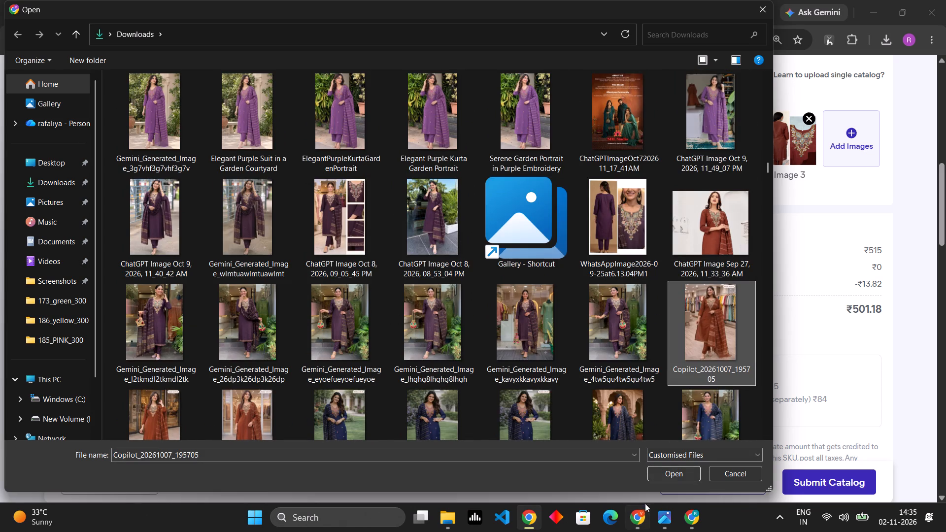
pyautogui.click(673, 469)
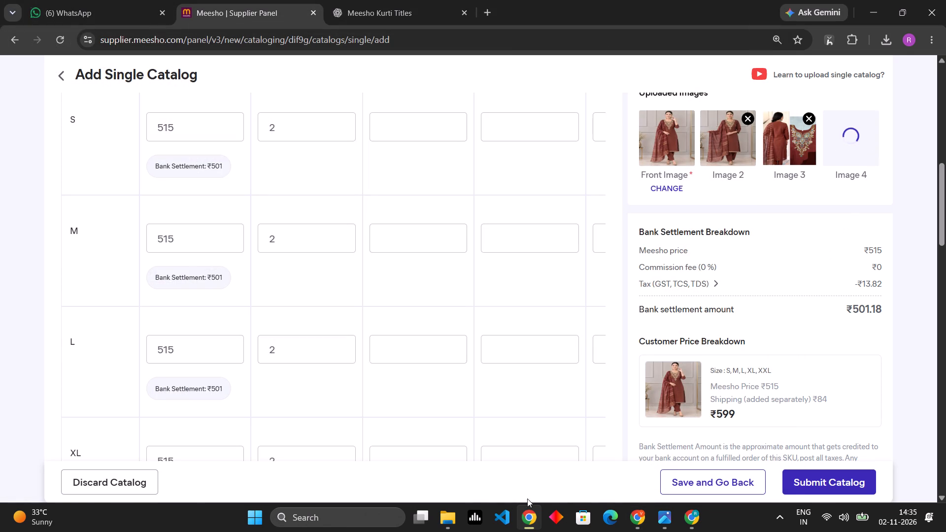
# Switch to the Downloads folder in File Explorer and preview the different versions of the rust kurta image with the clothing-store background.
pyautogui.click(449, 527)
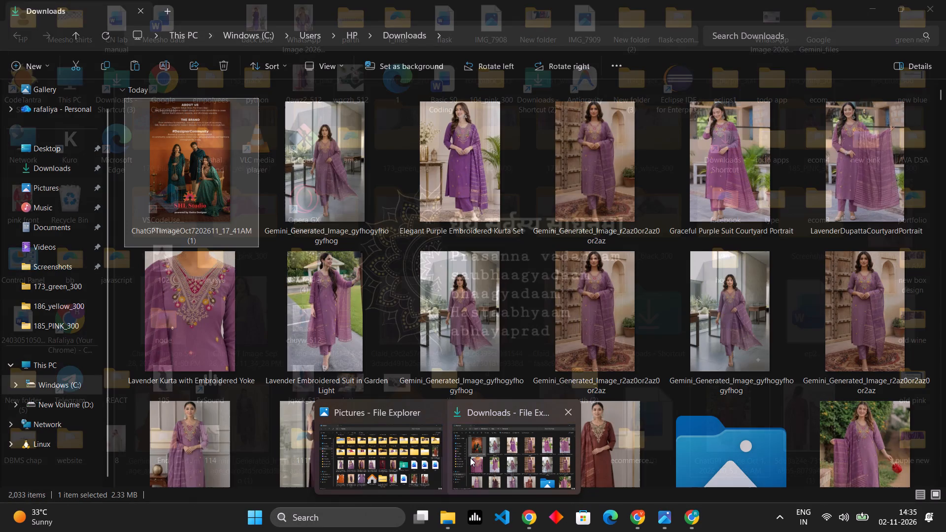
pyautogui.click(471, 458)
pyautogui.scroll(2, 648, 276)
pyautogui.scroll(-17, 648, 276)
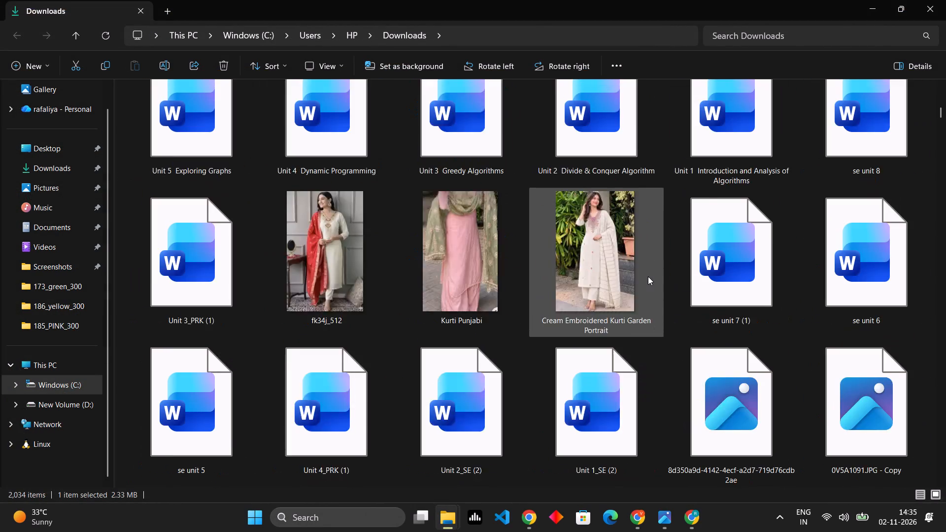
pyautogui.scroll(-20, 648, 276)
pyautogui.scroll(-4, 648, 276)
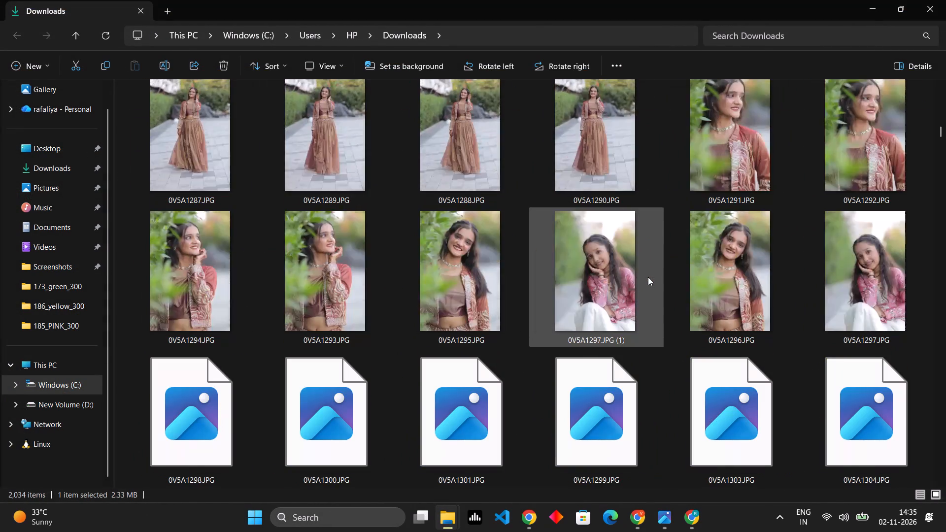
pyautogui.scroll(-18, 648, 277)
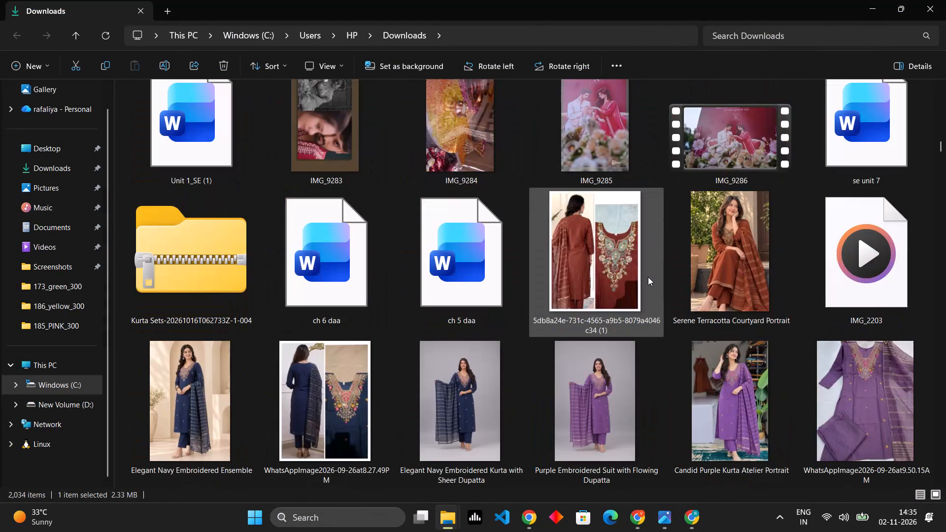
pyautogui.scroll(-6, 648, 277)
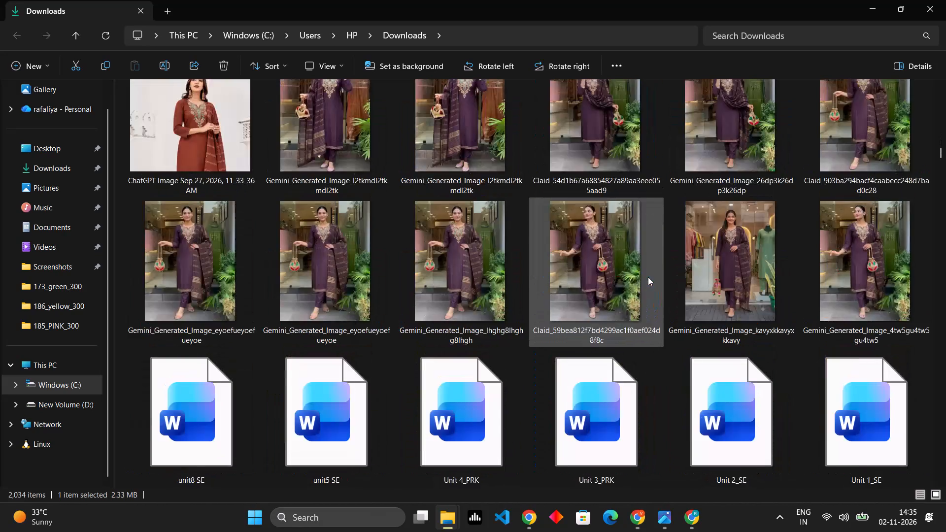
pyautogui.scroll(-2, 648, 277)
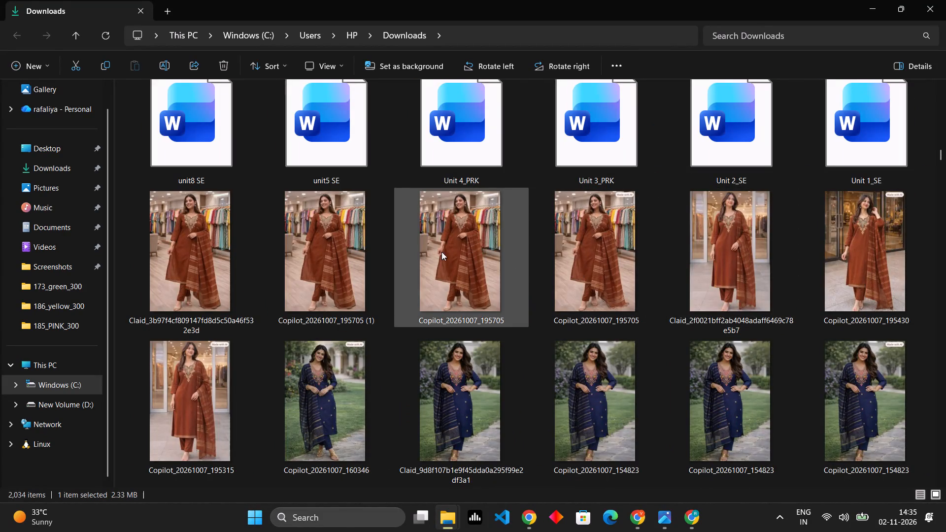
pyautogui.doubleClick(207, 253)
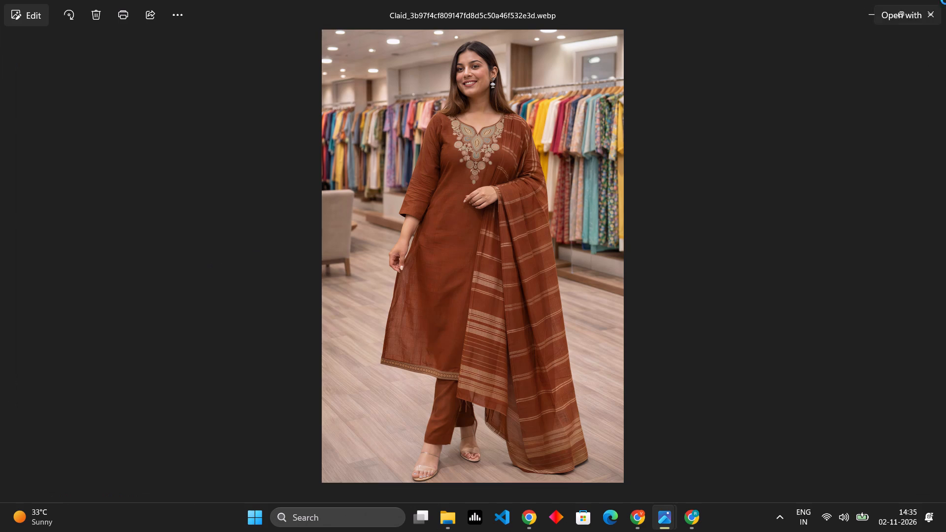
pyautogui.click(937, 0)
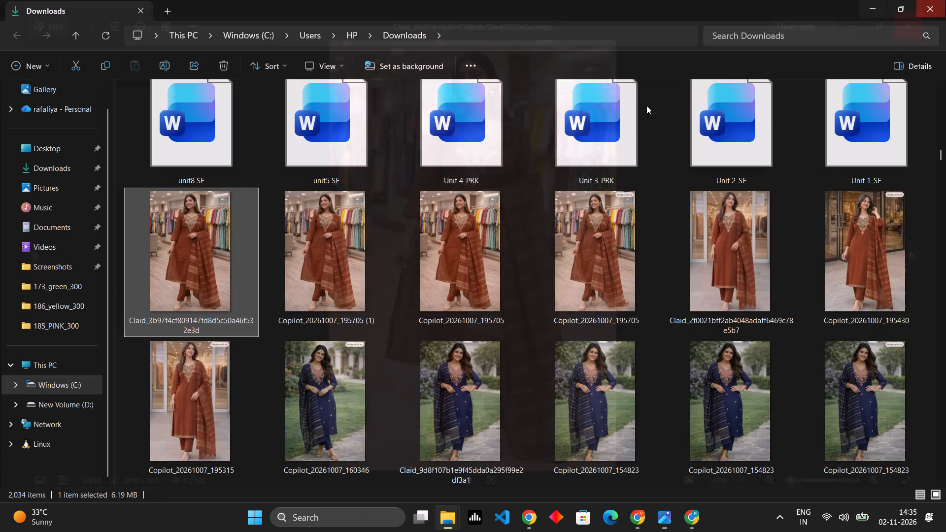
pyautogui.doubleClick(349, 254)
pyautogui.click(945, 0)
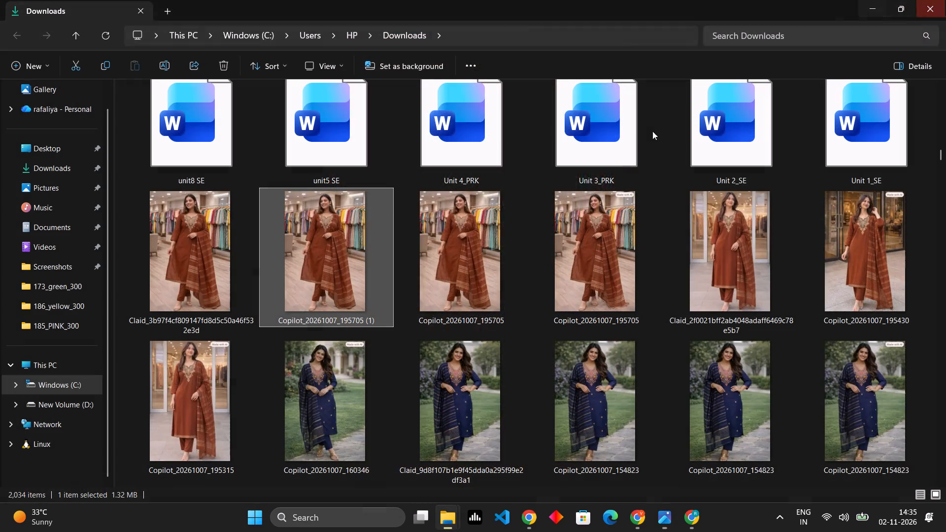
pyautogui.click(605, 247)
pyautogui.doubleClick(605, 247)
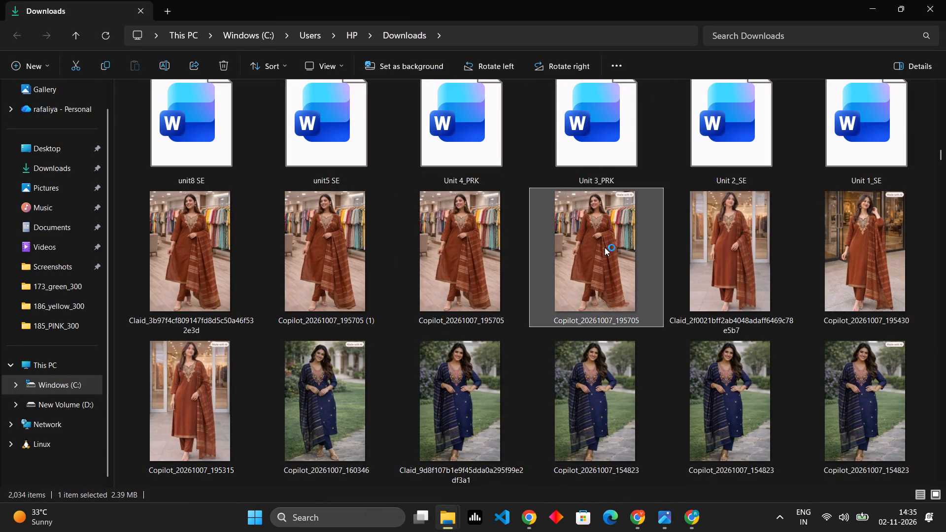
pyautogui.click(929, 0)
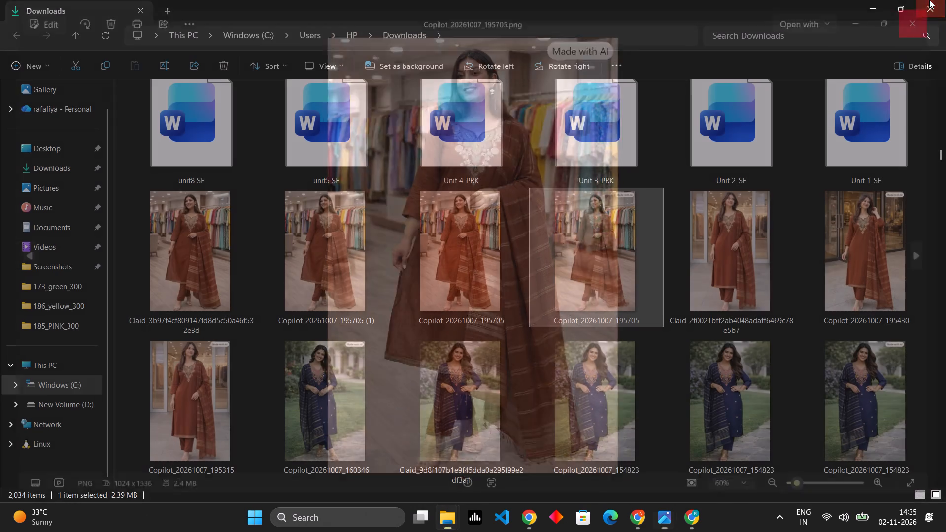
pyautogui.click(929, 0)
# Download a copy of the uploaded Image 4 from the catalog form.
pyautogui.rightClick(850, 145)
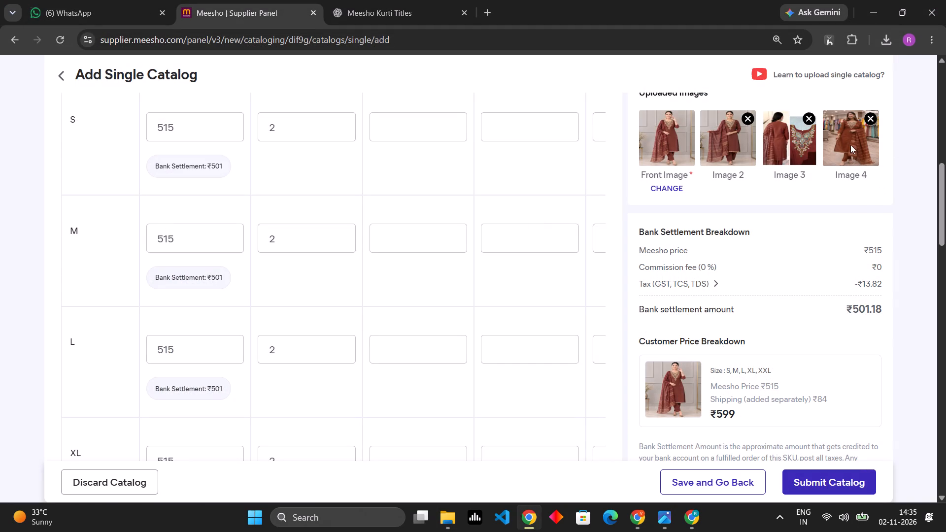
pyautogui.click(752, 159)
pyautogui.click(382, 0)
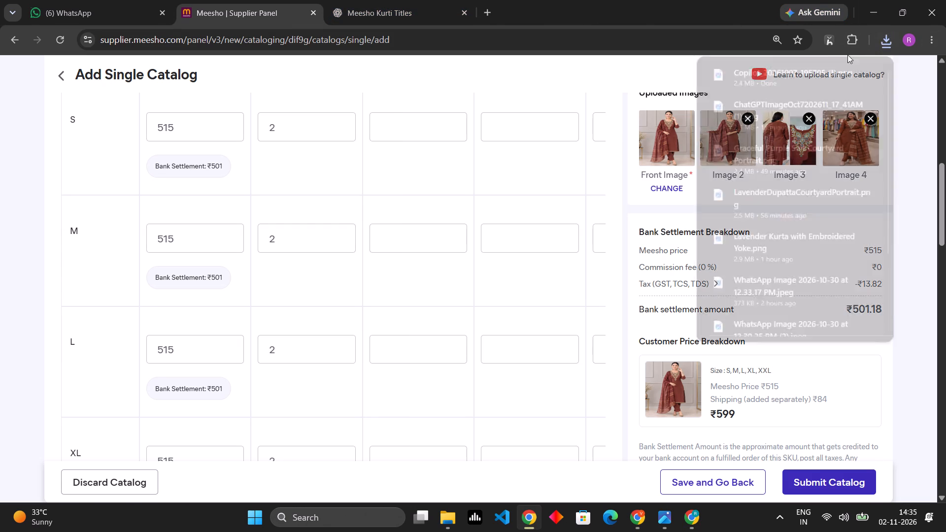
# Show the downloaded Image 4 copy in the Downloads folder and preview Copilot_20261007_195705 (1) at full size.
pyautogui.click(836, 71)
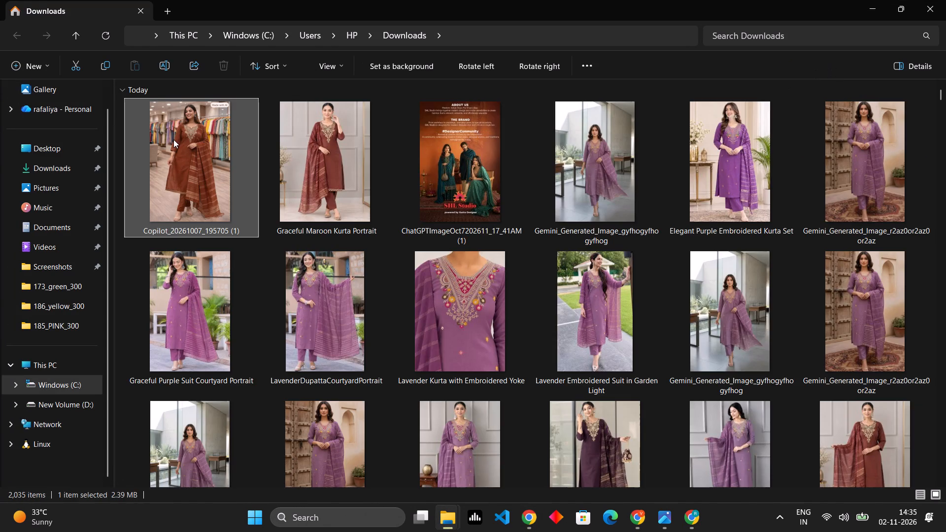
pyautogui.doubleClick(173, 140)
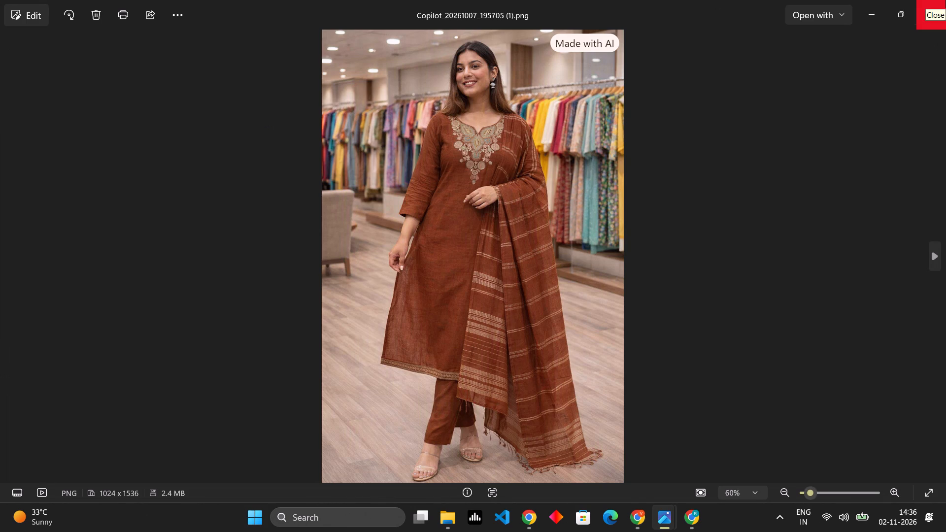
pyautogui.click(945, 0)
pyautogui.click(932, 10)
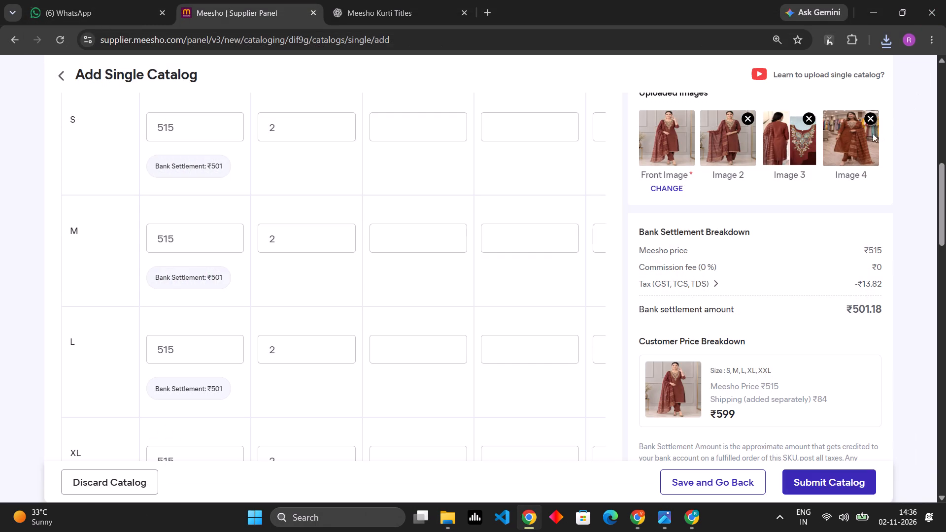
# Replace the catalog's Image 4 with the maroon kurta photo WhatsApp Image 2026-10-30 at 12.30.25 PM from Downloads.
pyautogui.click(868, 122)
pyautogui.click(845, 136)
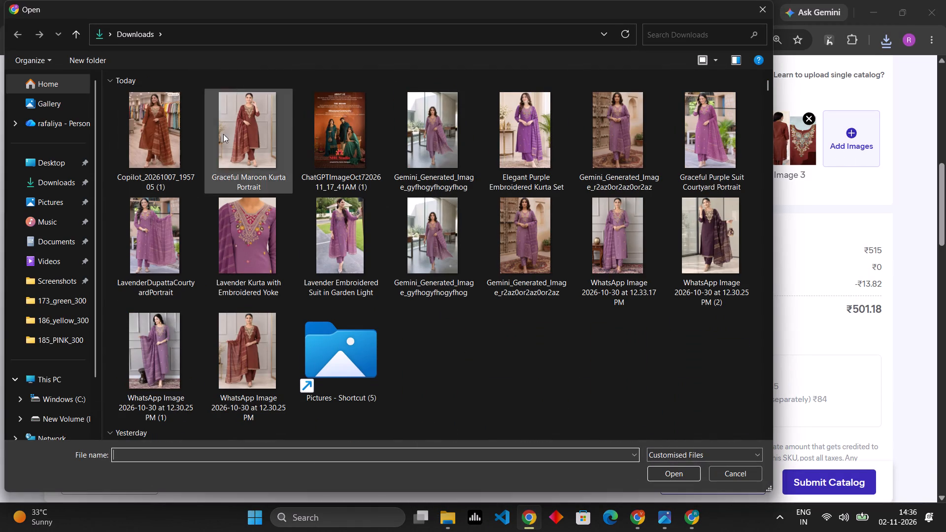
pyautogui.click(245, 357)
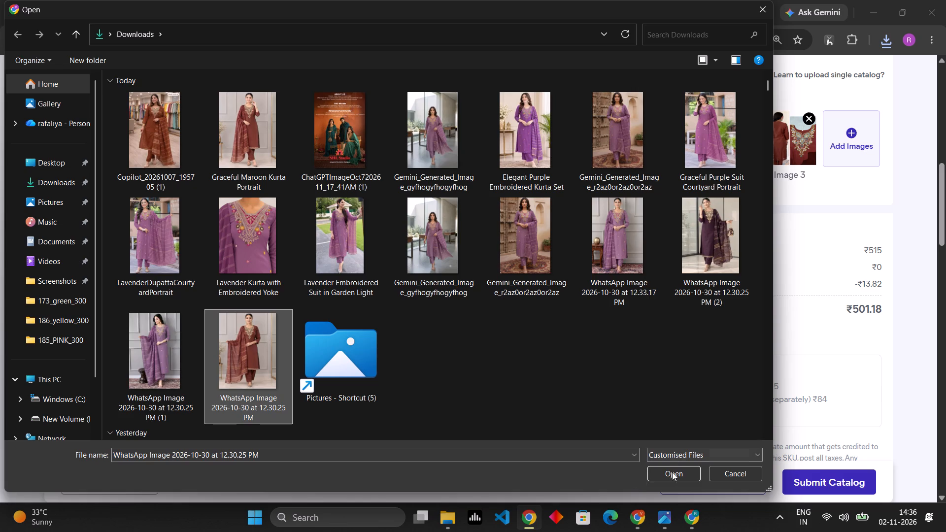
pyautogui.click(671, 474)
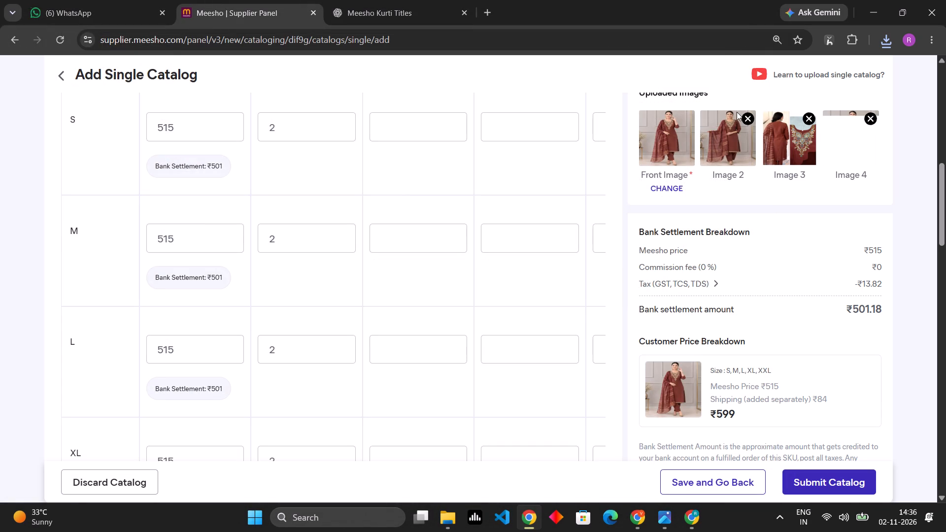
pyautogui.scroll(5, 737, 112)
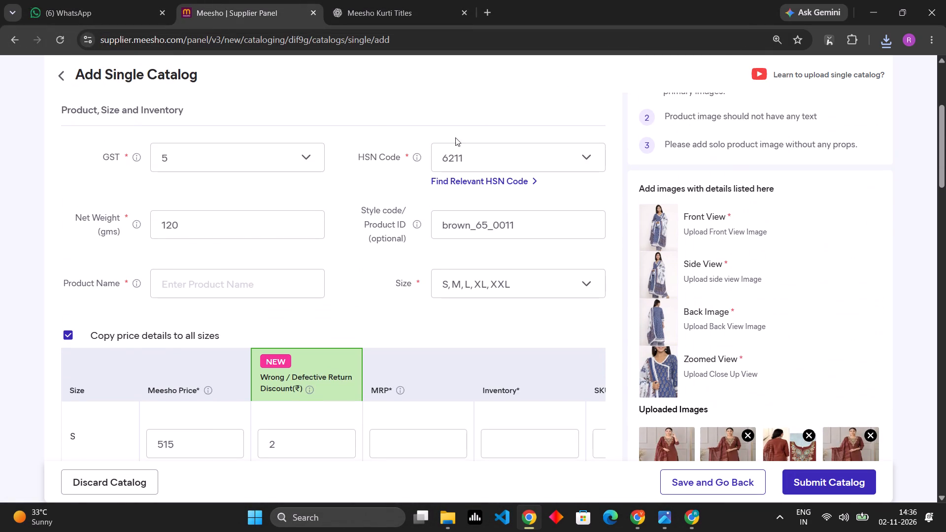
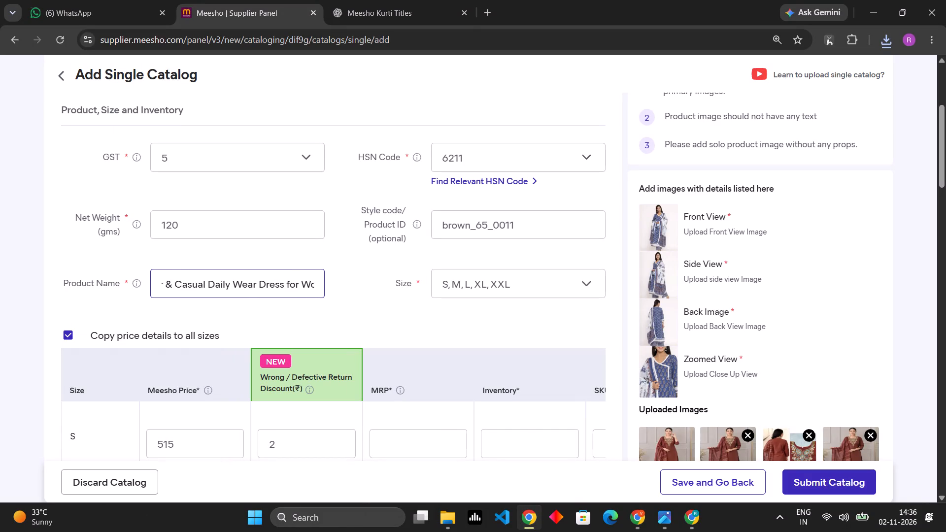
# Replace "Dress" with "kurti set" near the end of the maroon set's product name.
pyautogui.hscroll(-1, 260, 285)
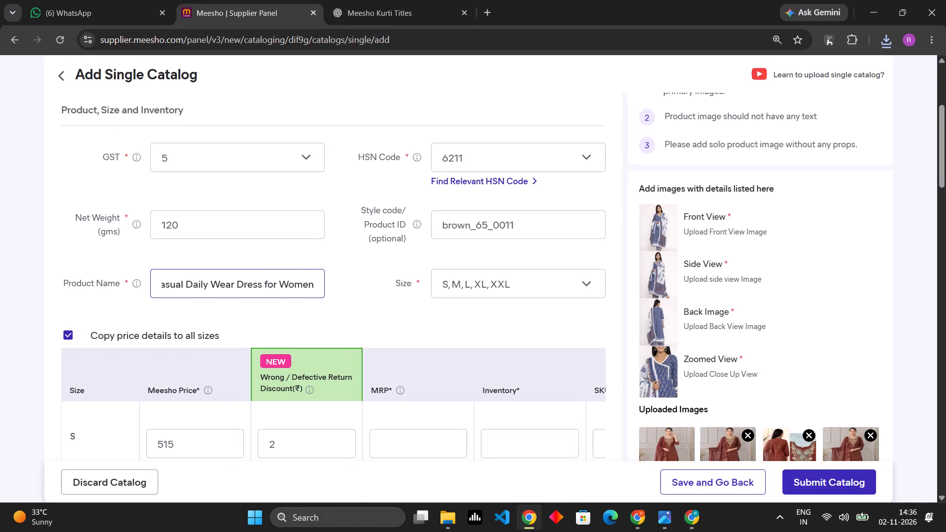
pyautogui.hscroll(-1, 260, 285)
pyautogui.hscroll(8, 260, 285)
pyautogui.hscroll(-5, 260, 285)
pyautogui.moveTo(263, 284); pyautogui.dragTo(238, 281)
# Replace the word "Dress" in the product name with "Kurti set".
pyautogui.press('BackSpace')
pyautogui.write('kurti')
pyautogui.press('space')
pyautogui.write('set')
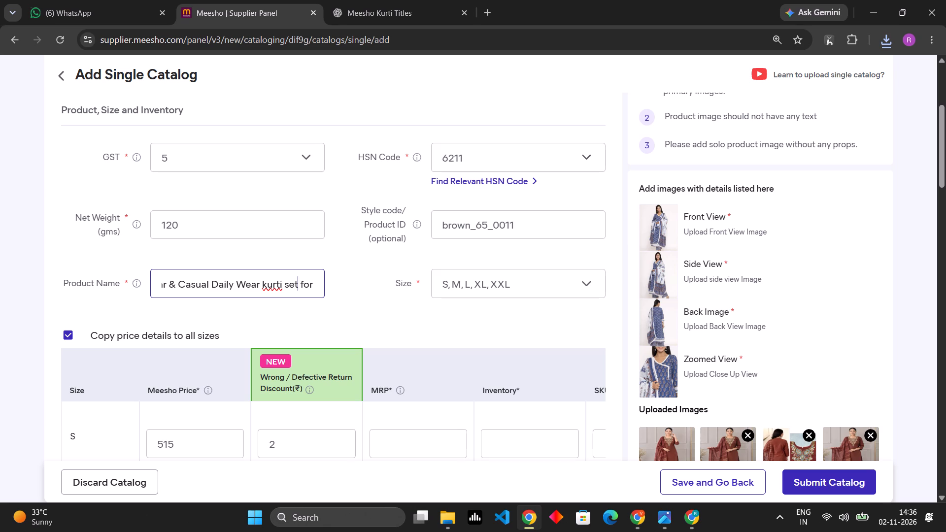
pyautogui.click(265, 282)
pyautogui.hscroll(-1, 250, 282)
pyautogui.hscroll(7, 252, 283)
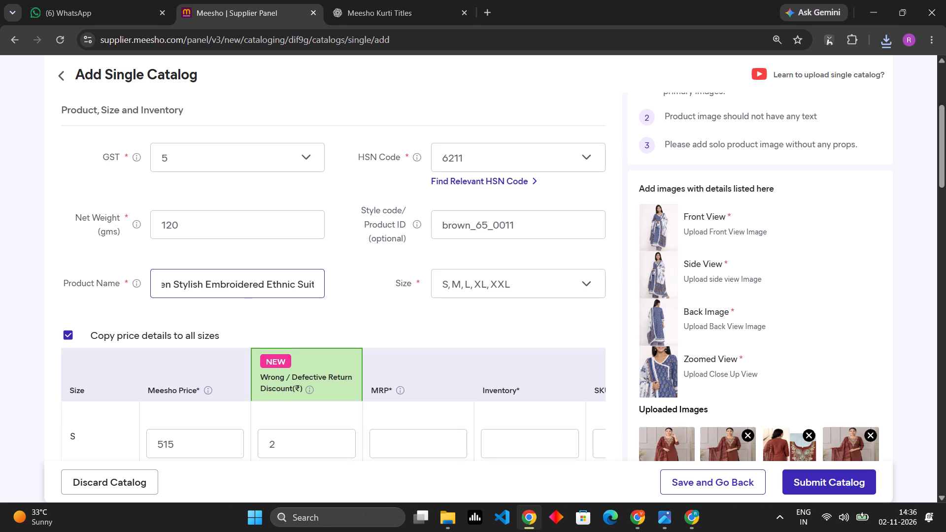
pyautogui.click(348, 275)
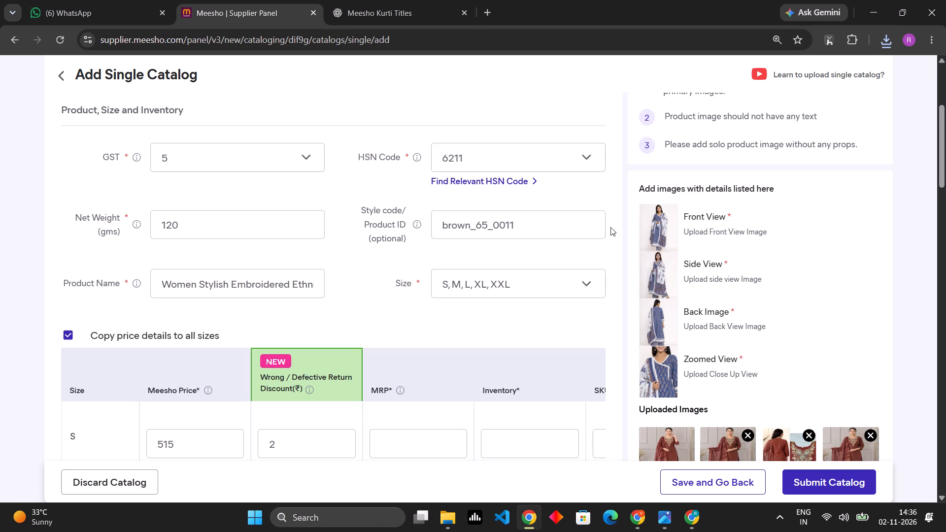
# Review the remaining catalog form details, then save the catalog and go back to the uploads page.
pyautogui.scroll(-9, 614, 232)
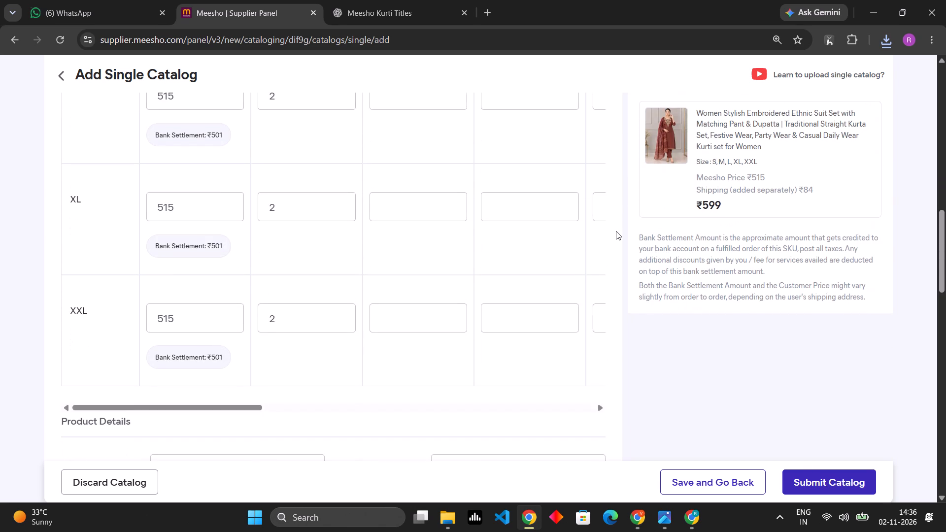
pyautogui.scroll(-16, 616, 231)
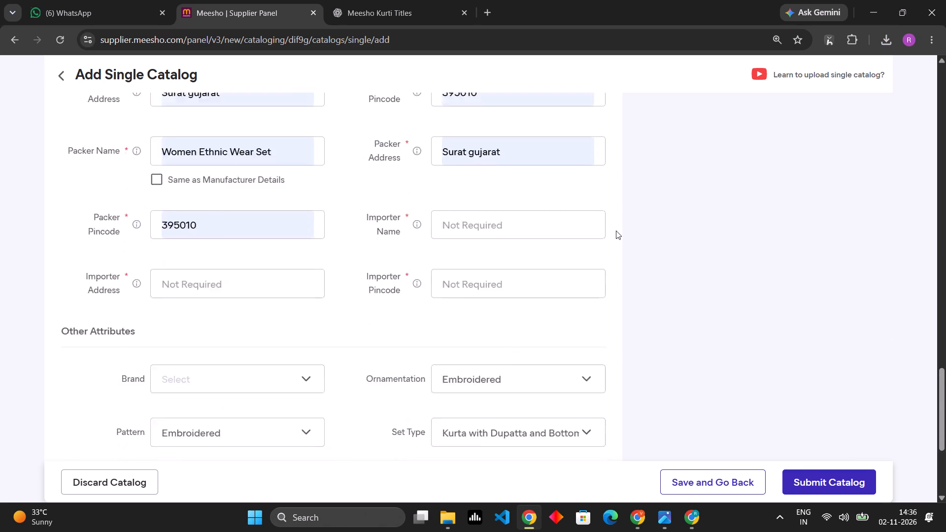
pyautogui.scroll(-4, 616, 231)
pyautogui.scroll(9, 637, 323)
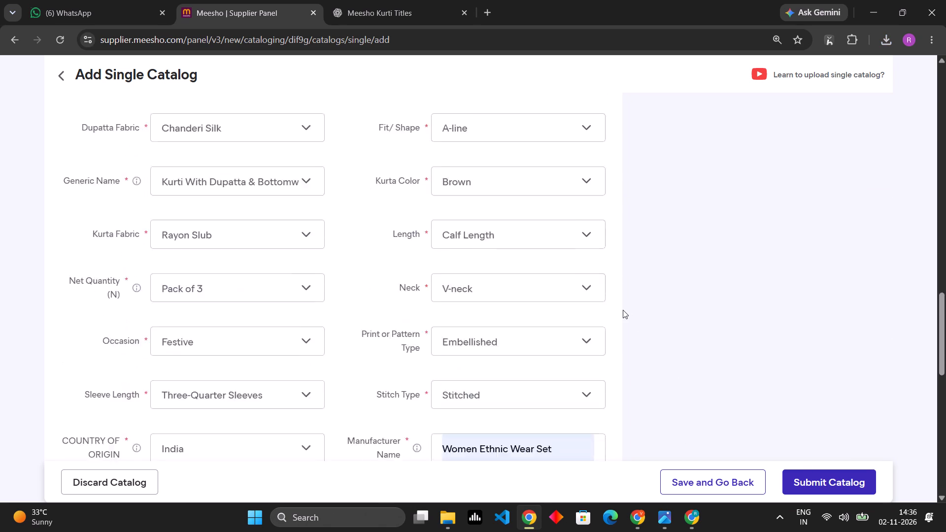
pyautogui.scroll(12, 623, 310)
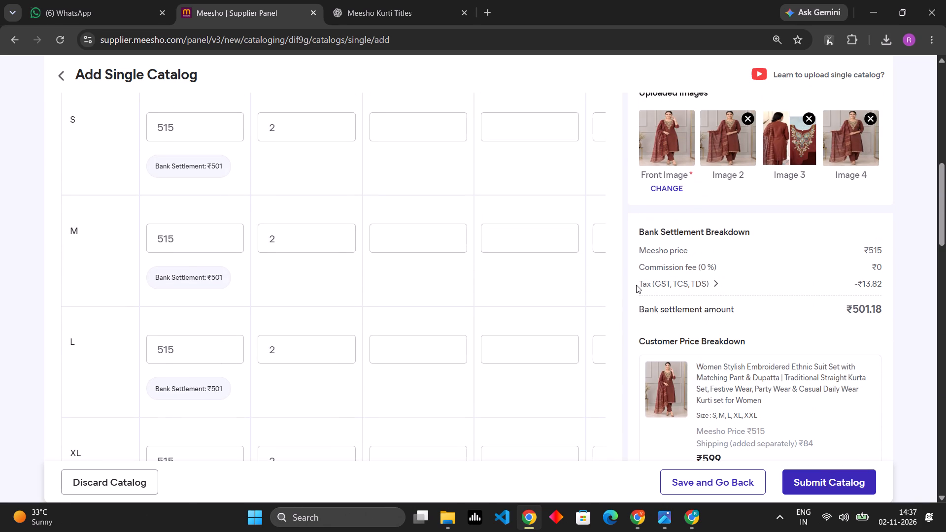
pyautogui.scroll(-2, 636, 285)
pyautogui.click(730, 484)
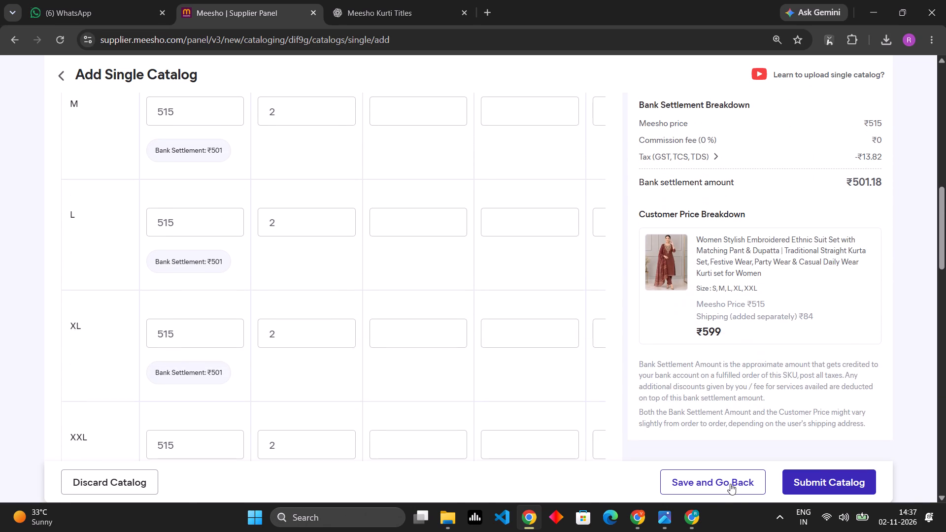
pyautogui.scroll(-3, 584, 165)
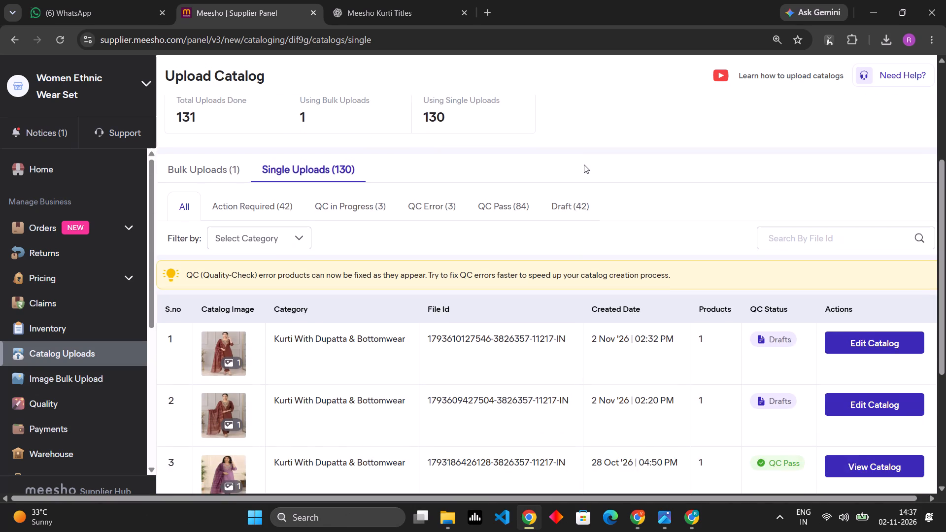
pyautogui.scroll(-3, 584, 165)
pyautogui.scroll(3, 583, 164)
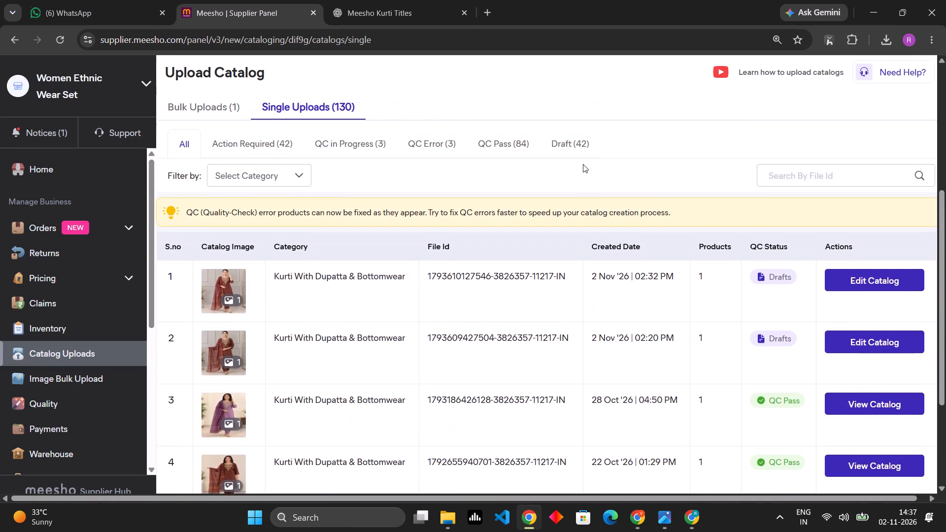
pyautogui.scroll(-3, 583, 164)
pyautogui.scroll(4, 583, 163)
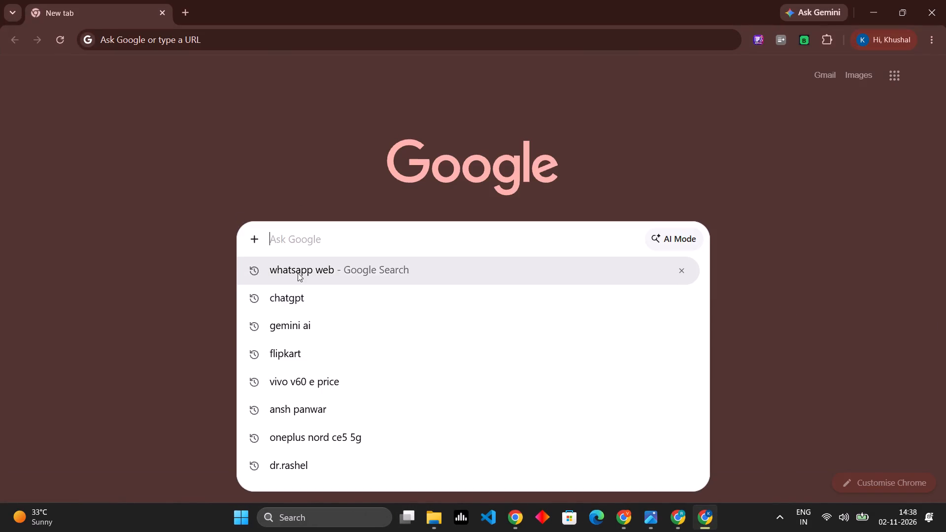
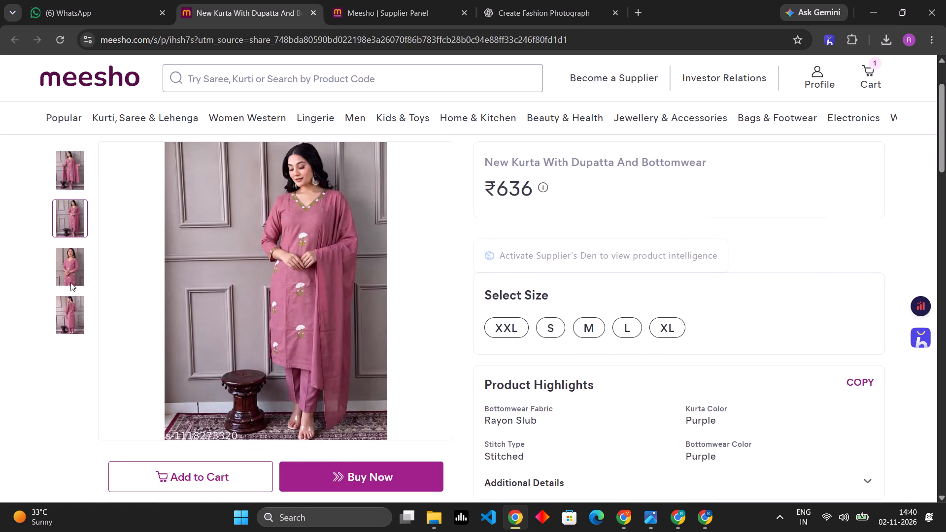
# Look through all four photos of the pink New Kurta With Dupatta And Bottomwear listing on Meesho.
pyautogui.click(70, 268)
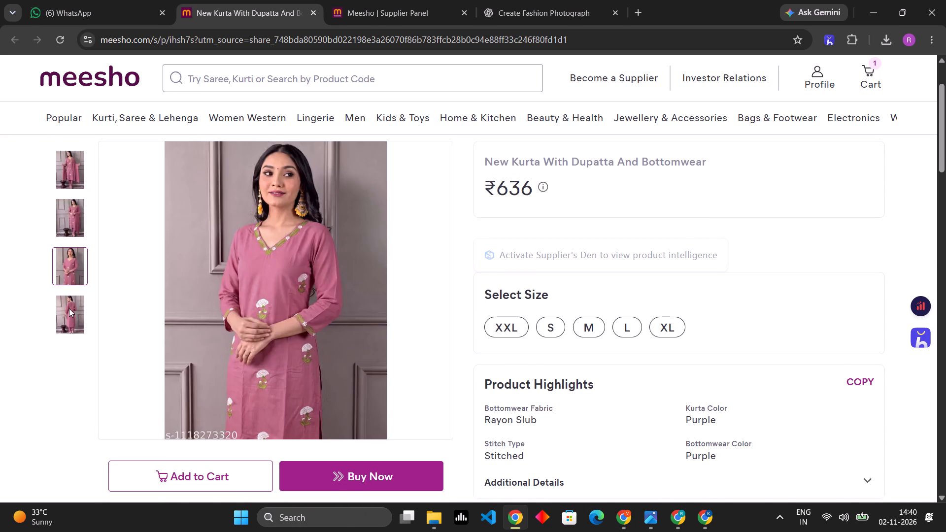
pyautogui.click(69, 308)
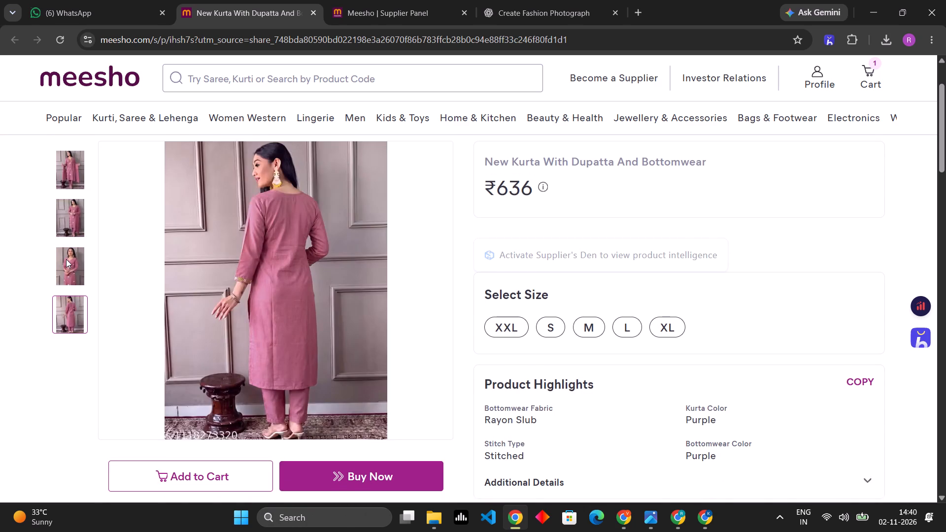
pyautogui.click(66, 259)
pyautogui.click(71, 228)
pyautogui.click(70, 207)
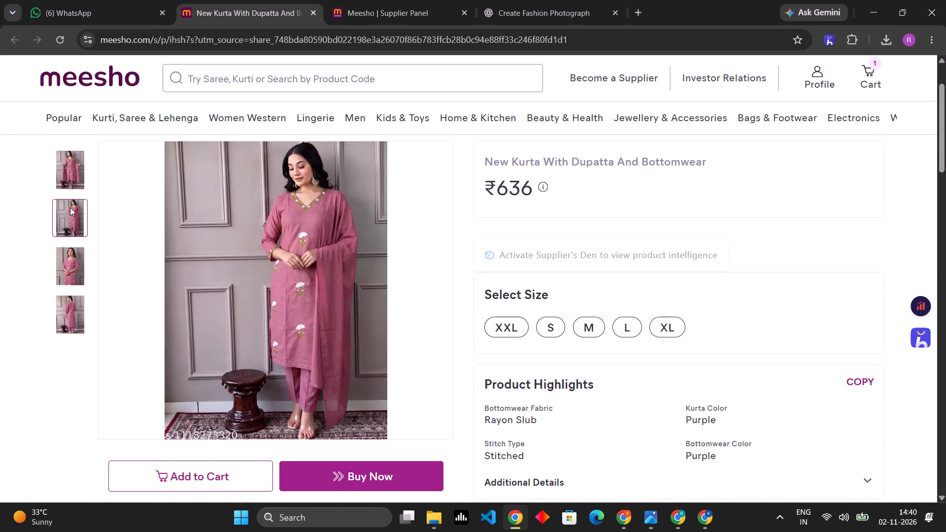
pyautogui.click(73, 173)
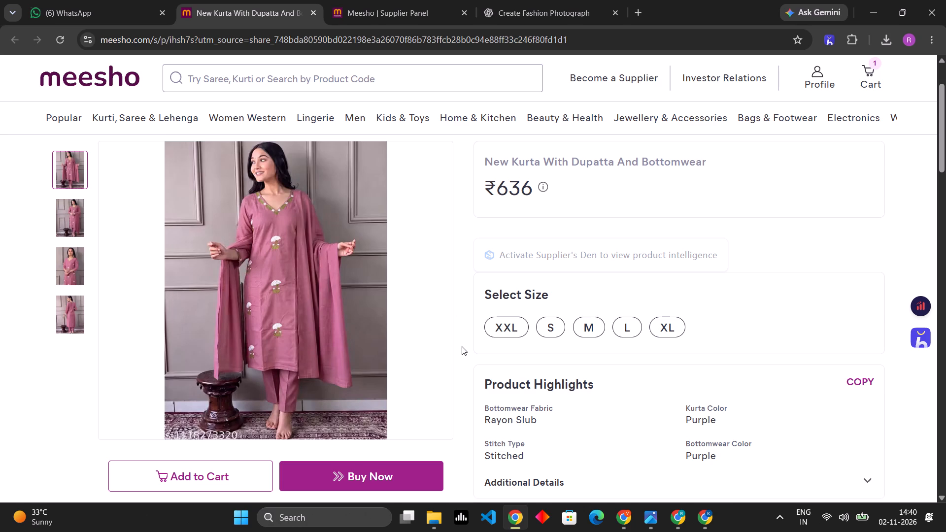
# Open the seller's Atarangicollection shop and look over the kurti sets on the first page of its products.
pyautogui.scroll(-5, 462, 346)
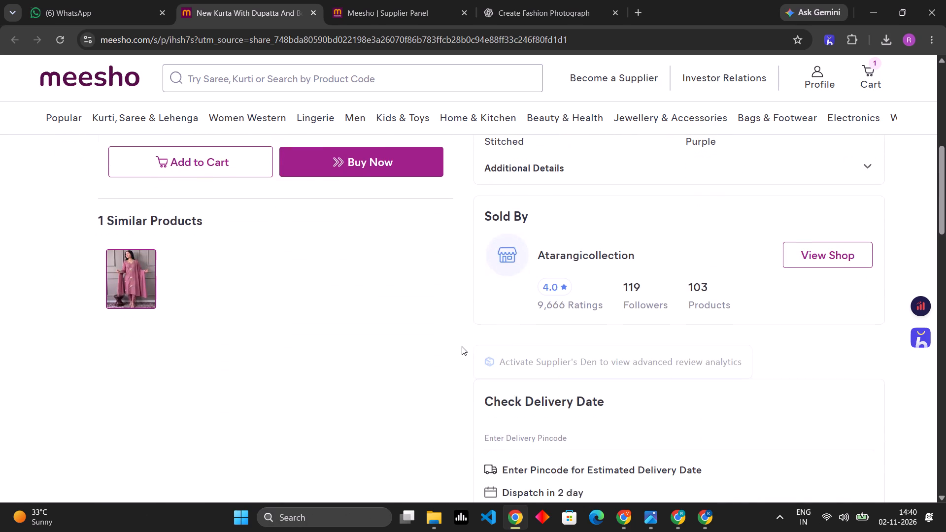
pyautogui.click(799, 249)
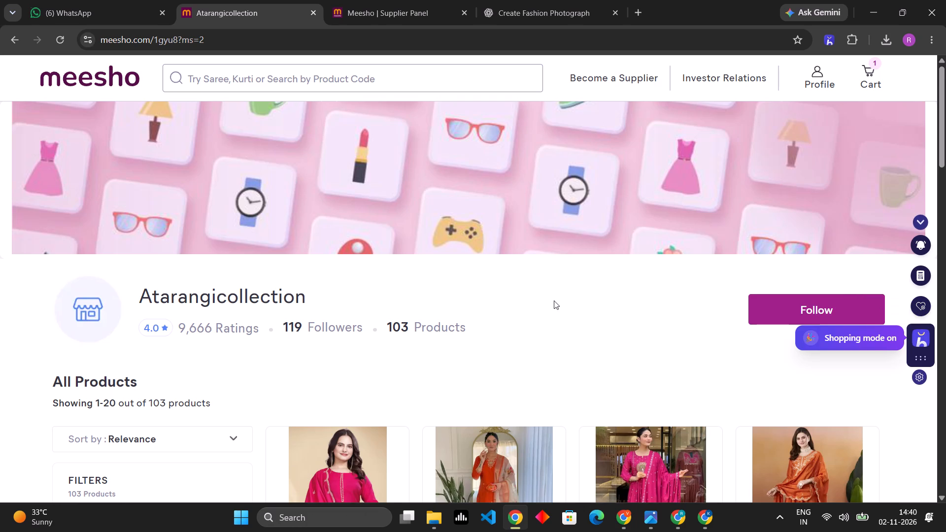
pyautogui.scroll(-4, 554, 300)
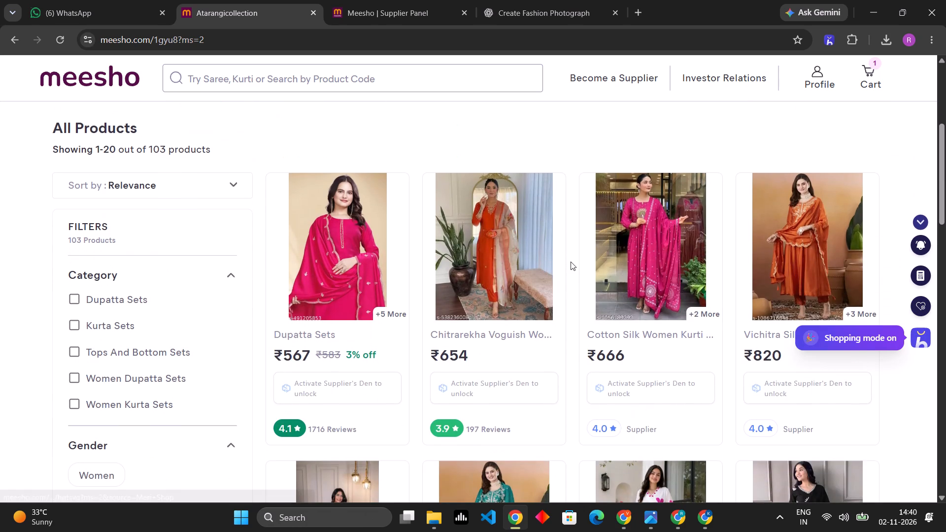
pyautogui.scroll(-3, 571, 262)
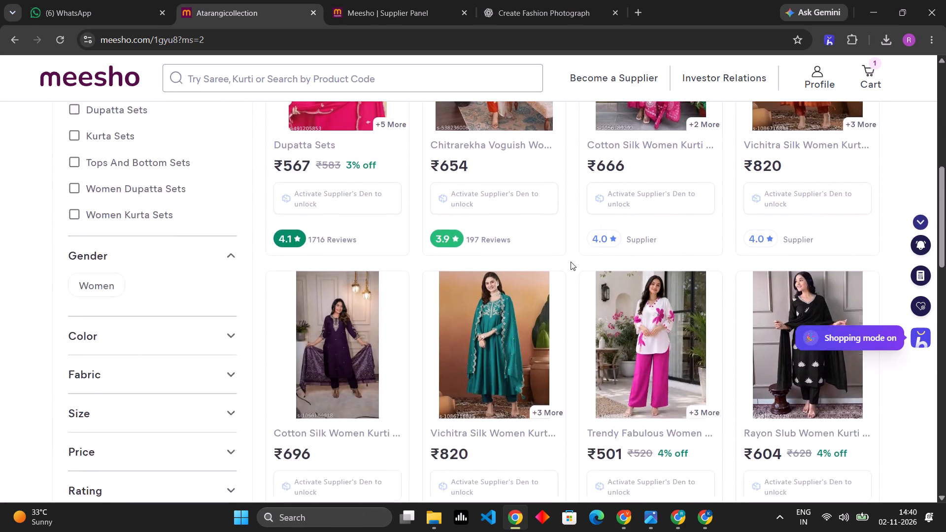
pyautogui.scroll(-3, 571, 262)
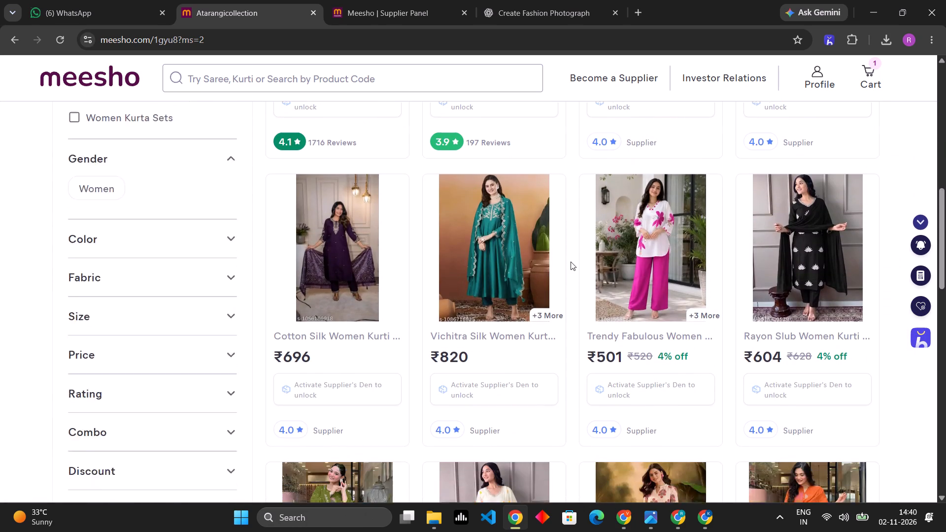
pyautogui.scroll(-1, 571, 262)
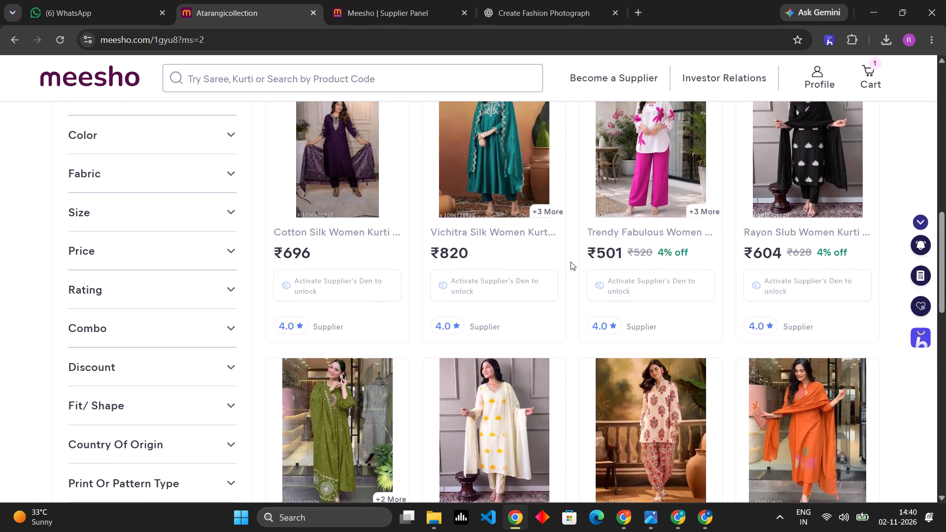
pyautogui.scroll(-2, 571, 262)
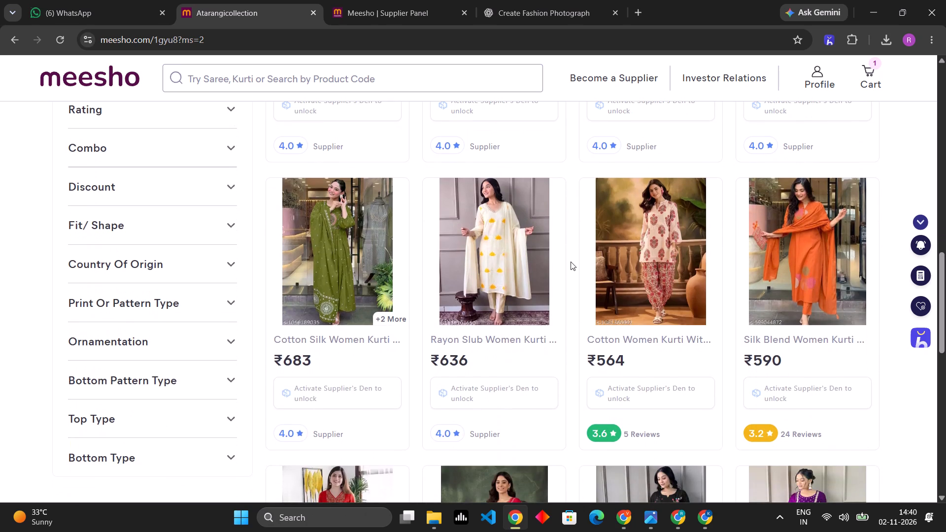
pyautogui.scroll(-1, 571, 262)
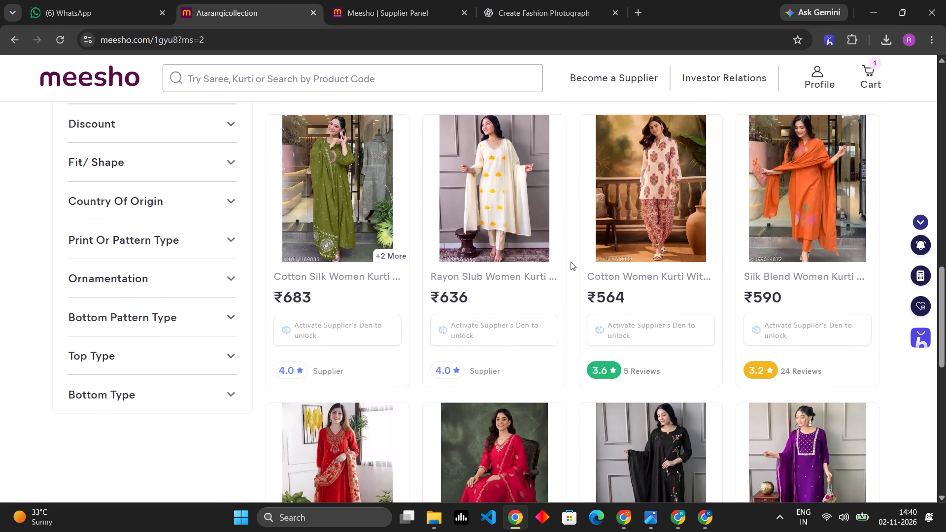
pyautogui.scroll(-9, 571, 262)
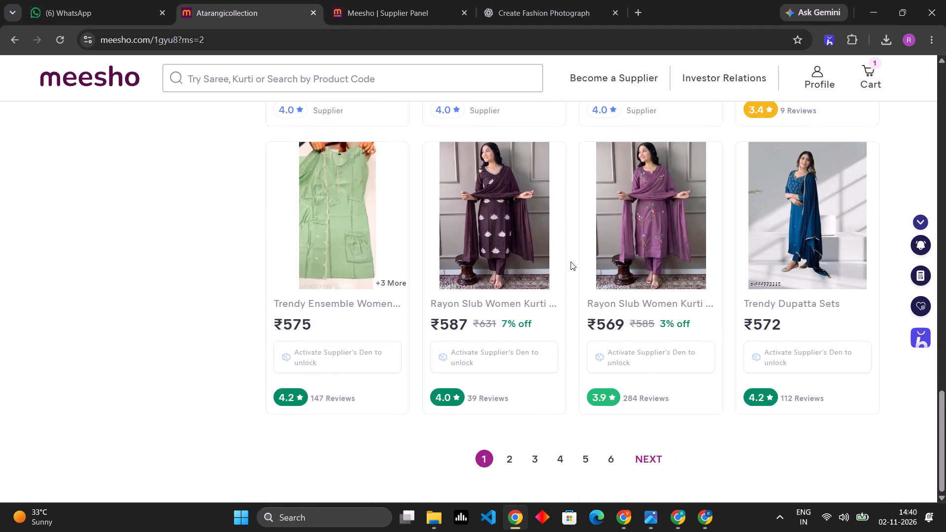
pyautogui.scroll(-1, 571, 262)
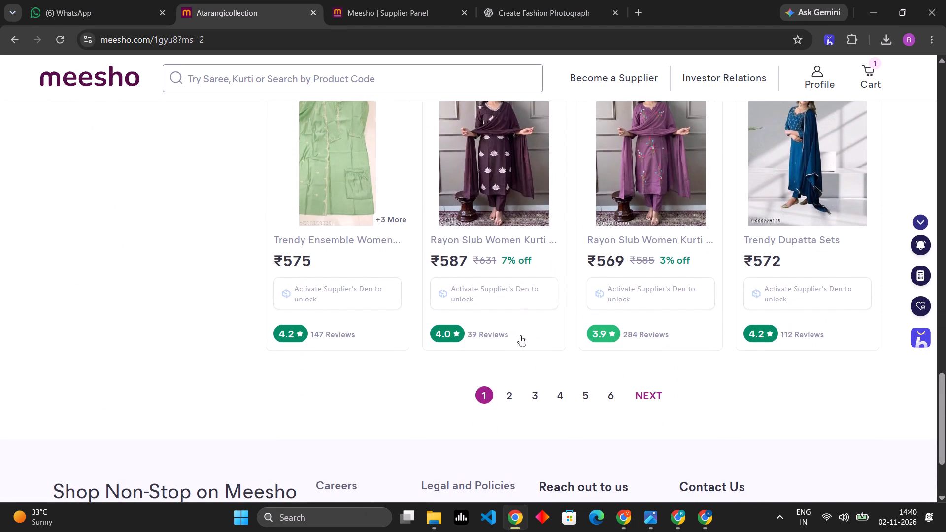
# Go to page 2 of the Atarangicollection products and examine the kurti designs, photos and prices.
pyautogui.click(510, 399)
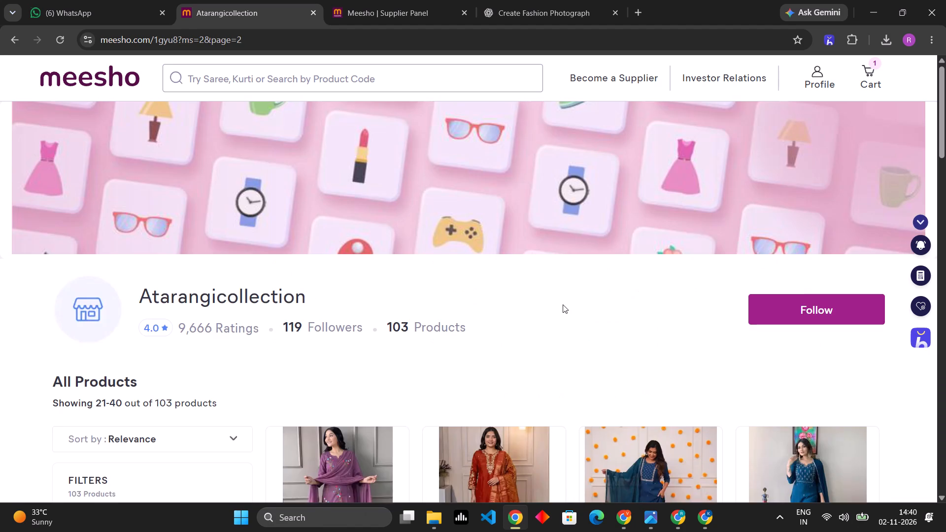
pyautogui.scroll(-4, 563, 304)
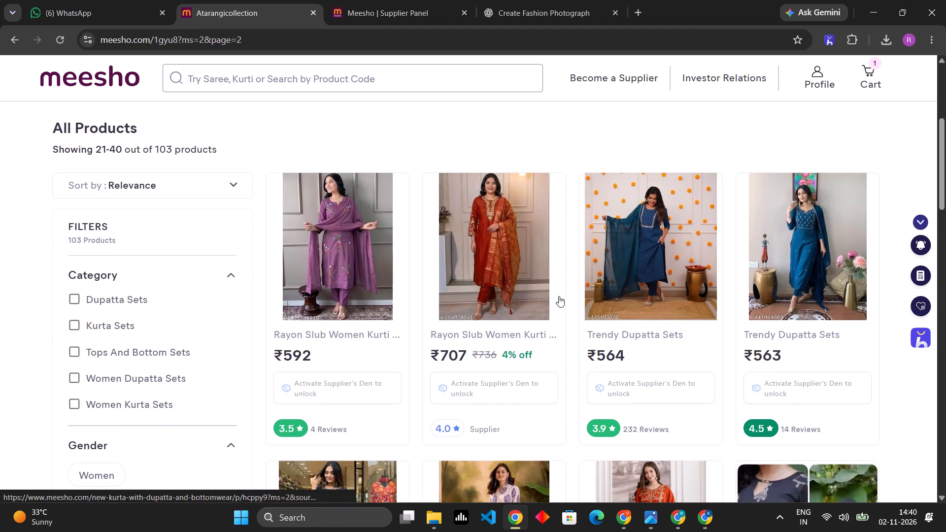
pyautogui.scroll(-6, 559, 296)
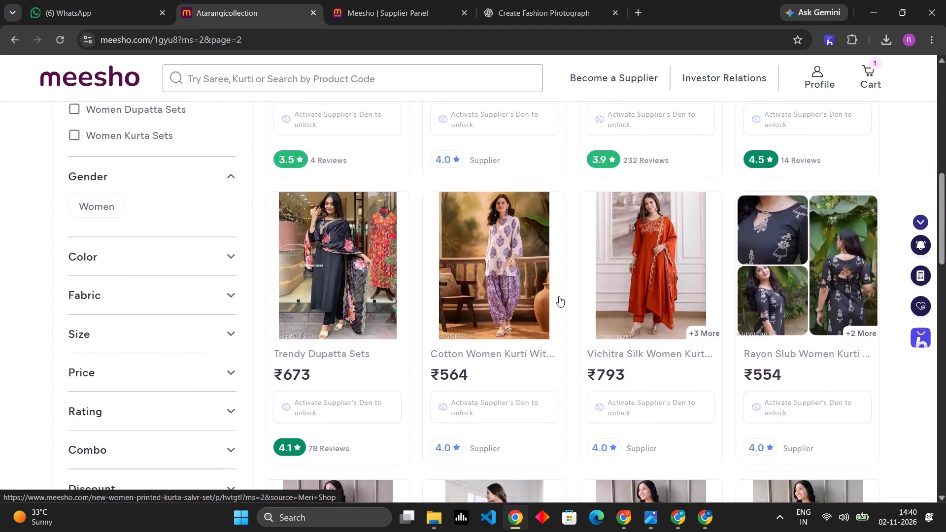
pyautogui.scroll(-3, 559, 296)
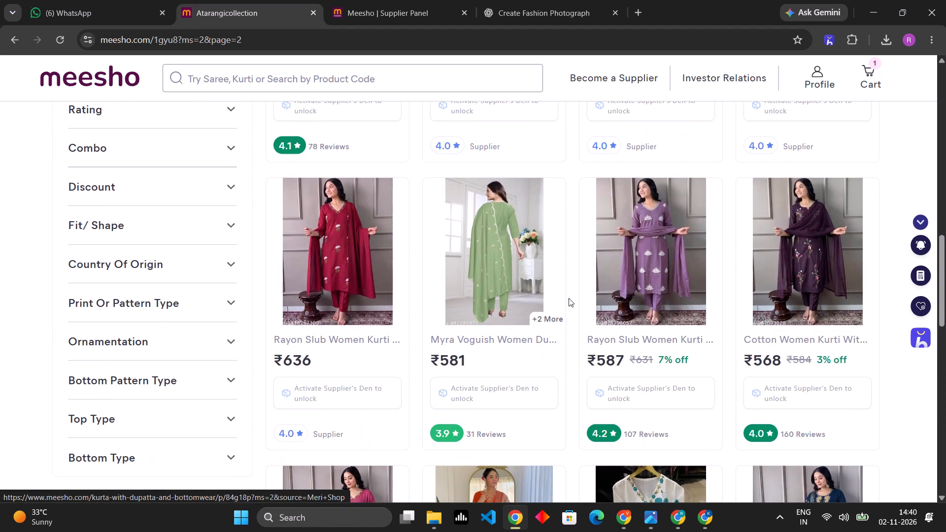
pyautogui.scroll(-5, 569, 298)
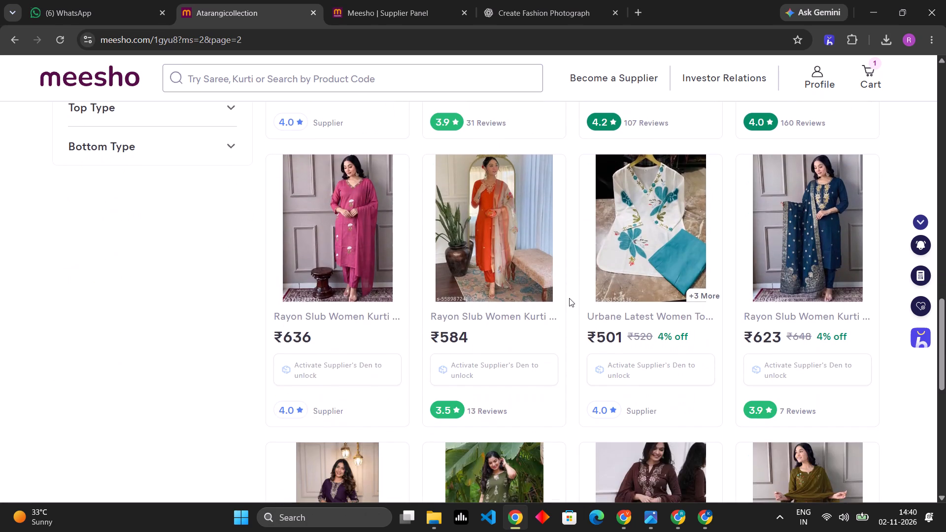
pyautogui.scroll(-3, 569, 298)
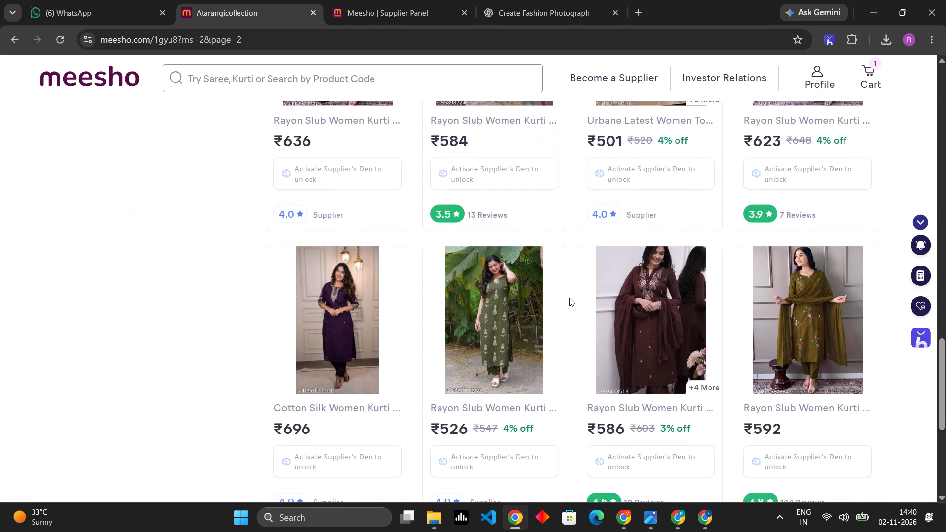
pyautogui.scroll(-3, 569, 298)
# Go to page 3 of the Atarangicollection products and examine the kurti designs, photos and prices.
pyautogui.click(574, 375)
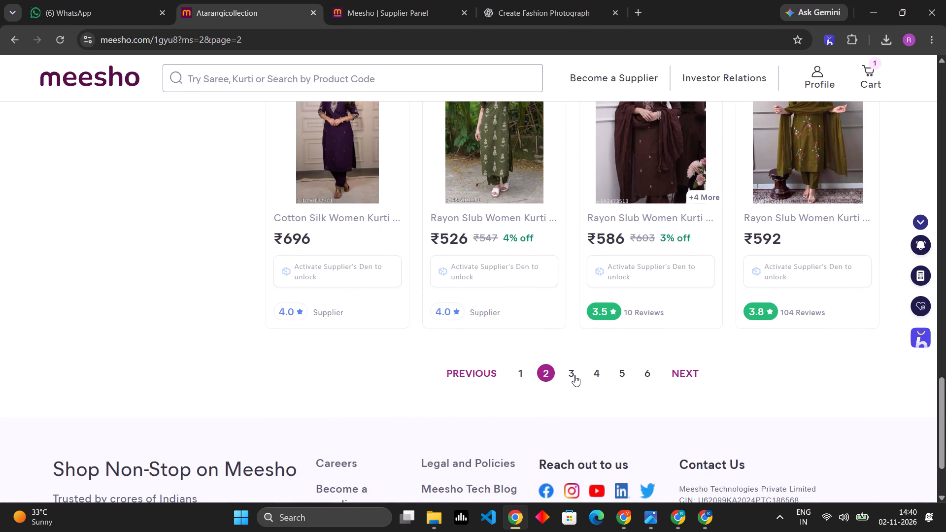
pyautogui.scroll(-4, 548, 283)
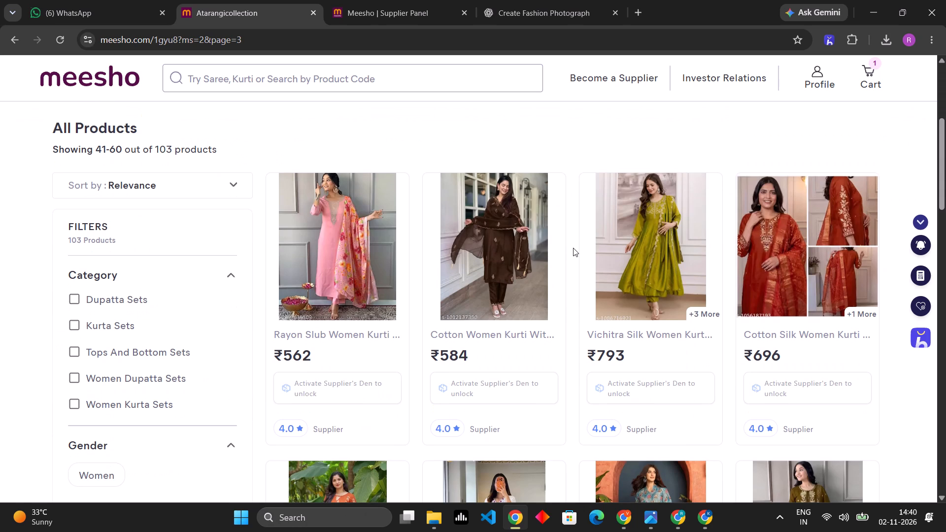
pyautogui.scroll(-5, 573, 248)
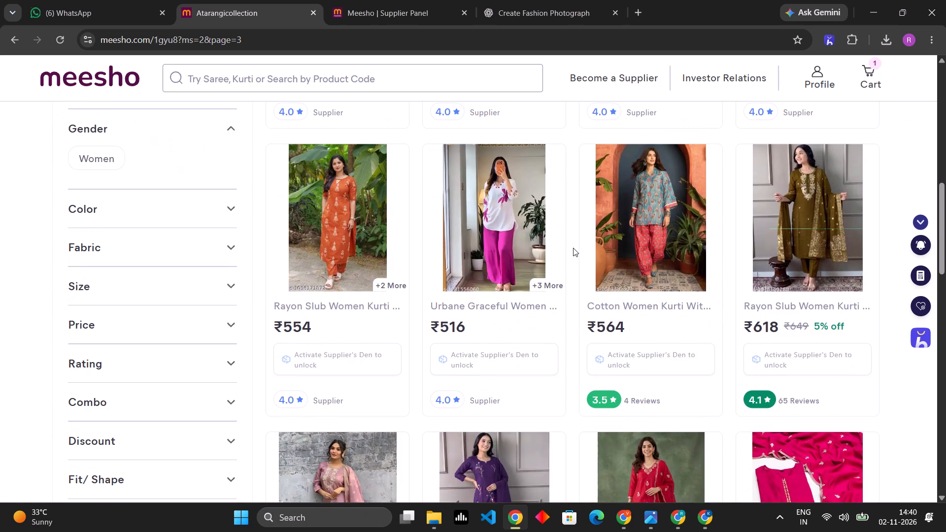
pyautogui.scroll(-3, 573, 248)
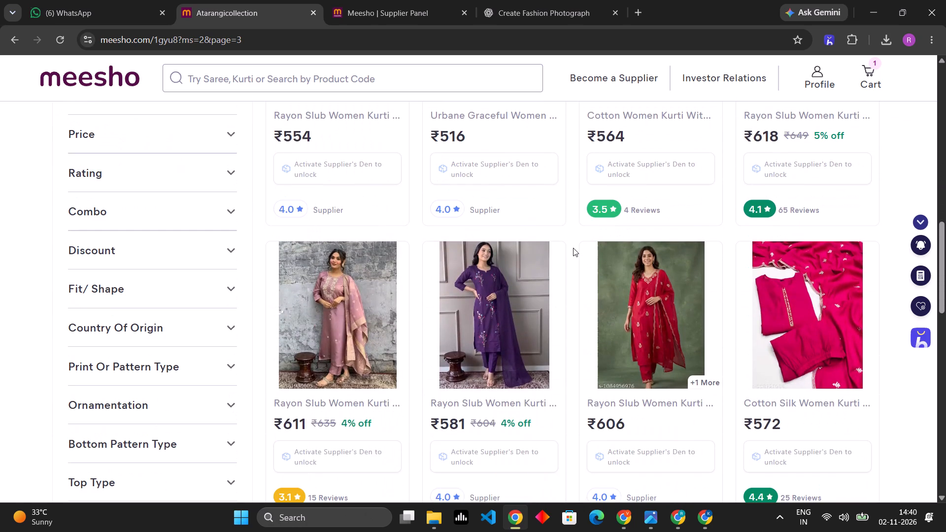
pyautogui.scroll(-6, 573, 248)
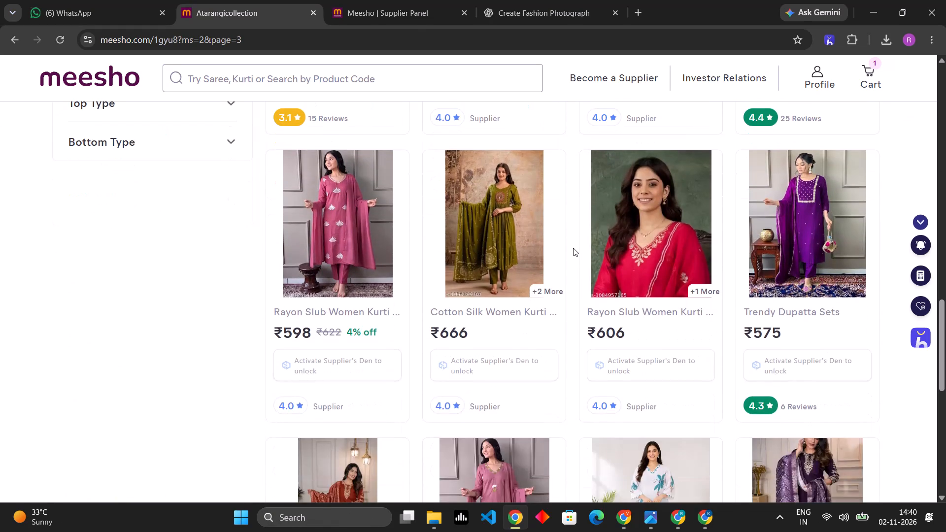
pyautogui.scroll(-3, 573, 248)
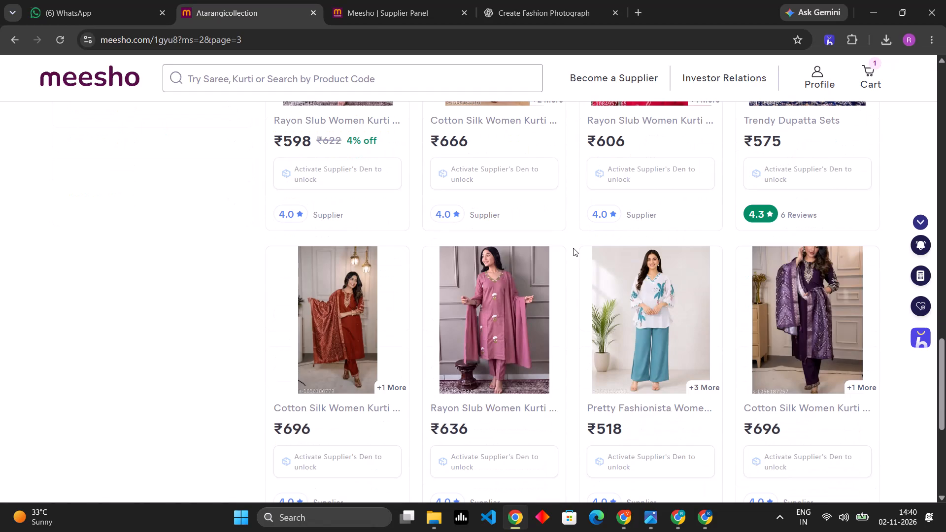
pyautogui.scroll(-4, 573, 248)
# Go to page 4 of the Atarangicollection products and examine the kurti designs, photos and prices.
pyautogui.click(594, 313)
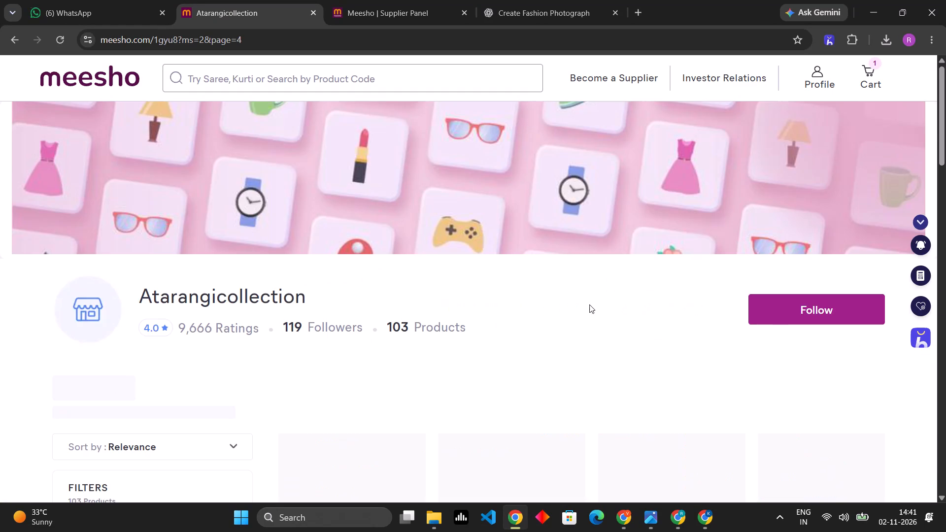
pyautogui.scroll(-4, 568, 257)
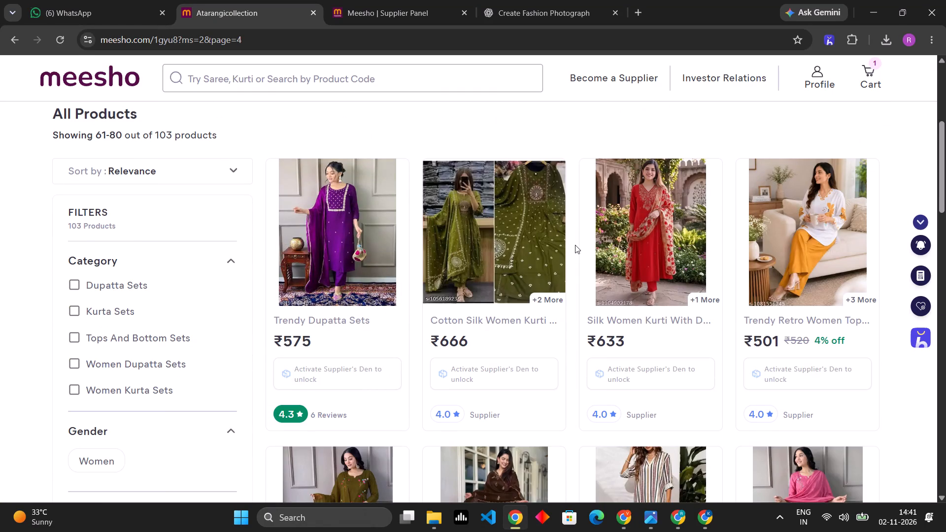
pyautogui.scroll(-3, 575, 245)
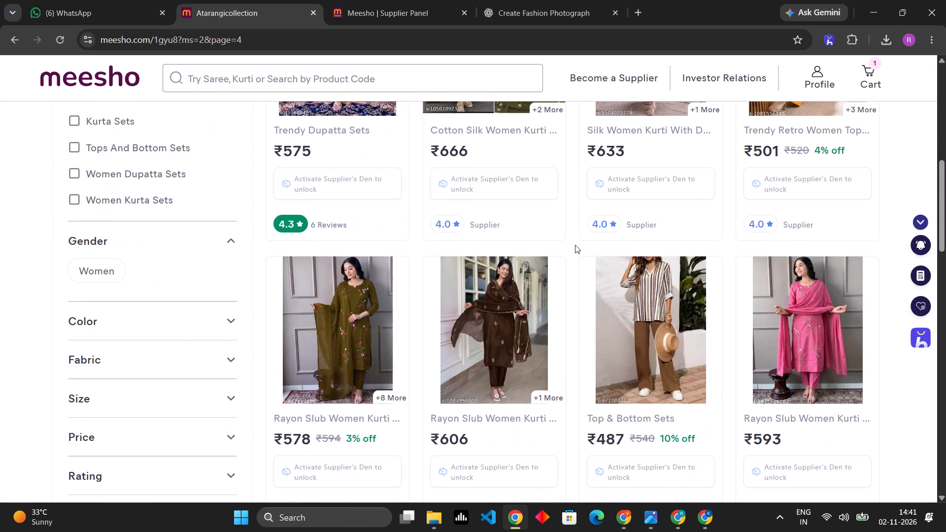
pyautogui.scroll(-2, 575, 245)
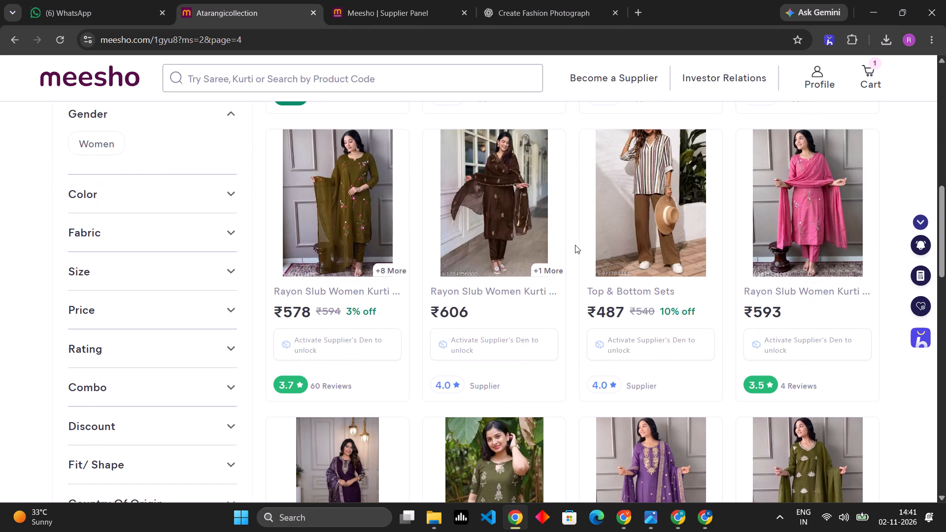
pyautogui.scroll(-5, 575, 245)
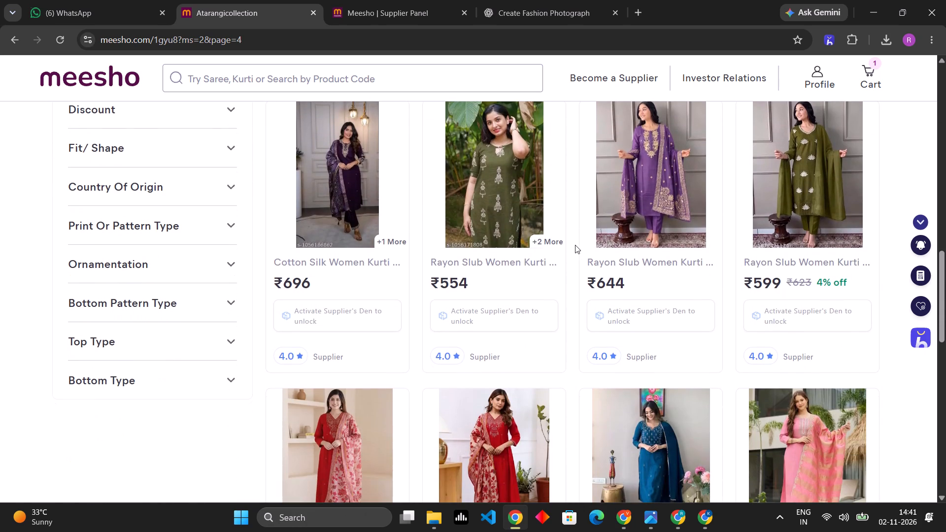
pyautogui.scroll(-4, 575, 245)
pyautogui.scroll(4, 575, 245)
pyautogui.scroll(-3, 575, 245)
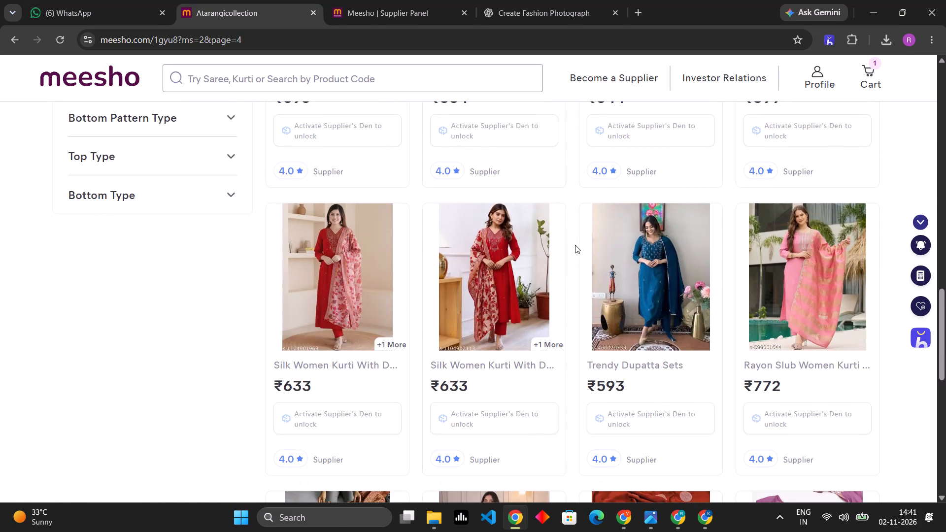
pyautogui.scroll(-4, 575, 245)
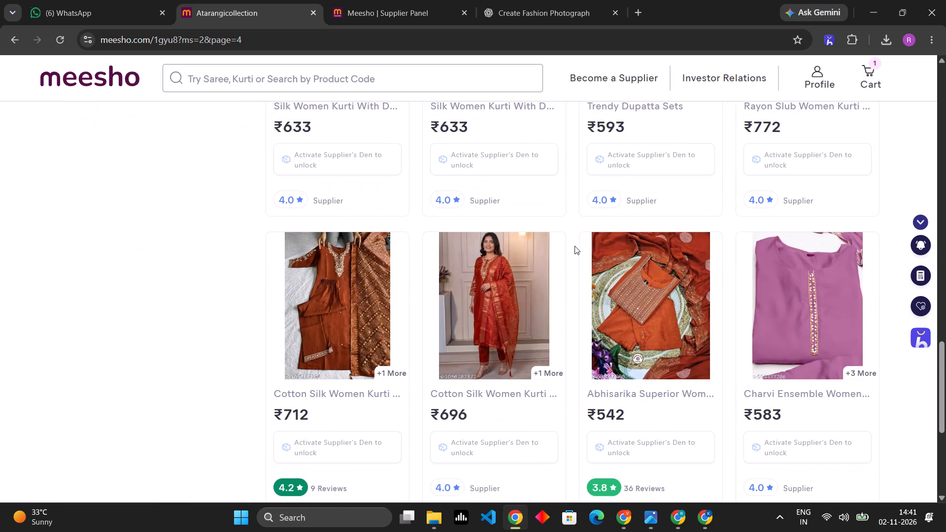
pyautogui.scroll(-4, 574, 246)
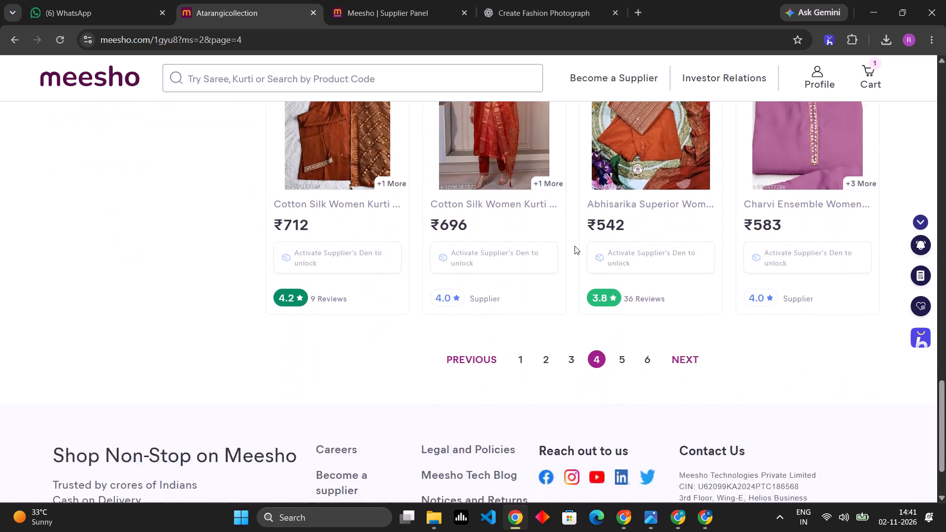
pyautogui.scroll(-1, 574, 246)
# Go to page 5 of the Atarangicollection products and examine the kurti designs, photos and prices.
pyautogui.click(625, 263)
pyautogui.scroll(-5, 577, 233)
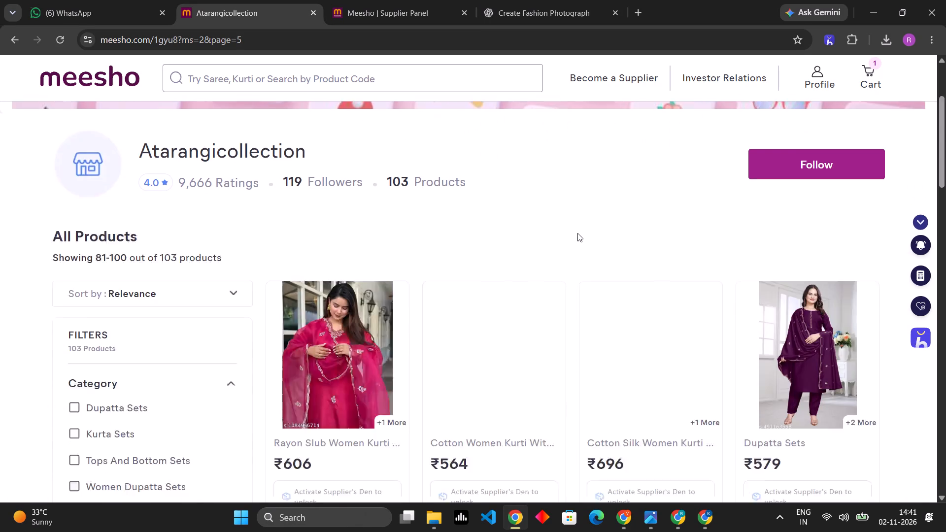
pyautogui.scroll(-6, 565, 231)
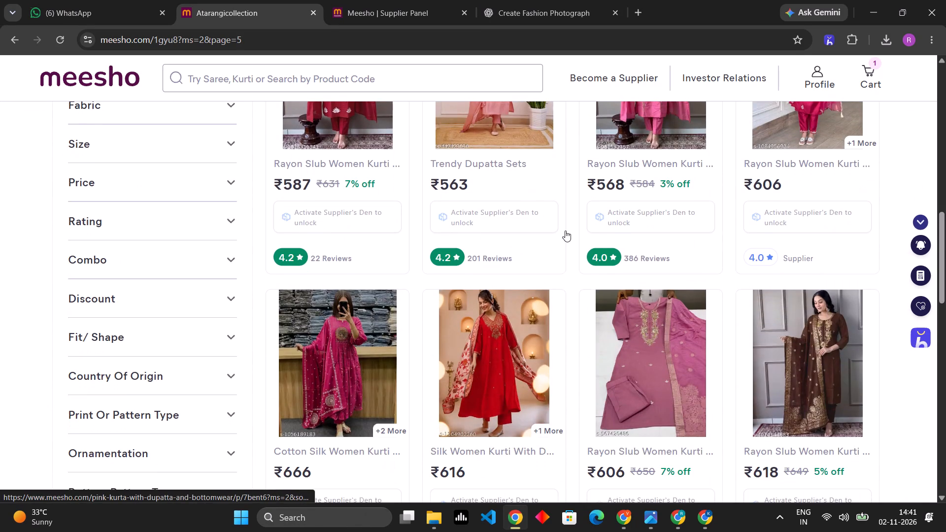
pyautogui.scroll(2, 565, 231)
pyautogui.scroll(-2, 565, 231)
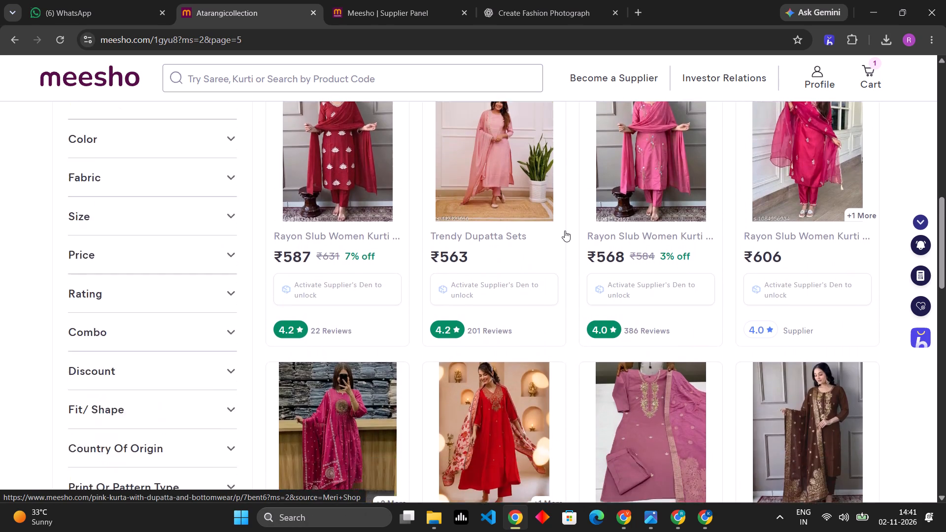
pyautogui.scroll(-8, 565, 231)
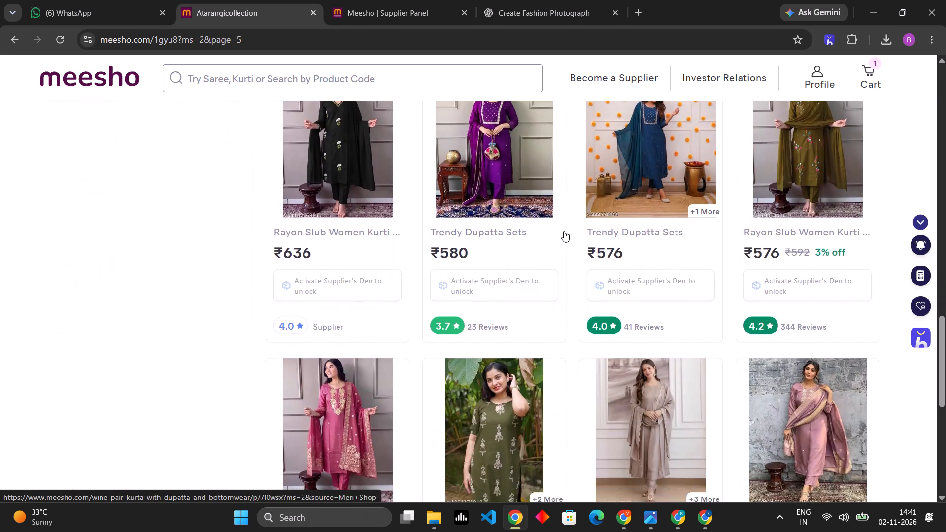
pyautogui.scroll(-4, 564, 231)
pyautogui.scroll(5, 564, 231)
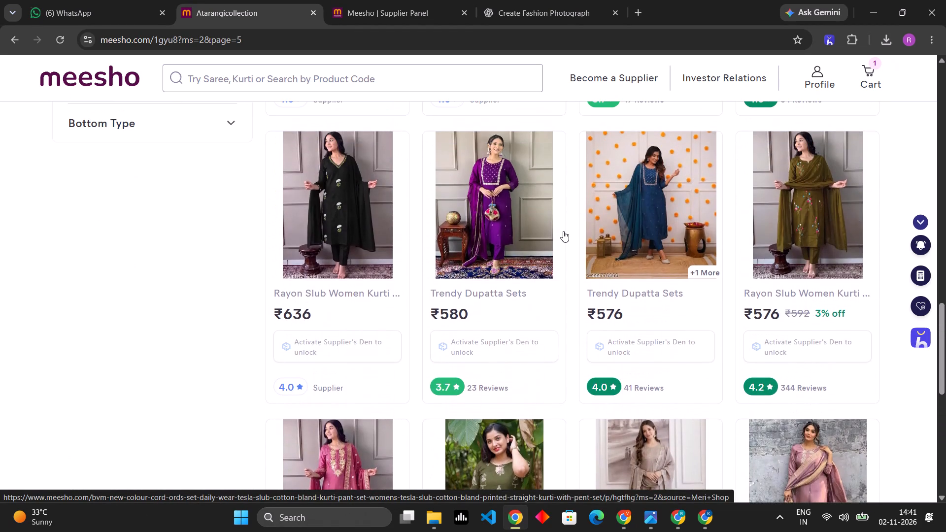
pyautogui.scroll(-6, 563, 231)
pyautogui.scroll(6, 563, 232)
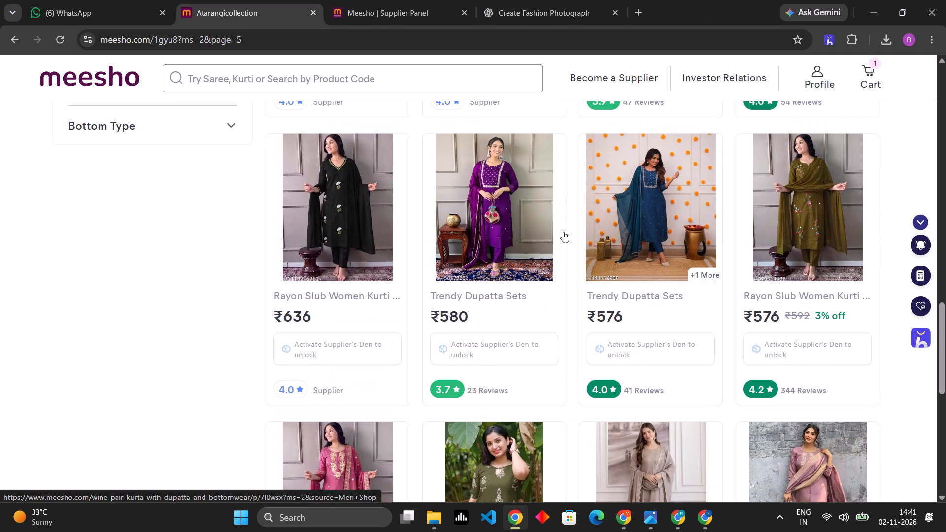
pyautogui.scroll(-7, 563, 232)
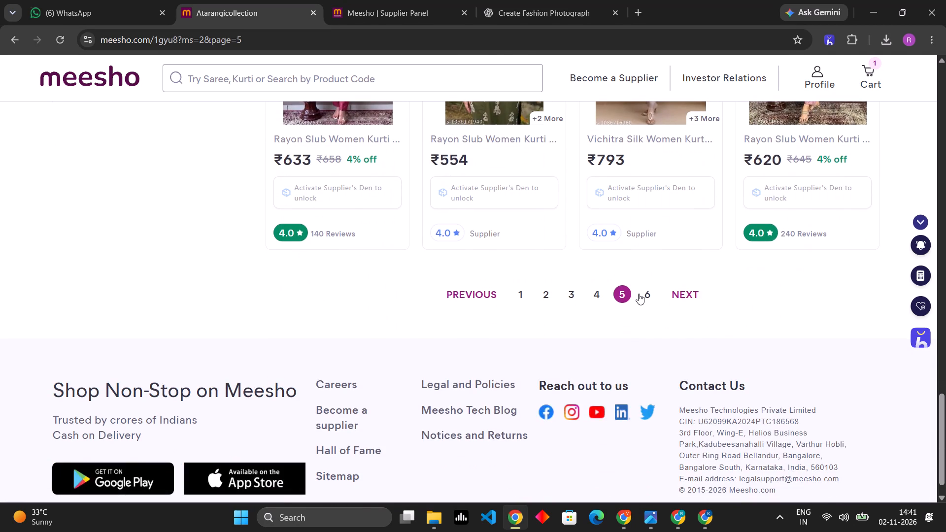
pyautogui.scroll(3, 600, 289)
pyautogui.scroll(-5, 599, 289)
# Go to page 6 of the Atarangicollection products and examine the kurti designs, photos and prices.
pyautogui.click(646, 267)
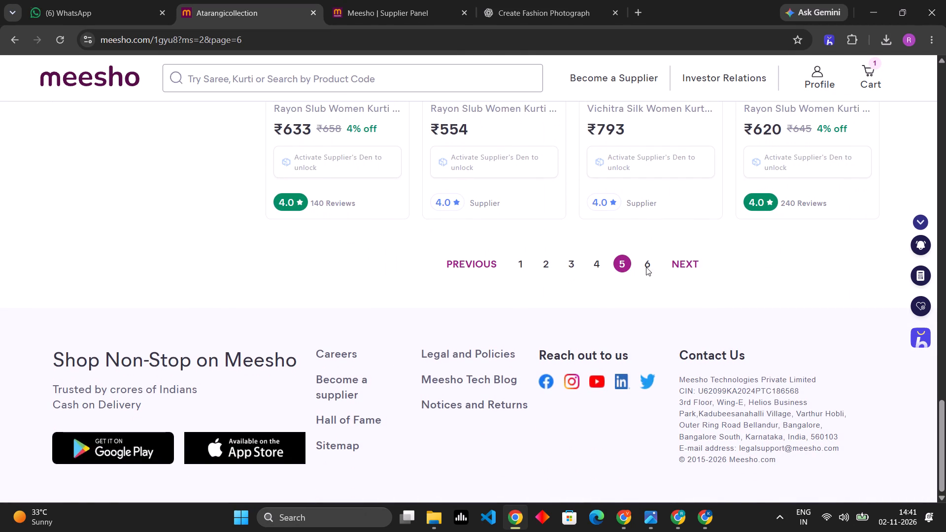
pyautogui.scroll(-4, 591, 266)
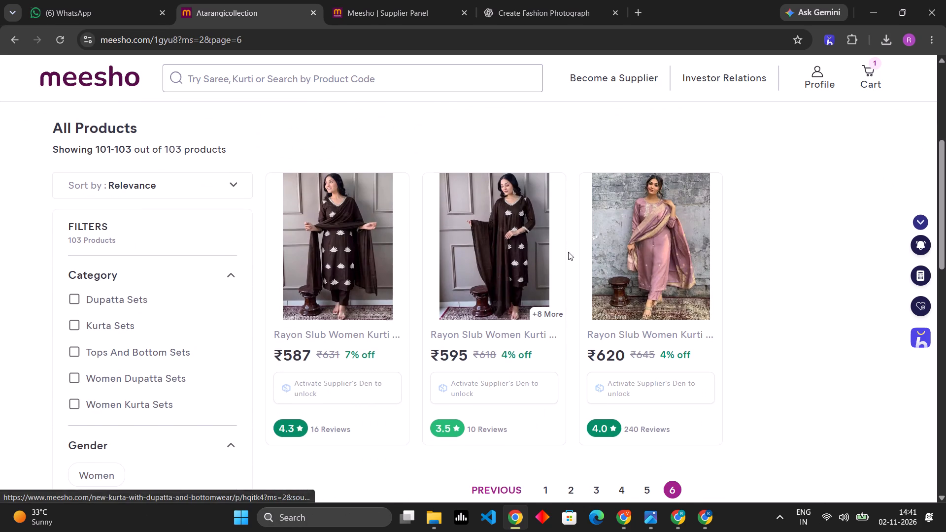
pyautogui.scroll(-2, 569, 255)
pyautogui.scroll(1, 569, 255)
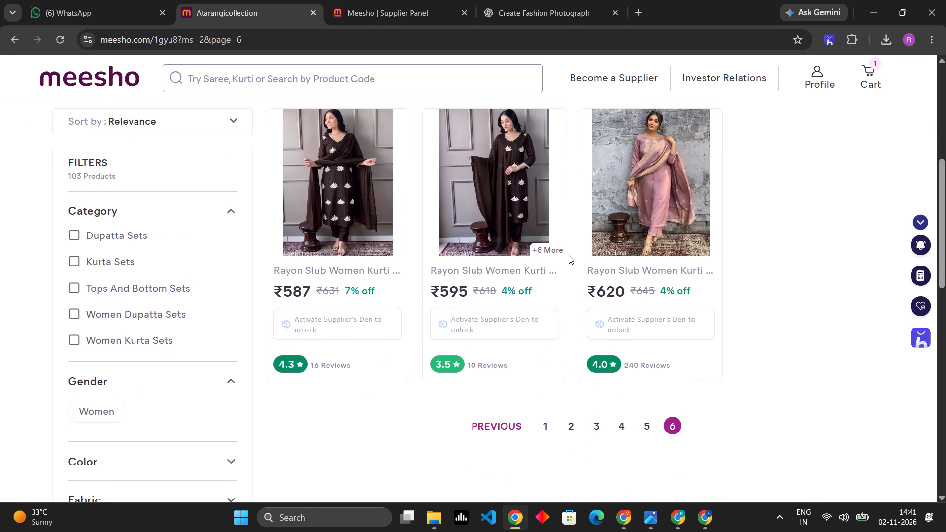
# Return to the Meesho Supplier Panel and look over the most recent single catalog uploads and their QC status.
pyautogui.click(381, 0)
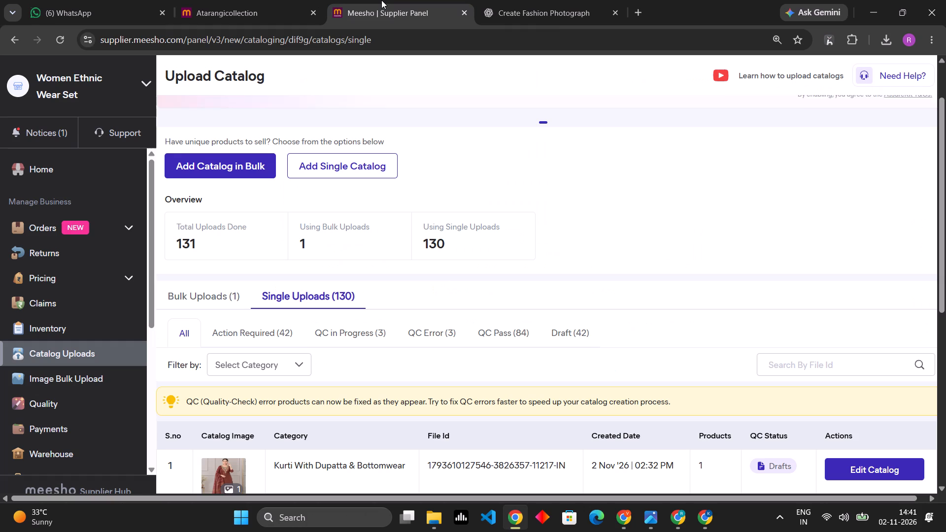
pyautogui.scroll(-4, 473, 313)
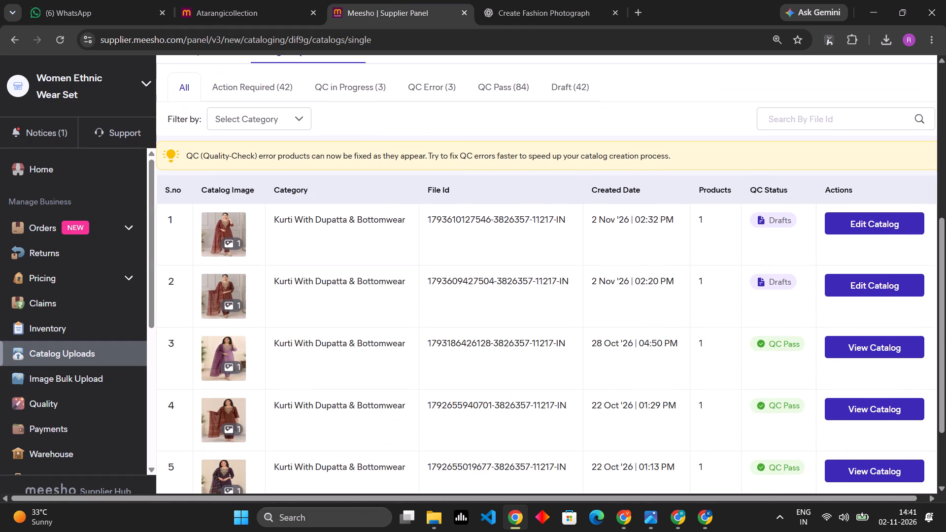
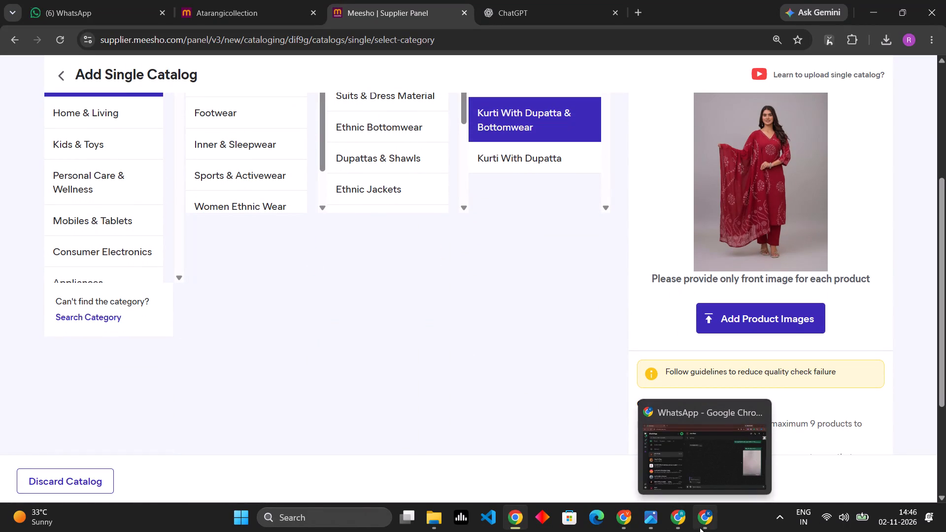
# Switch to File Explorer, open the Downloads folder and look through its files for kurti set images suitable for the new catalog.
pyautogui.scroll(3, 579, 383)
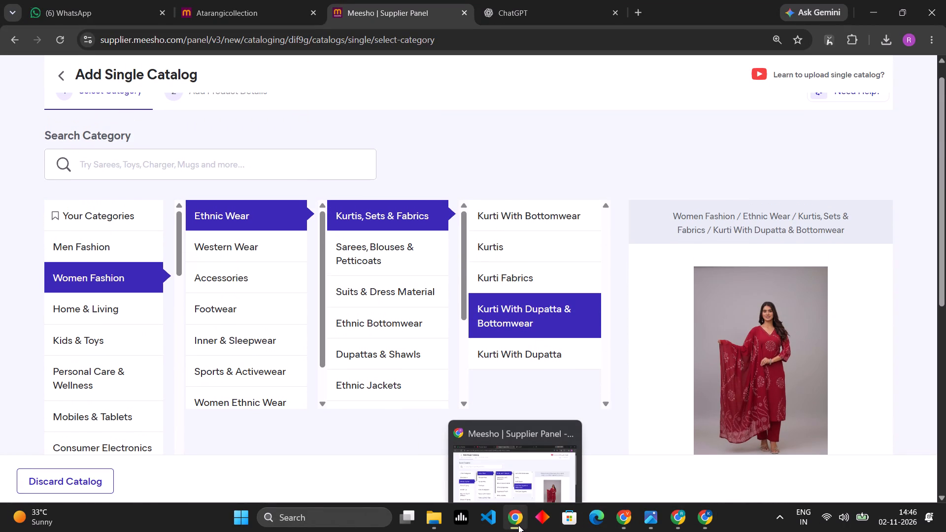
pyautogui.click(436, 521)
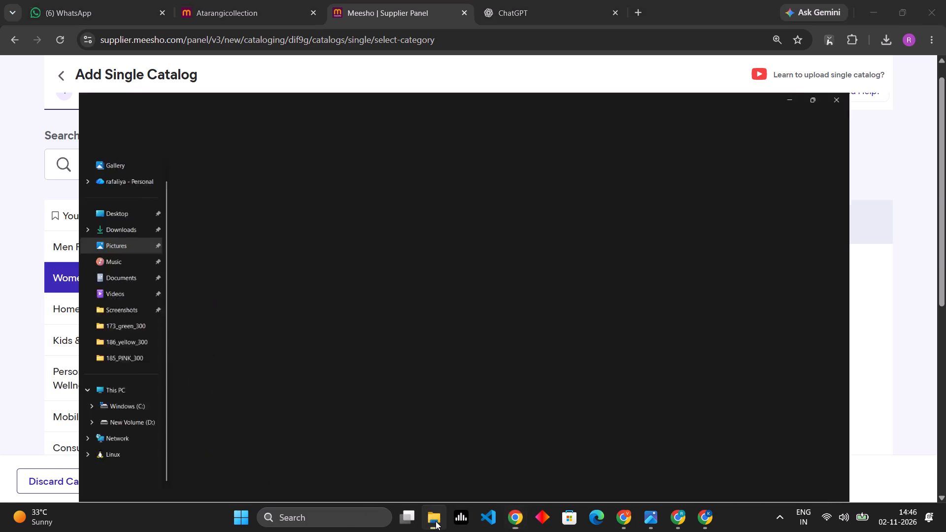
pyautogui.scroll(11, 492, 325)
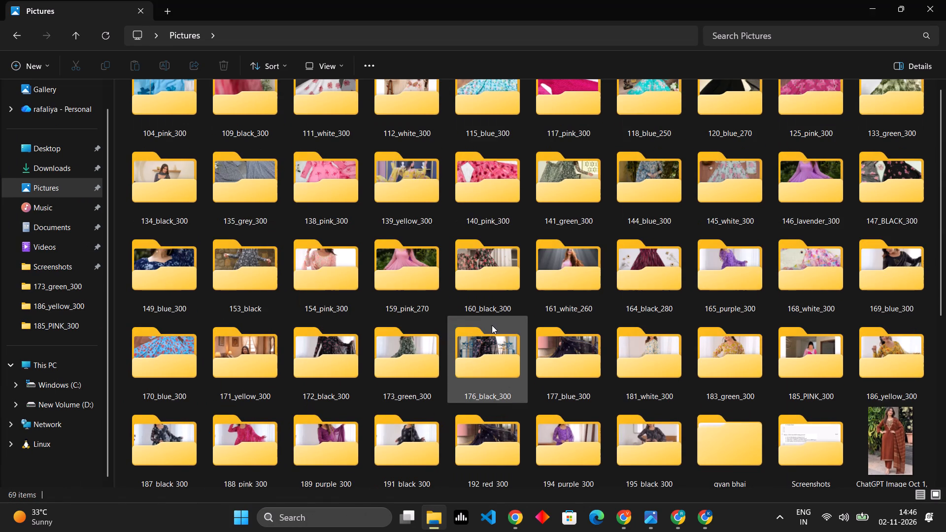
pyautogui.click(51, 166)
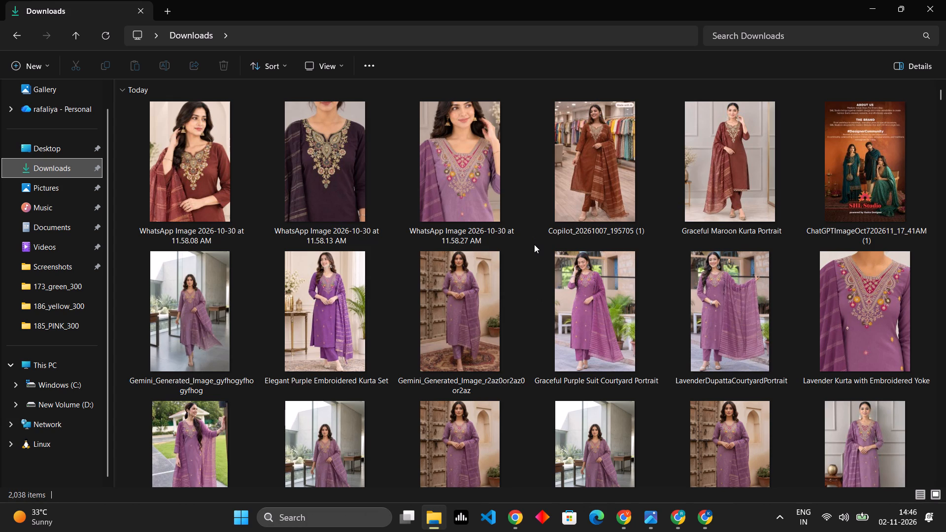
pyautogui.scroll(-5, 534, 244)
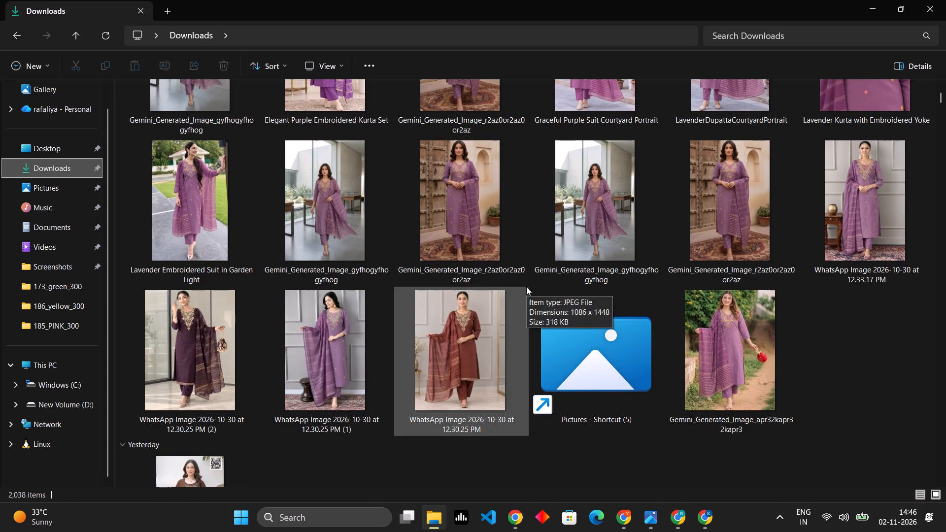
pyautogui.scroll(-9, 526, 287)
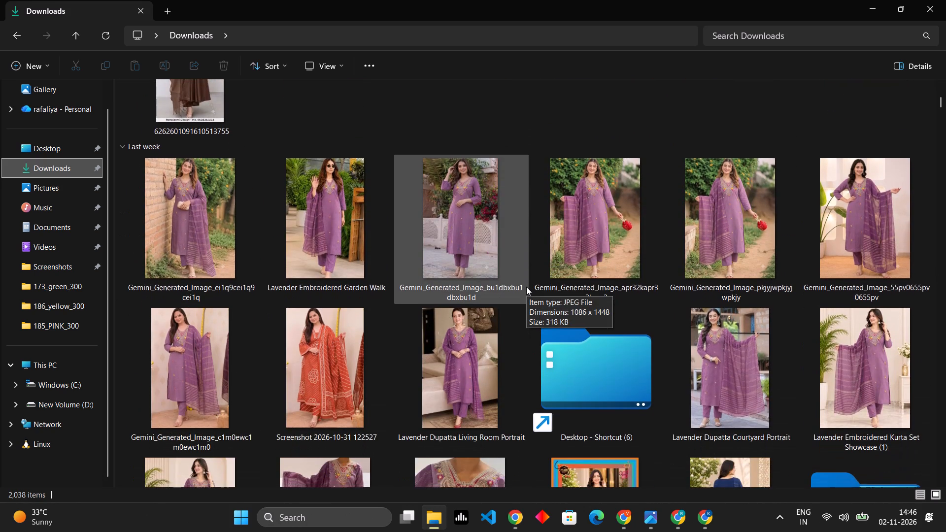
pyautogui.scroll(-7, 526, 287)
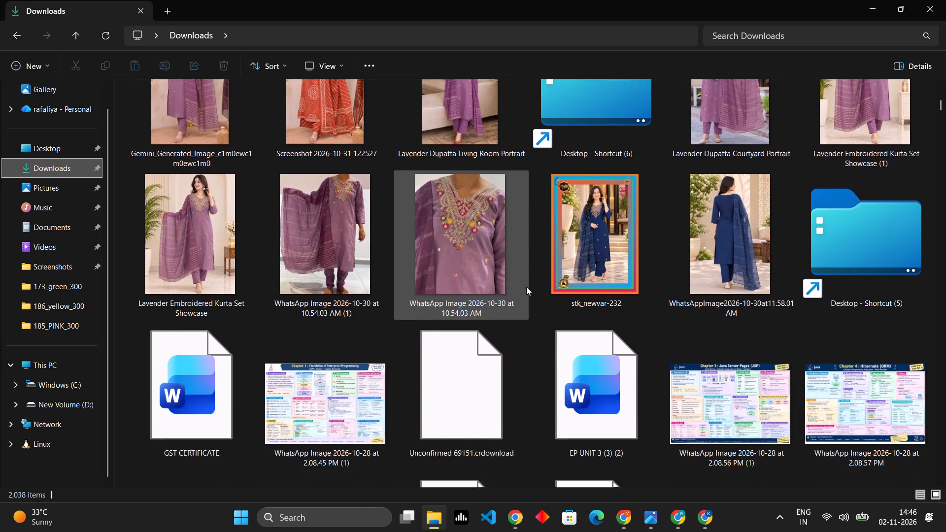
pyautogui.scroll(-2, 526, 287)
pyautogui.hscroll(1, 526, 287)
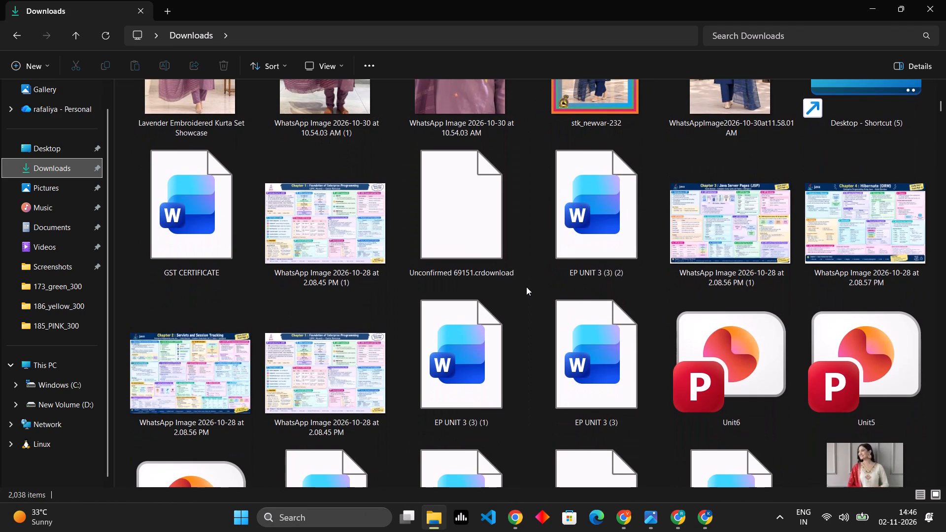
pyautogui.hscroll(1, 526, 287)
pyautogui.scroll(-7, 526, 287)
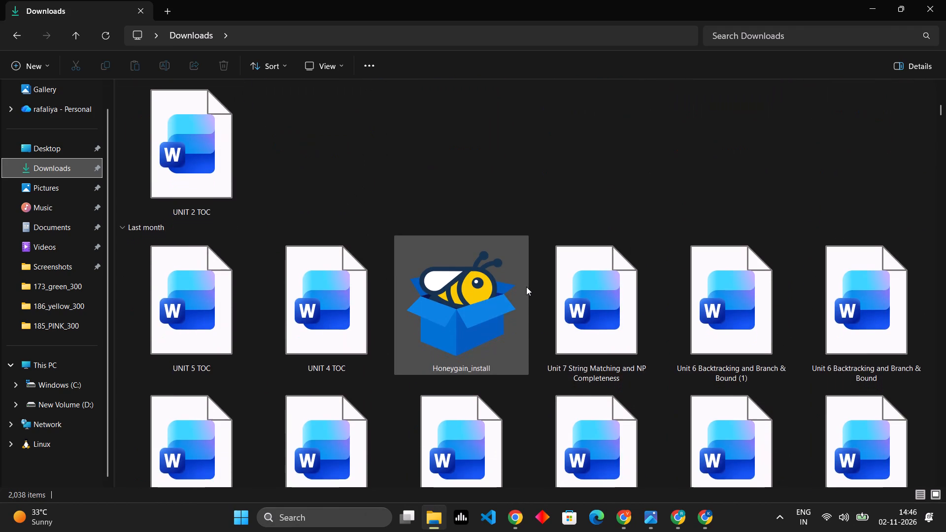
pyautogui.scroll(-8, 526, 287)
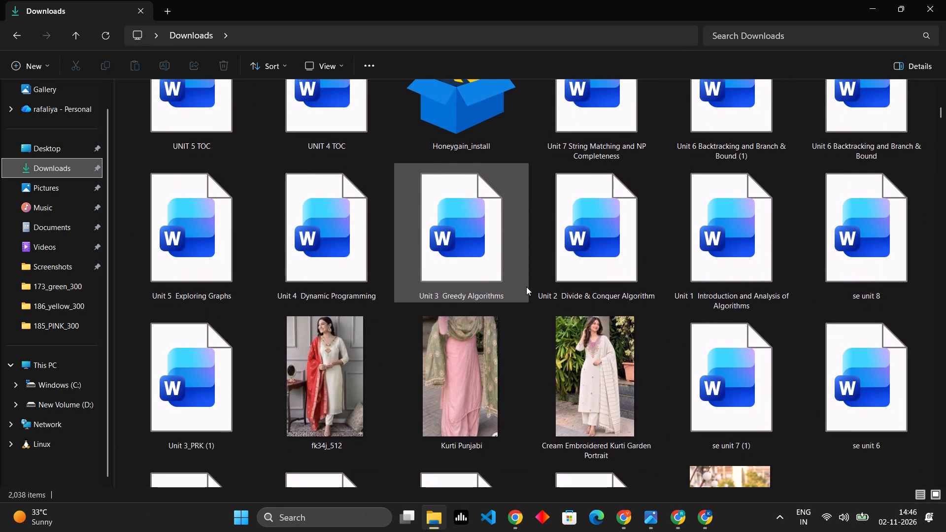
pyautogui.scroll(-2, 526, 287)
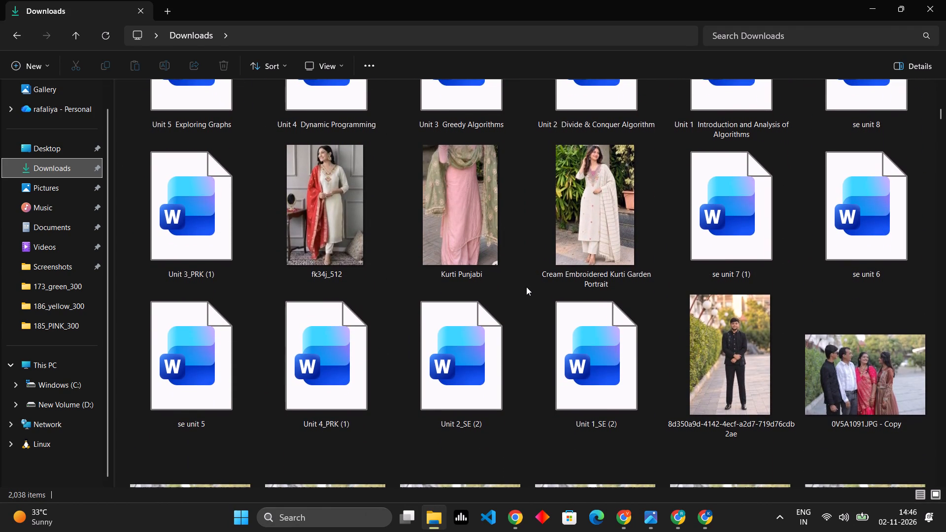
pyautogui.scroll(-1, 526, 287)
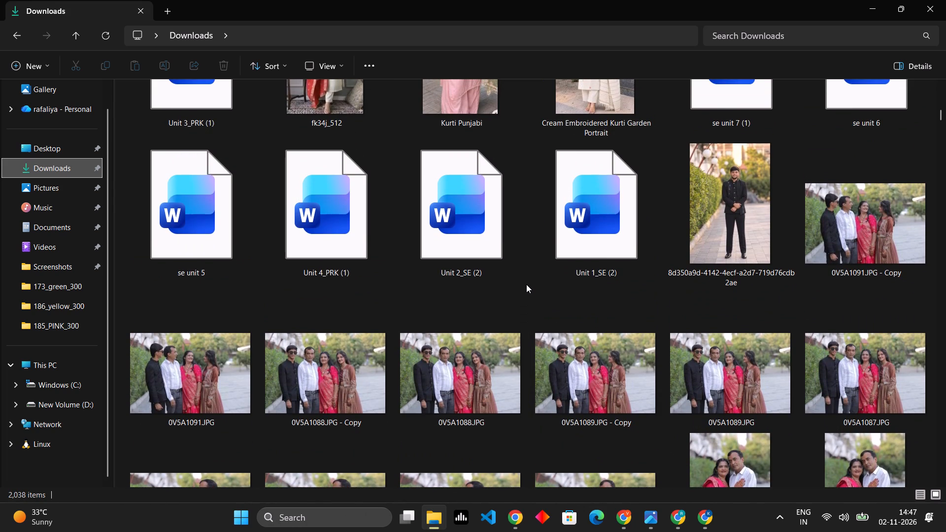
pyautogui.scroll(-7, 526, 284)
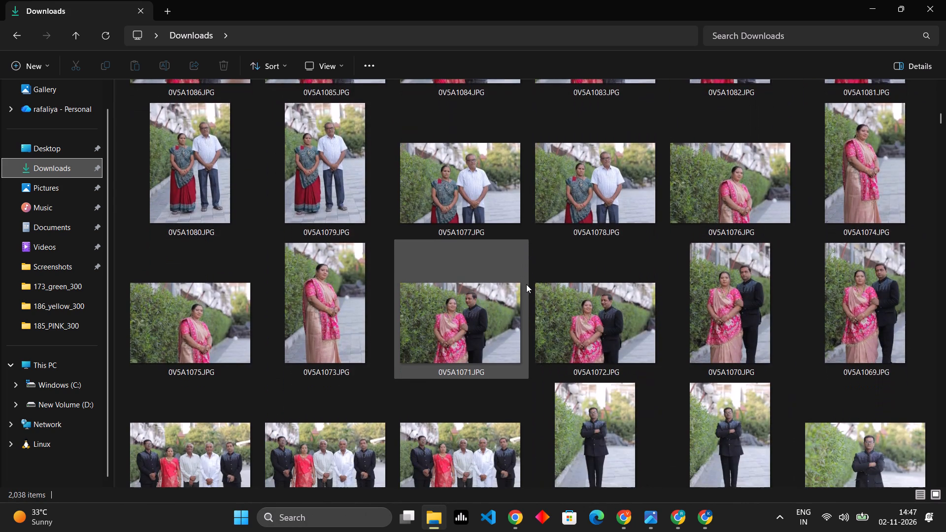
pyautogui.scroll(-11, 526, 284)
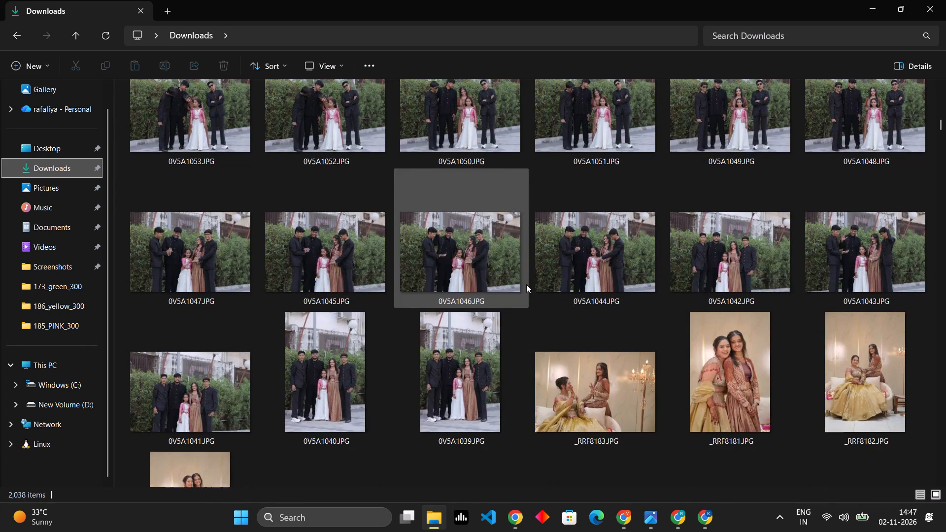
pyautogui.scroll(-10, 526, 284)
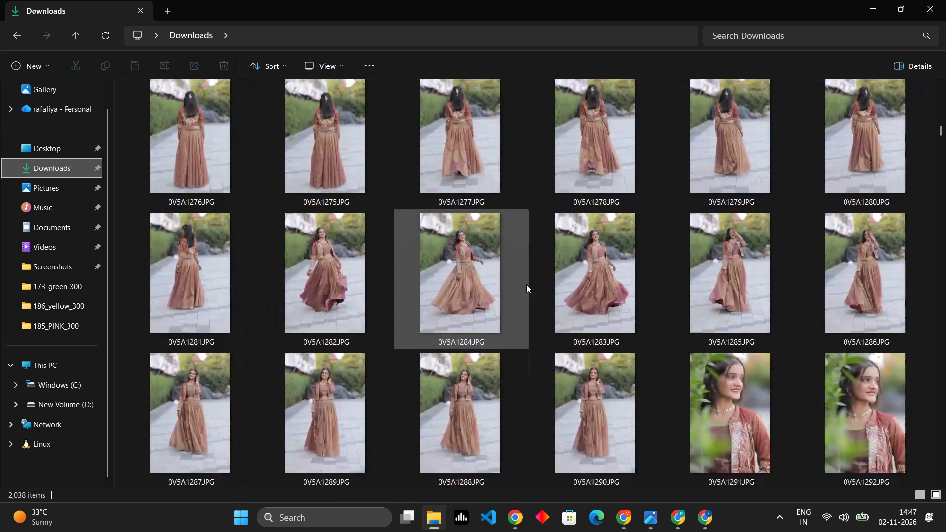
pyautogui.scroll(-3, 526, 284)
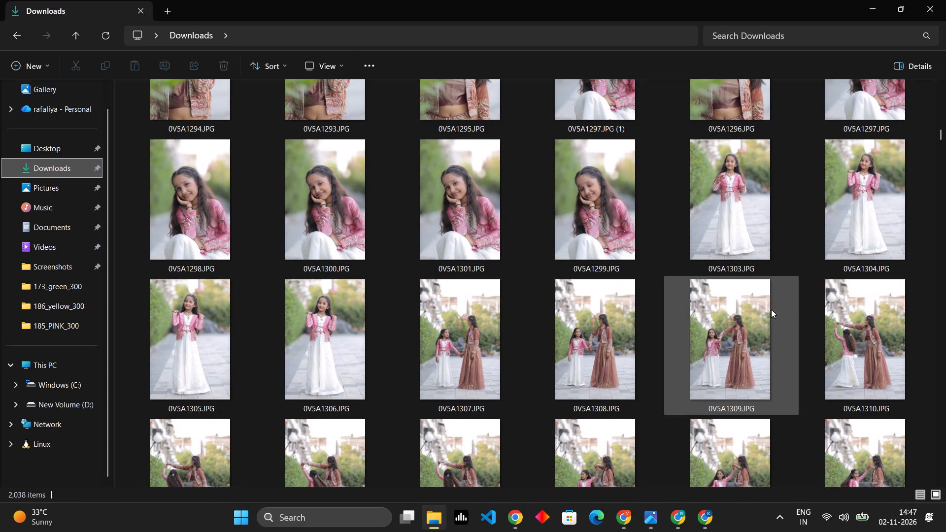
pyautogui.scroll(-4, 756, 320)
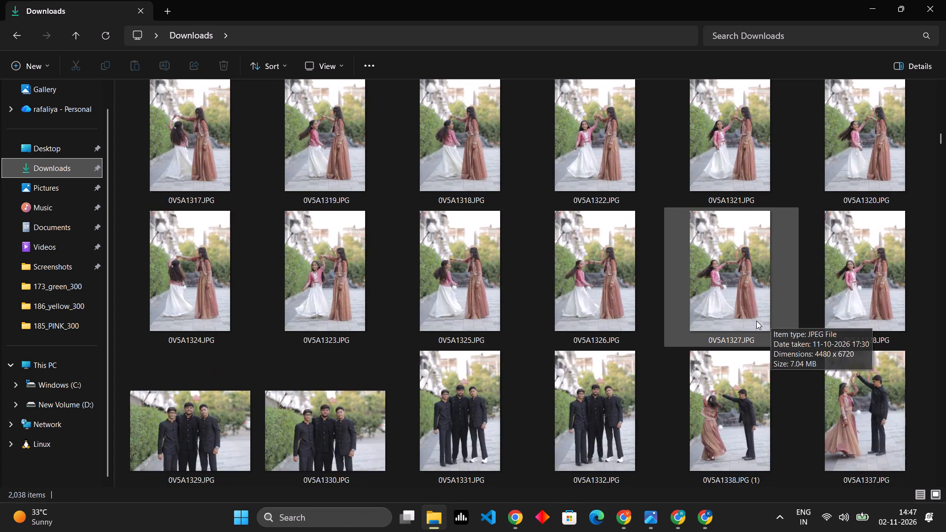
pyautogui.scroll(-6, 756, 321)
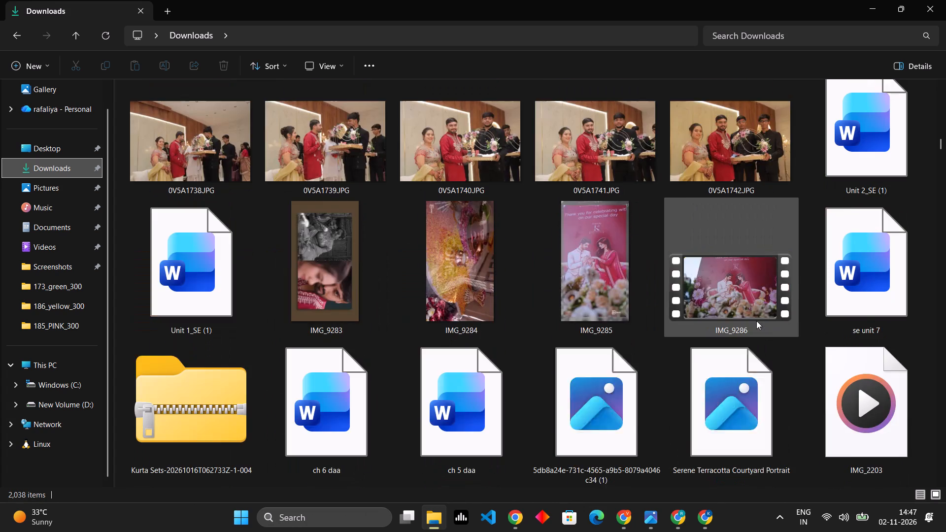
pyautogui.scroll(-1, 756, 321)
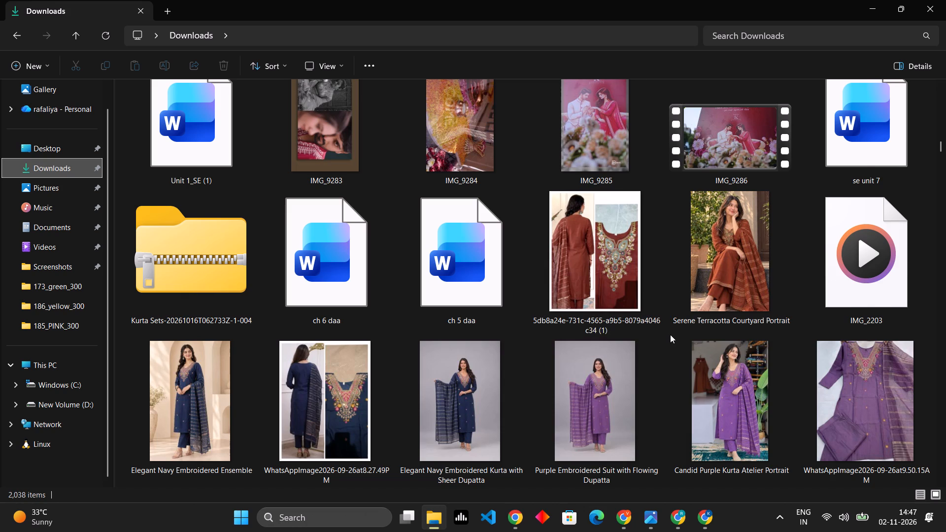
pyautogui.scroll(-2, 670, 335)
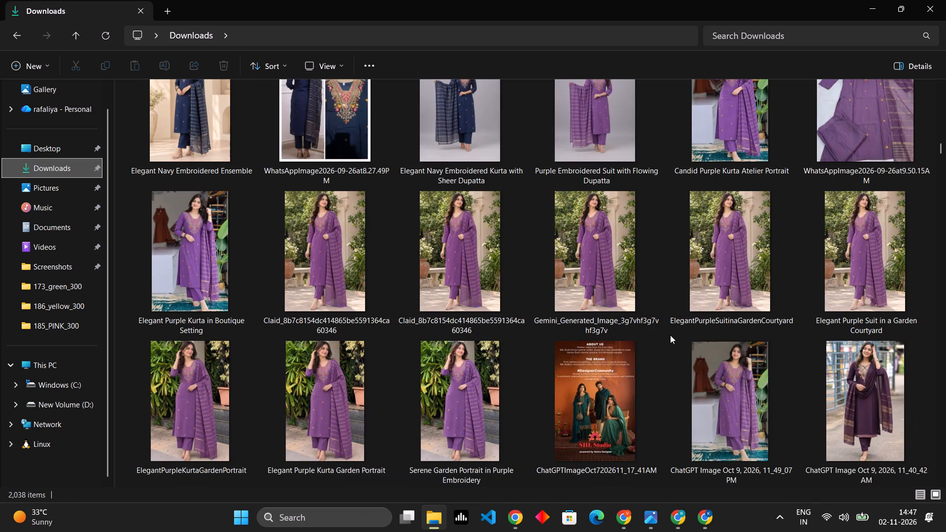
pyautogui.scroll(3, 670, 335)
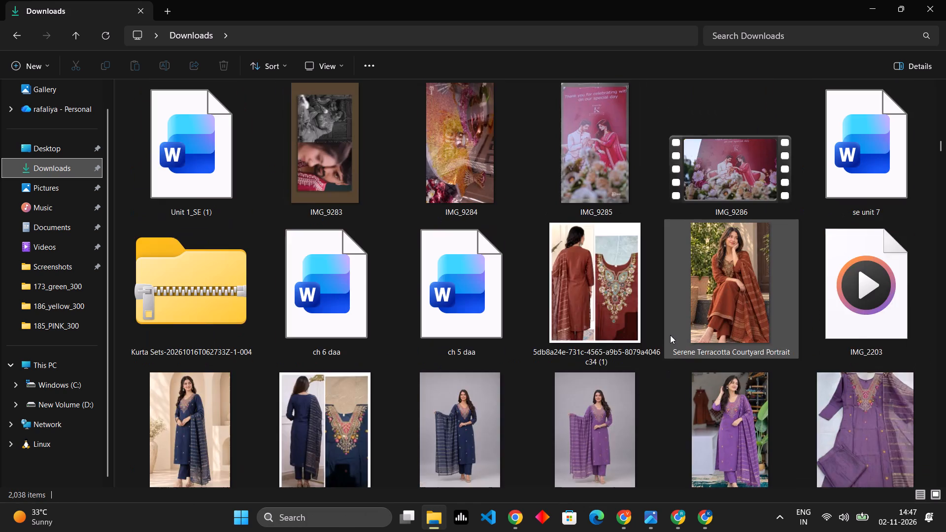
# Look further through the older files in Downloads for kurta set images suitable for the new catalog, and return to the Add Single Catalog page.
pyautogui.scroll(1, 670, 335)
pyautogui.scroll(-3, 670, 335)
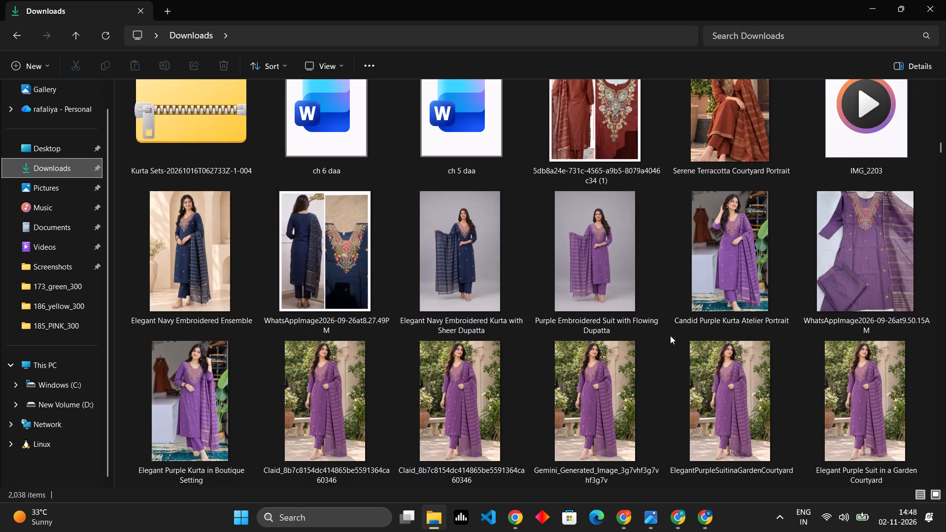
pyautogui.scroll(-1, 678, 329)
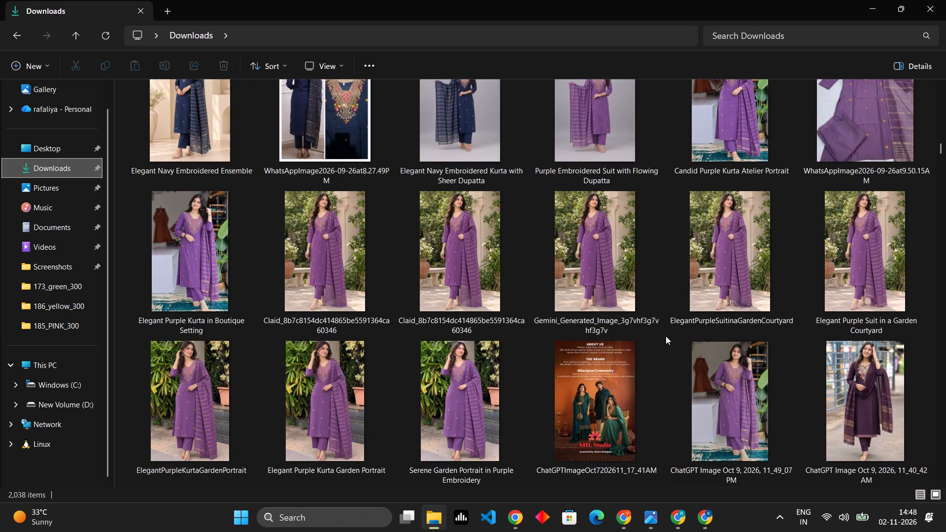
pyautogui.scroll(-4, 666, 336)
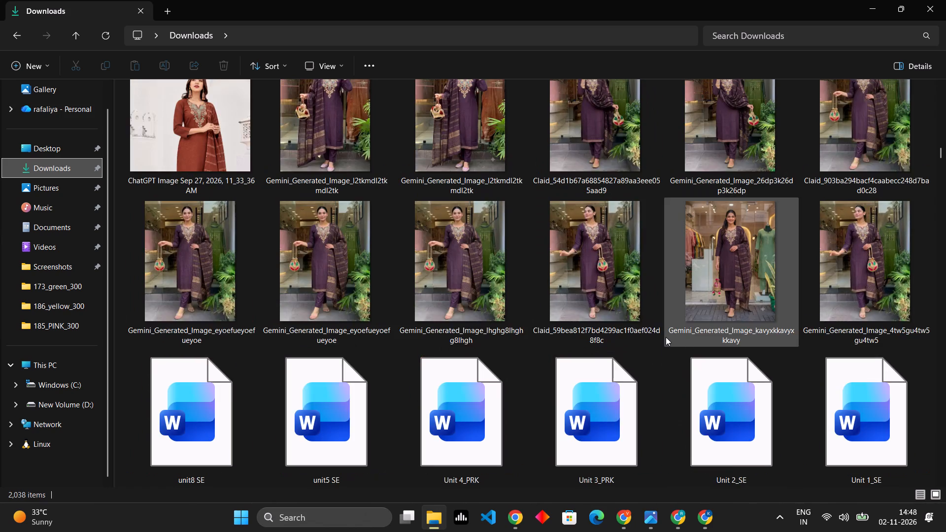
pyautogui.scroll(-3, 666, 337)
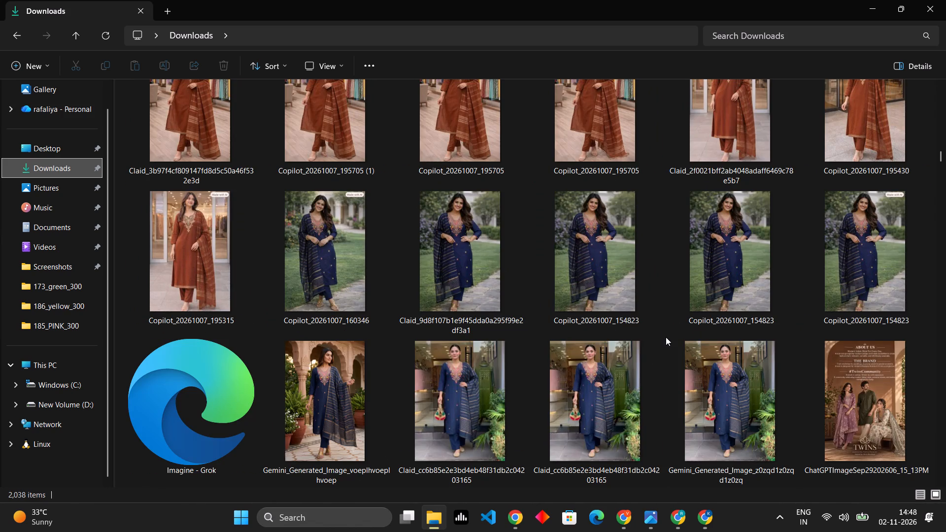
pyautogui.scroll(-5, 666, 337)
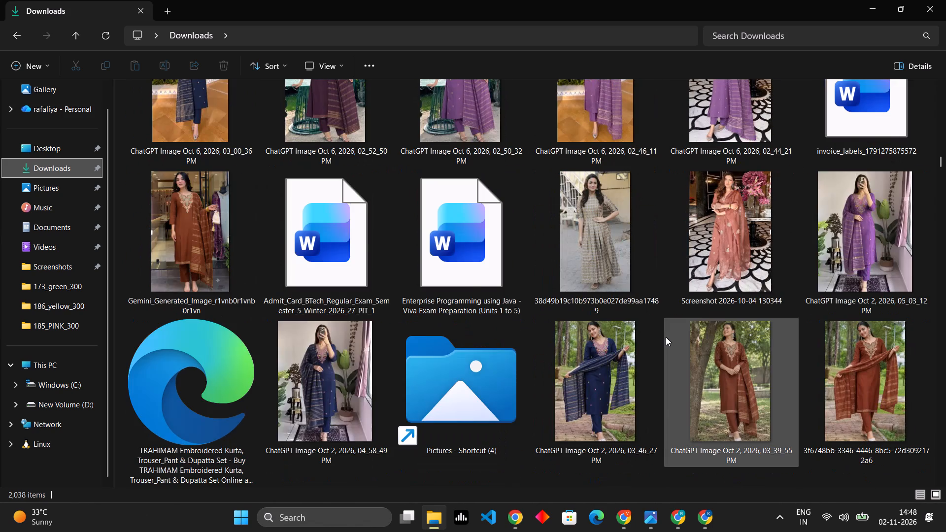
pyautogui.scroll(-5, 666, 337)
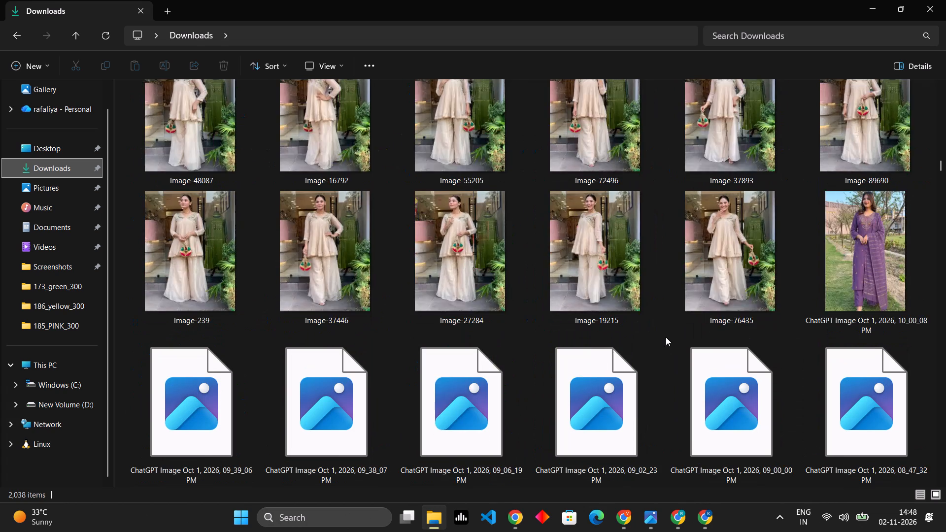
pyautogui.scroll(-3, 666, 337)
pyautogui.scroll(1, 666, 337)
pyautogui.scroll(-2, 666, 337)
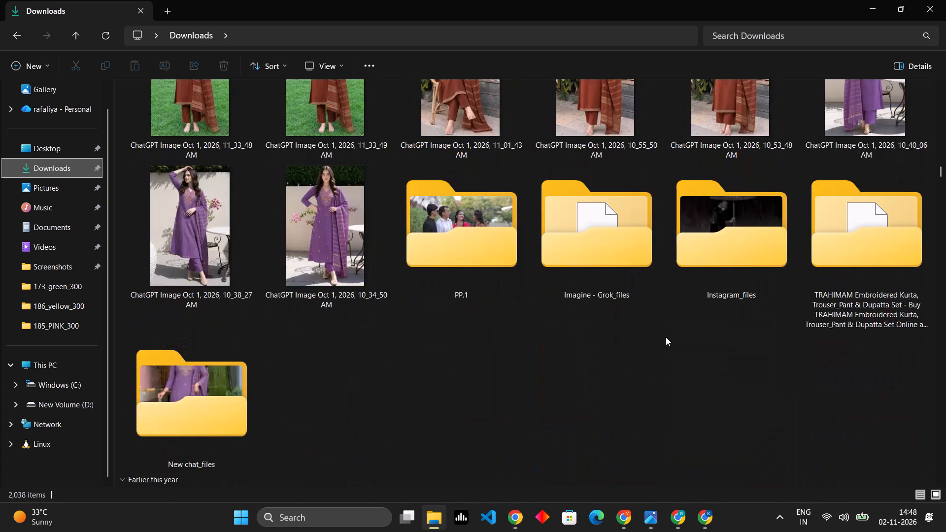
pyautogui.scroll(-6, 666, 337)
pyautogui.scroll(1, 666, 337)
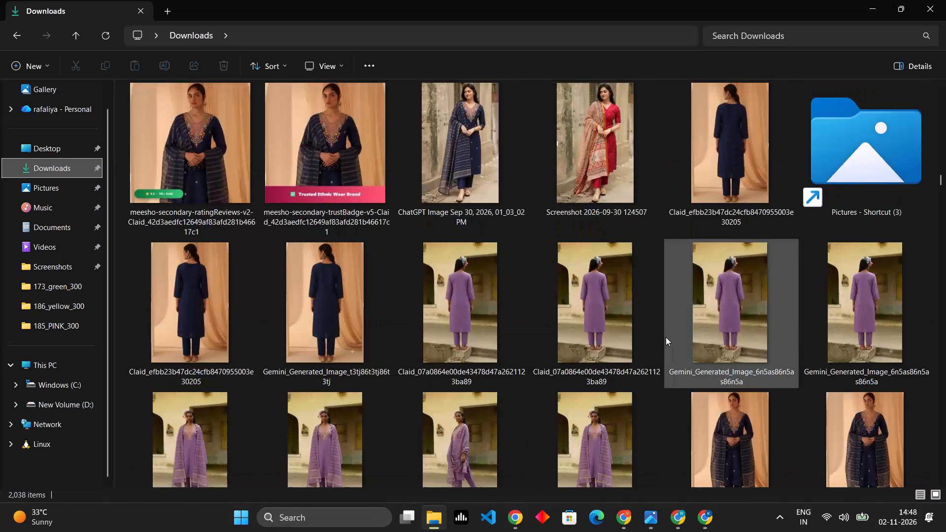
pyautogui.click(867, 9)
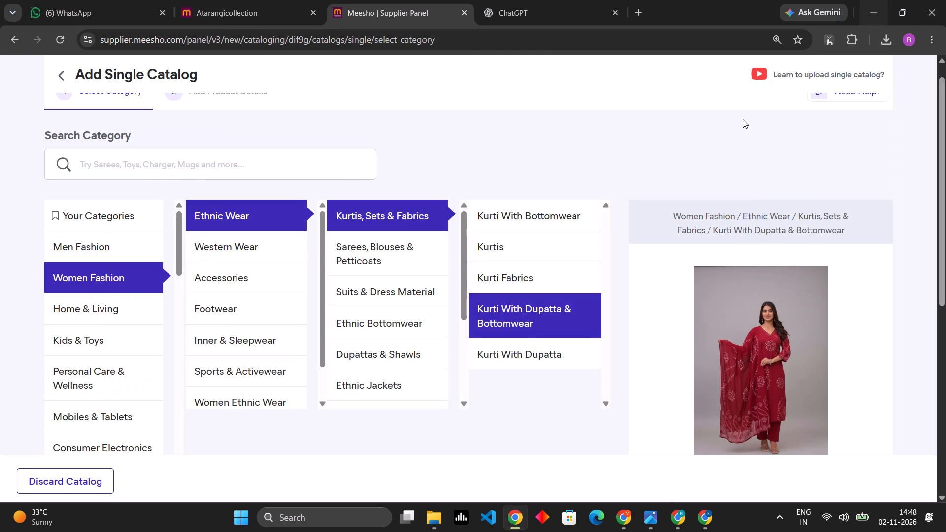